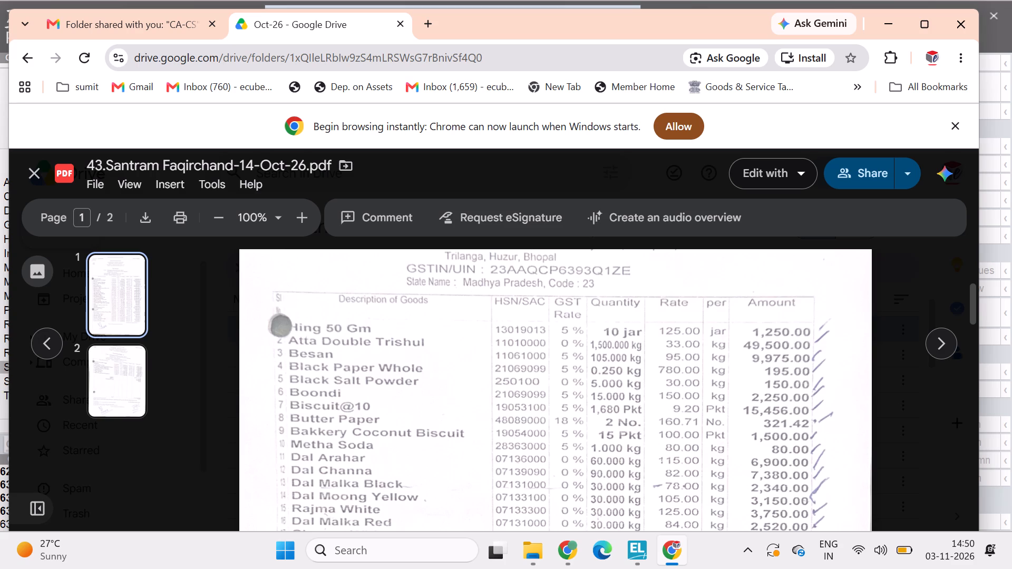
scroll(682, 480, "down", 1)
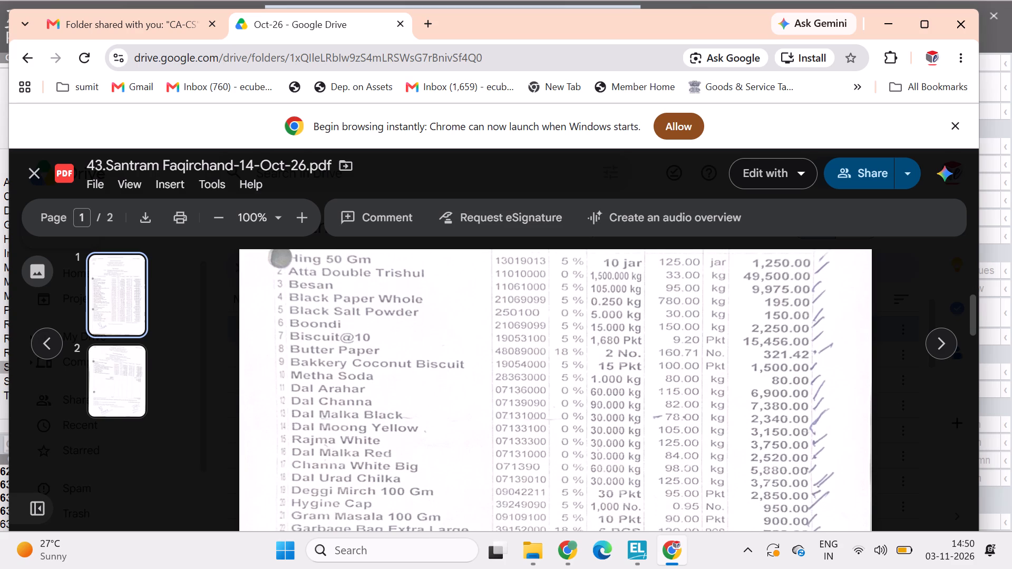
scroll(682, 480, "down", 1)
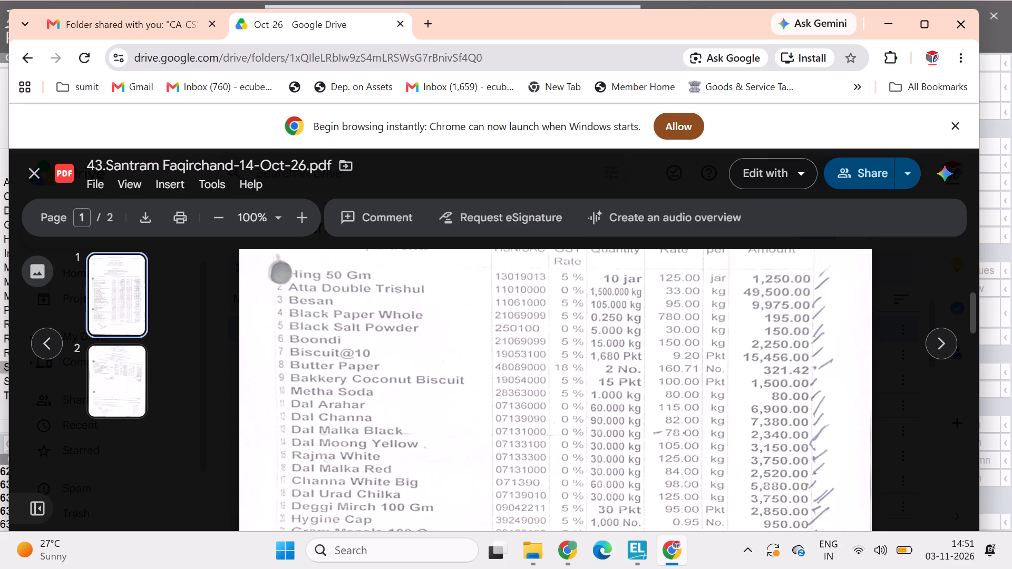
scroll(521, 411, "down", 1)
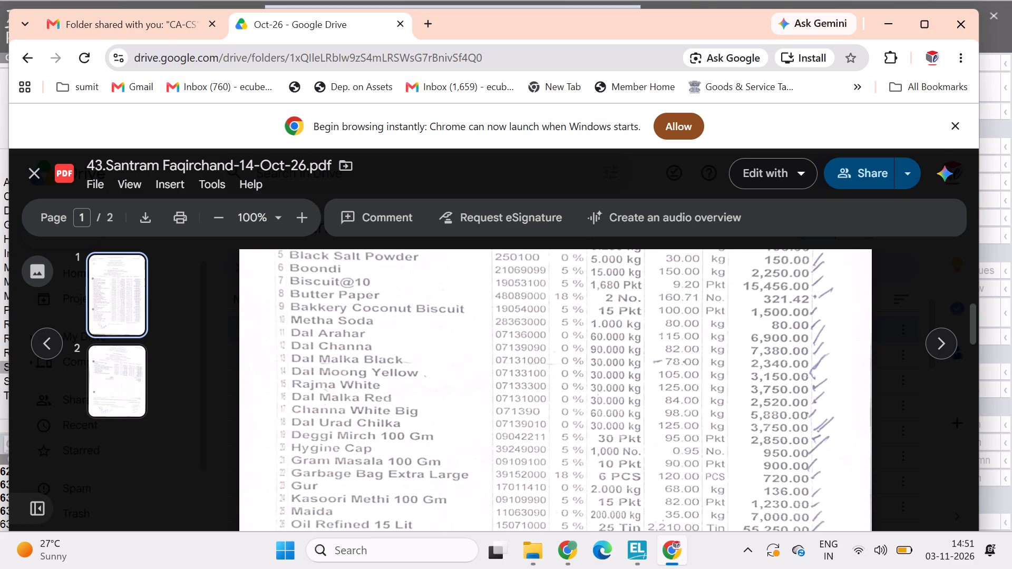
scroll(449, 445, "down", 3)
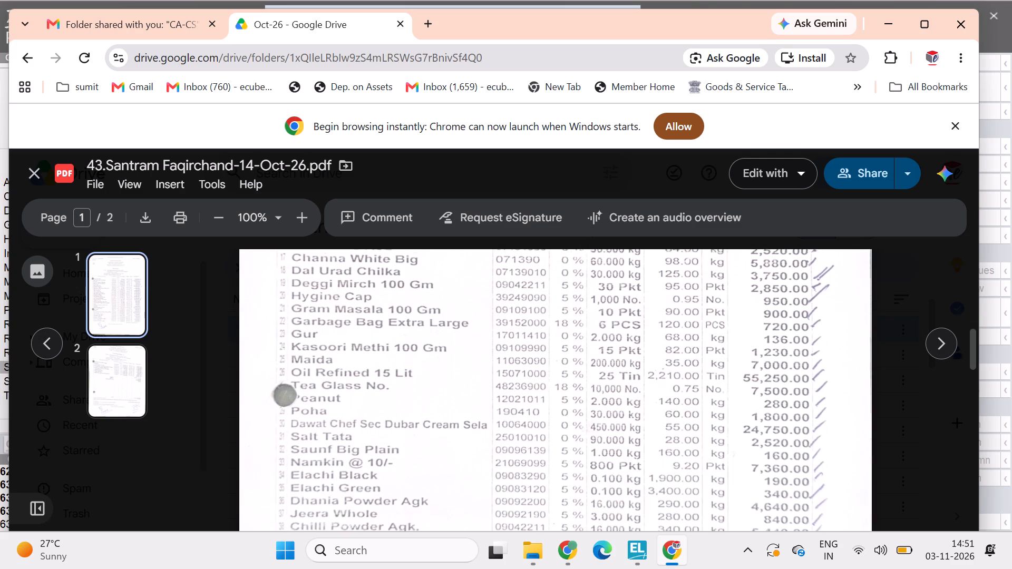
scroll(449, 445, "down", 7)
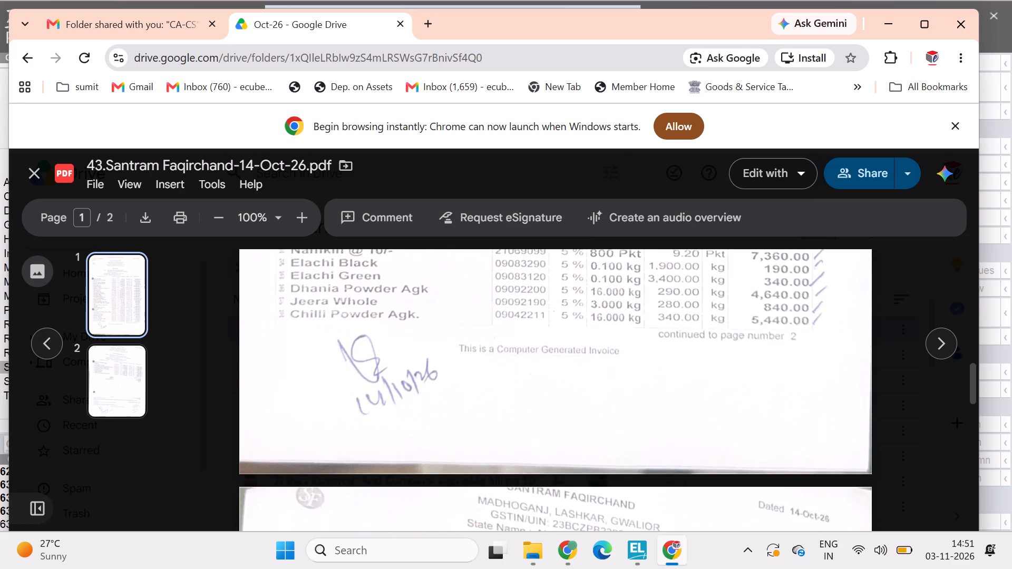
scroll(449, 445, "down", 5)
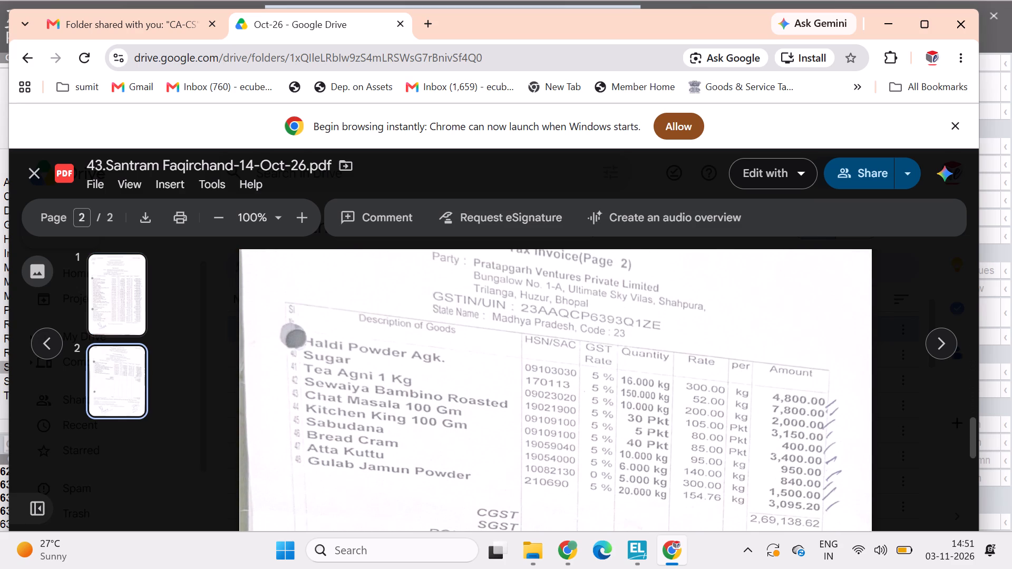
scroll(593, 463, "down", 7)
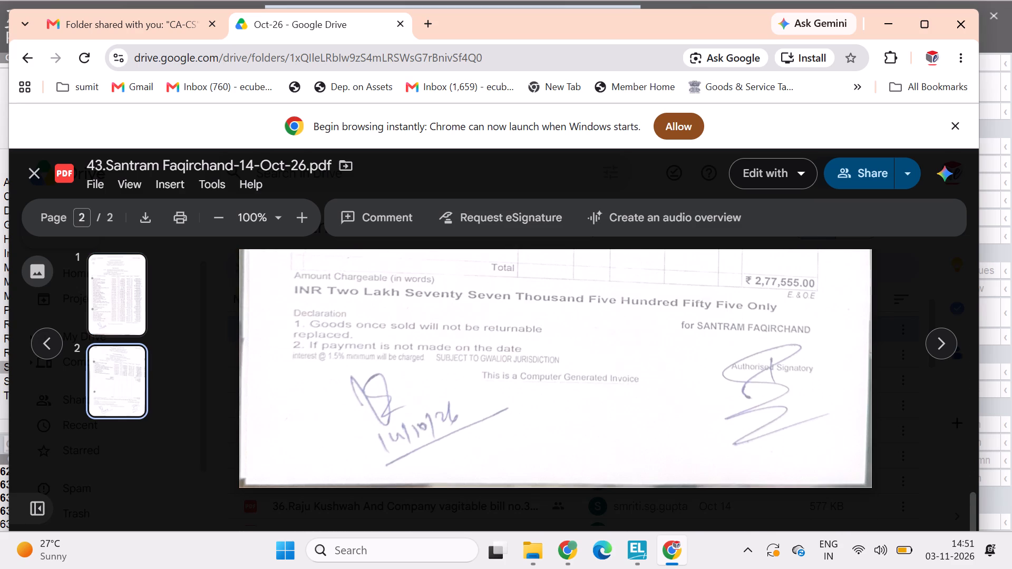
scroll(593, 463, "down", 7)
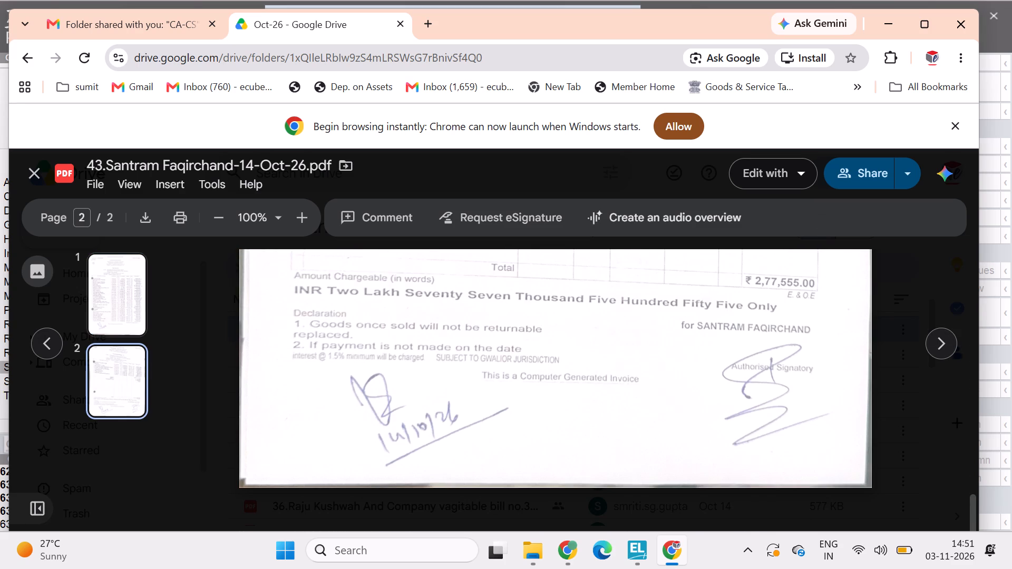
left_click(38, 171)
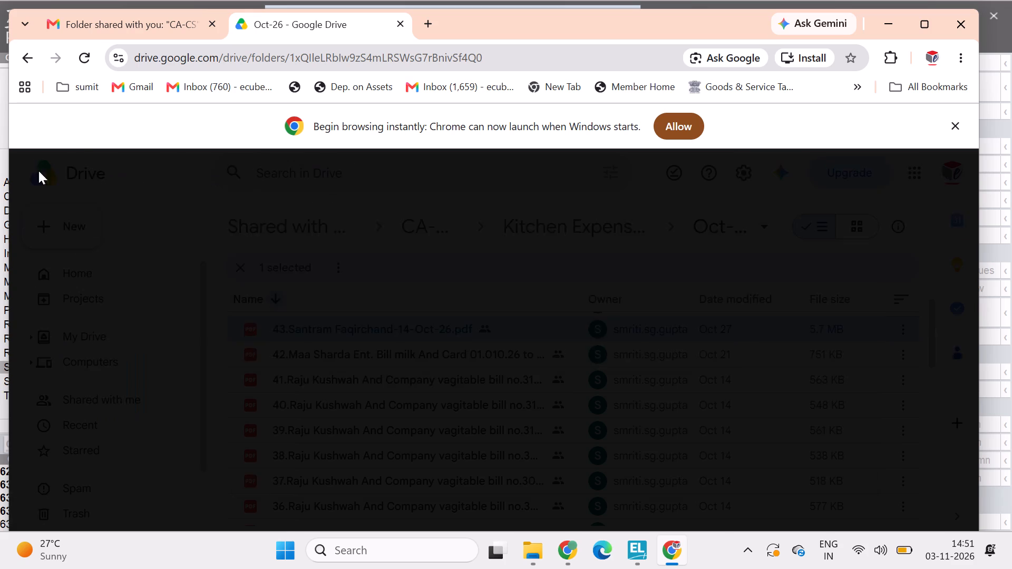
Look through the bills listed in the Kitchen Expenses Oct-26 folder and clear the file selection.
scroll(372, 406, "down", 3)
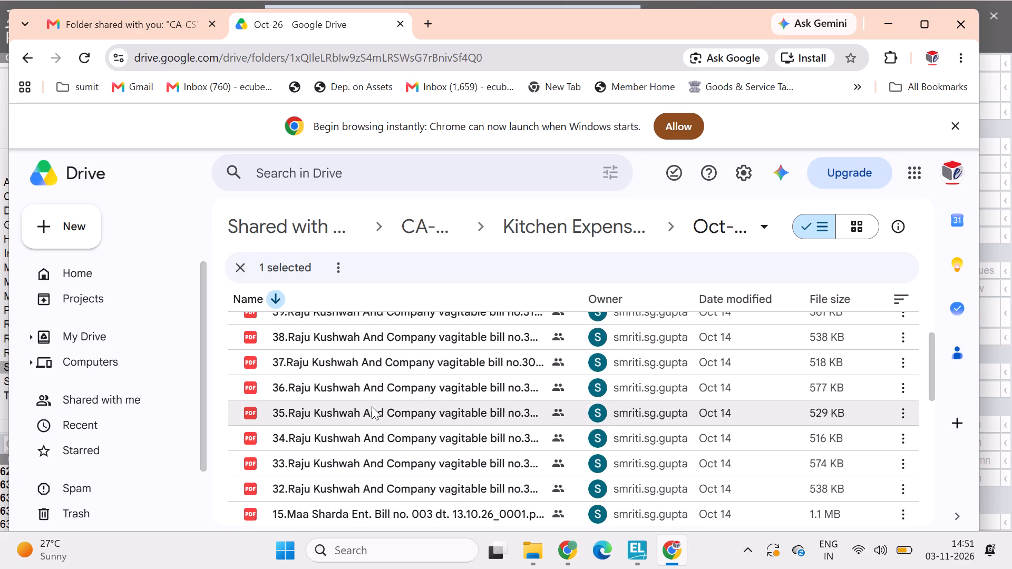
scroll(372, 406, "down", 4)
scroll(372, 406, "up", 1)
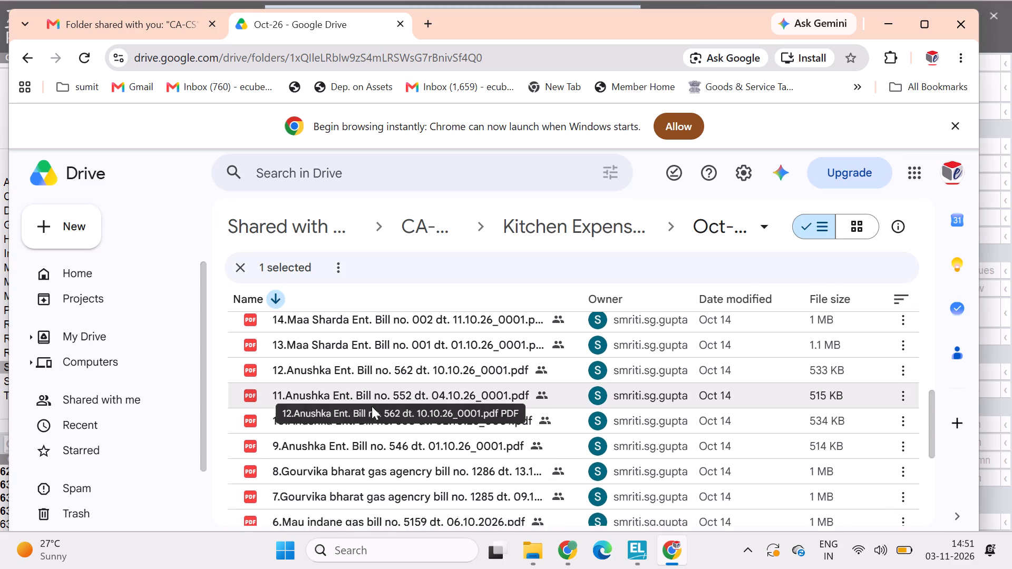
scroll(372, 406, "up", 6)
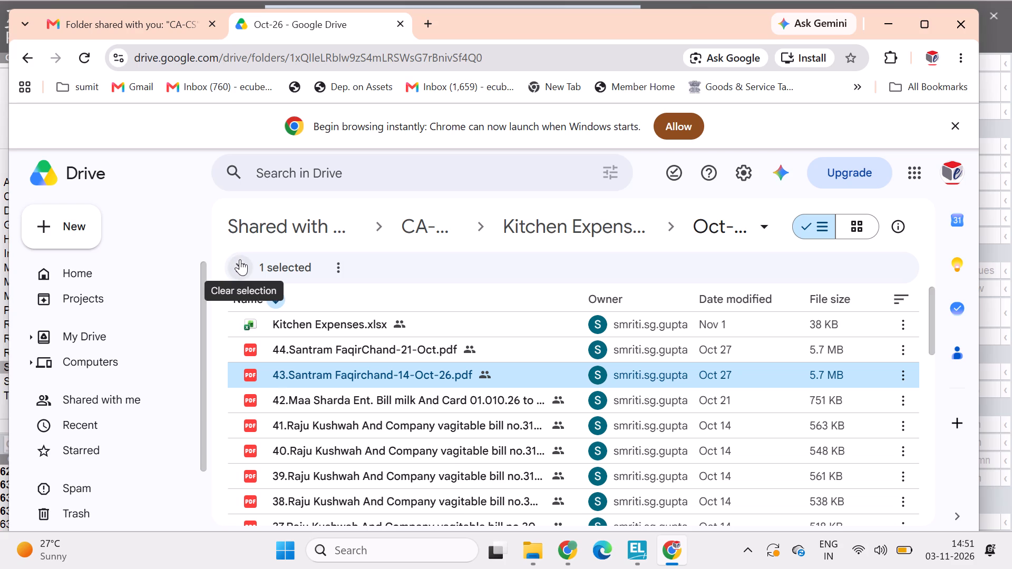
scroll(366, 382, "down", 2)
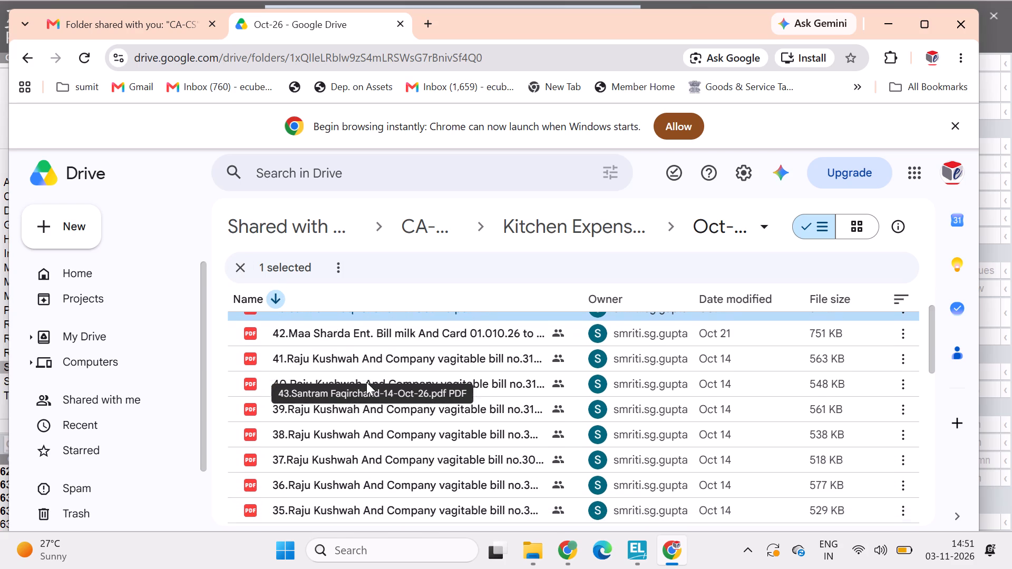
scroll(366, 382, "down", 2)
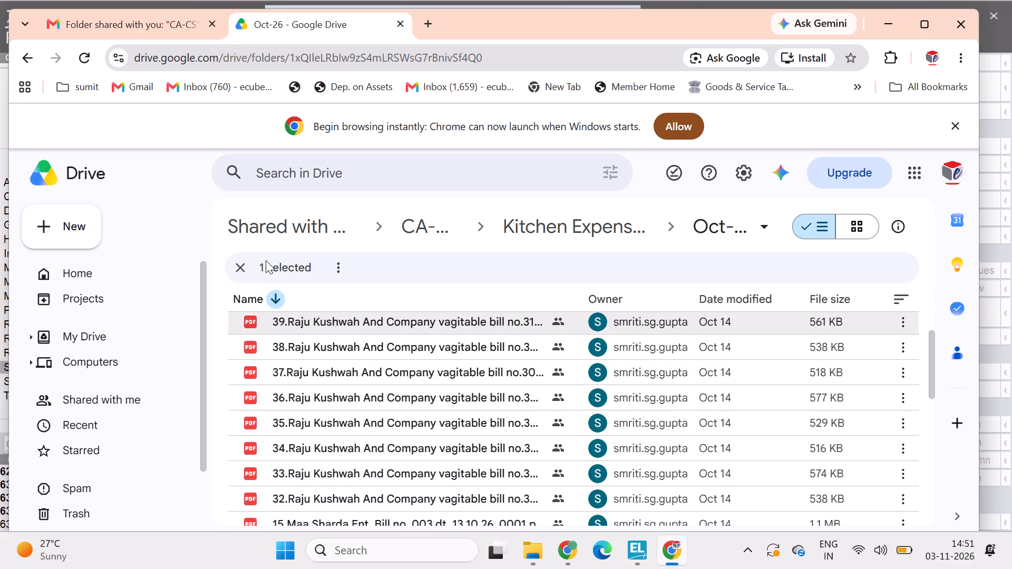
left_click(244, 264)
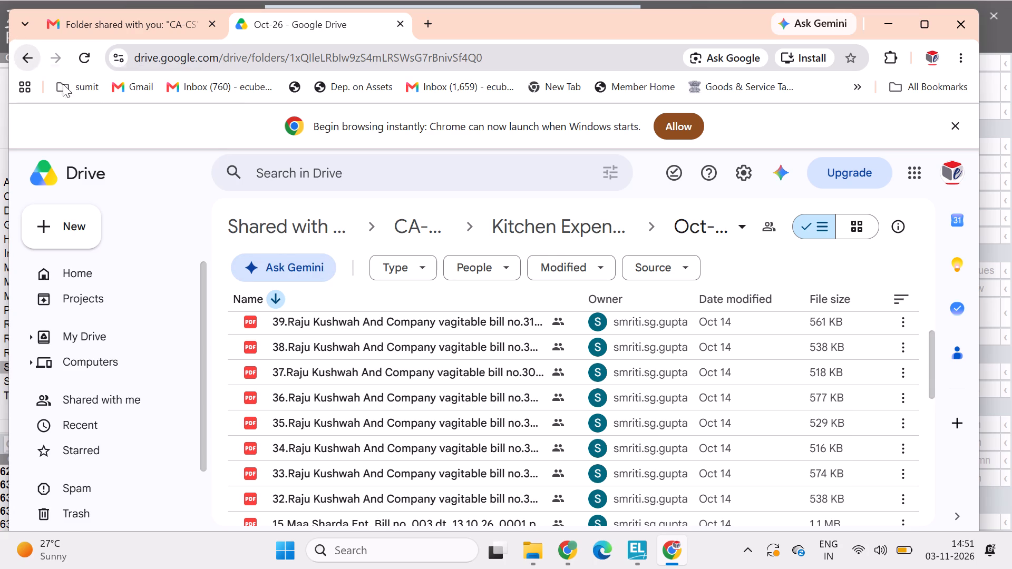
Open Expense Summary Sheet-Jun-26-Sep-26.xlsx from the CA-CS Other Expenses Sep-26 folder and dismiss the Gemini offer banner.
left_click(403, 222)
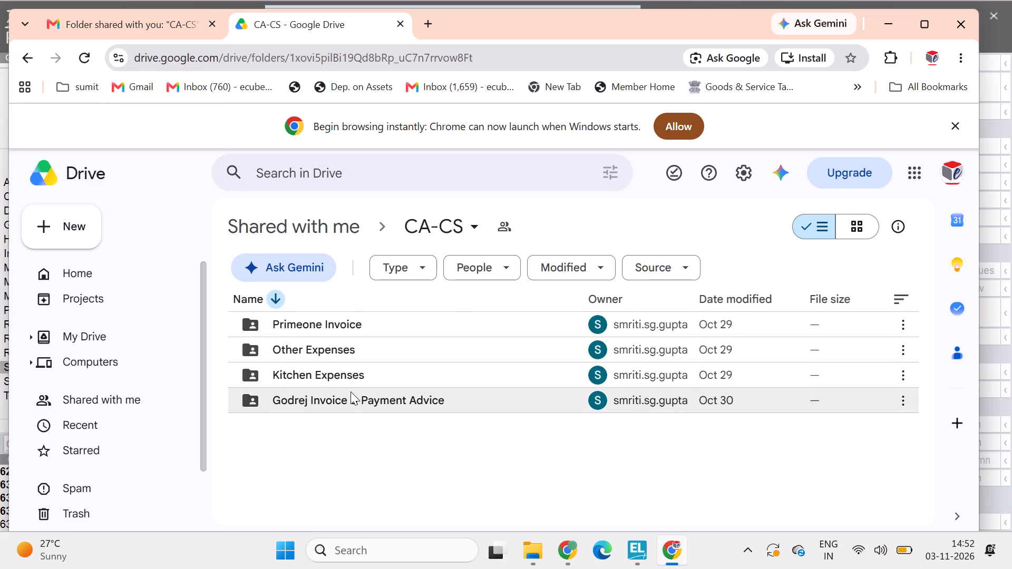
double_click(349, 347)
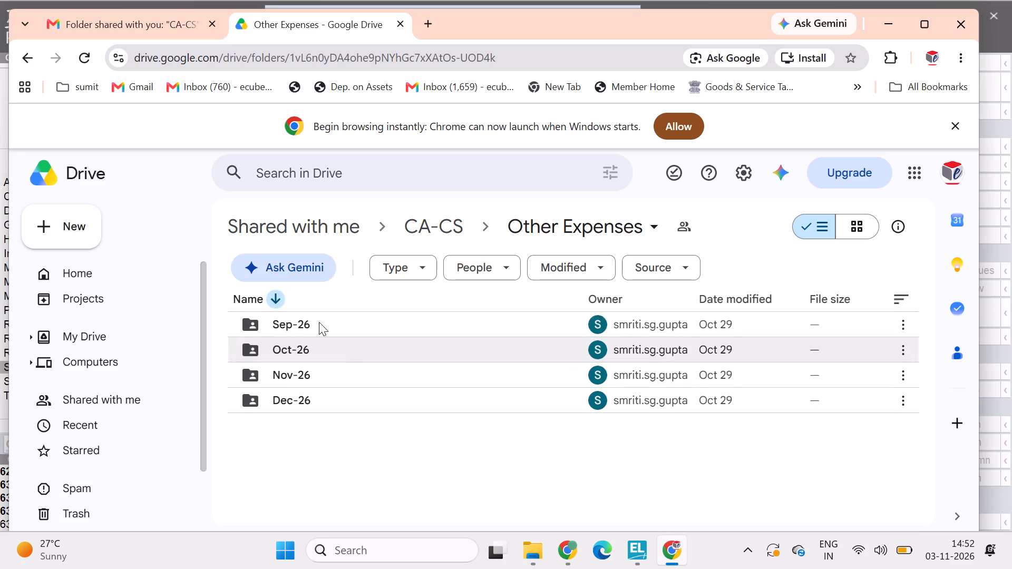
double_click(335, 323)
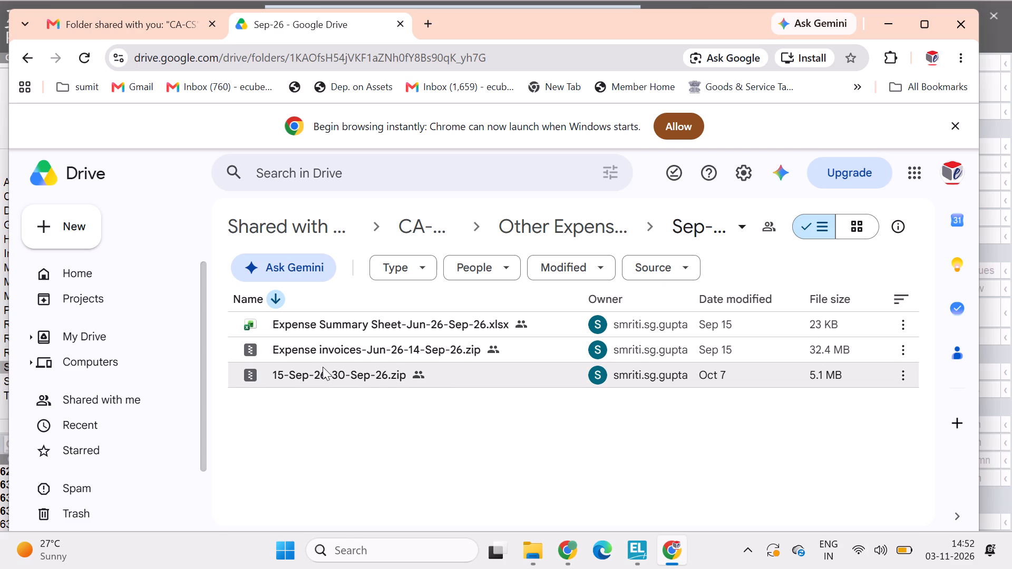
double_click(368, 317)
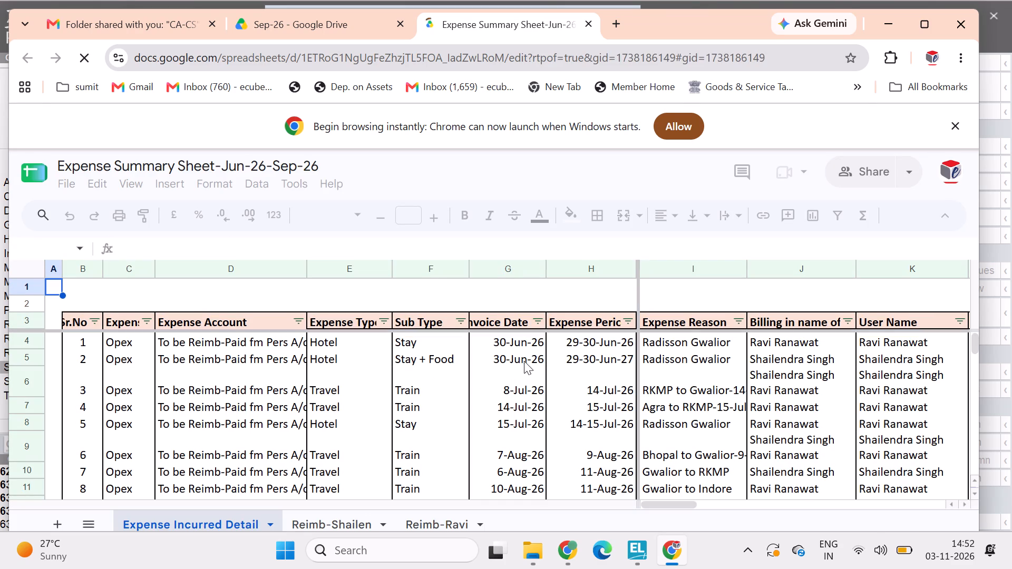
scroll(378, 406, "up", 1)
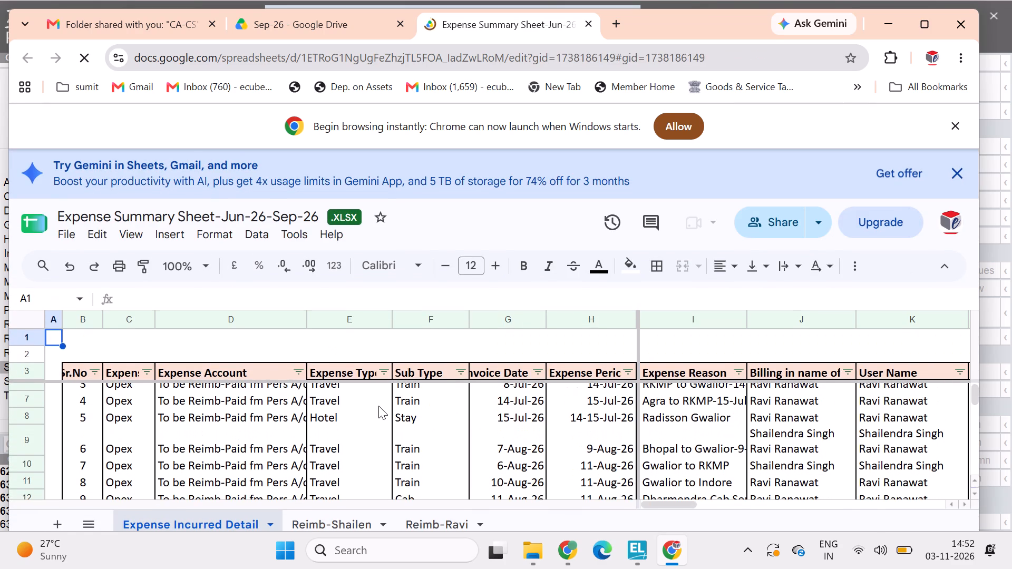
scroll(378, 406, "up", 1)
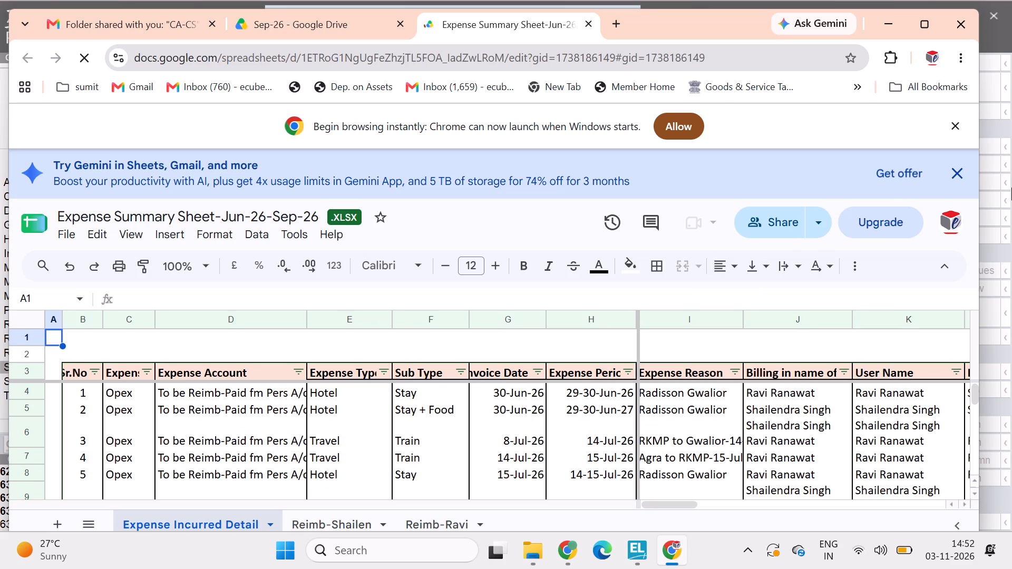
left_click(960, 168)
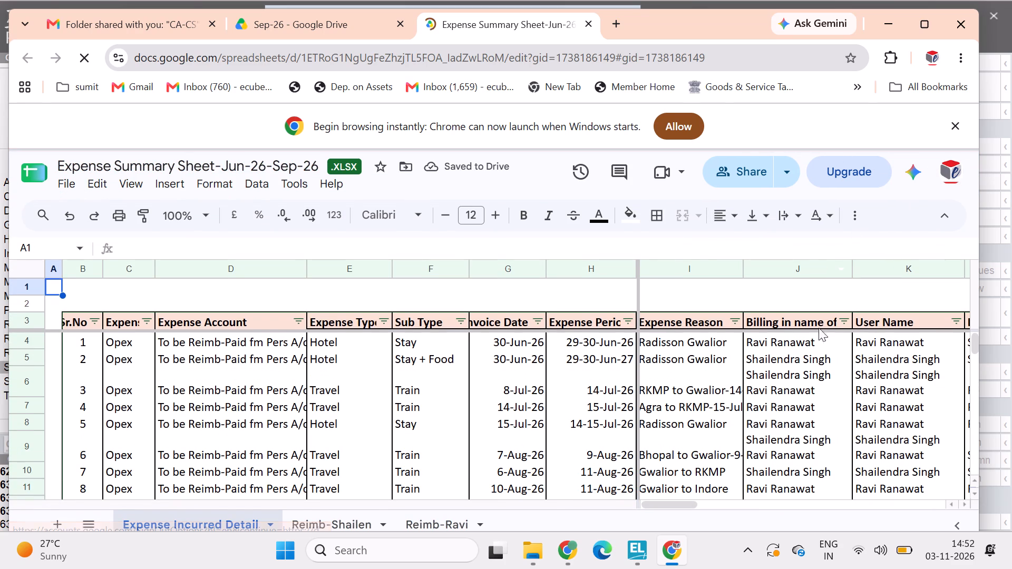
Examine the expense entries in the Expense Incurred Detail sheet, including account, type, dates, reason and user name.
scroll(842, 422, "down", 2)
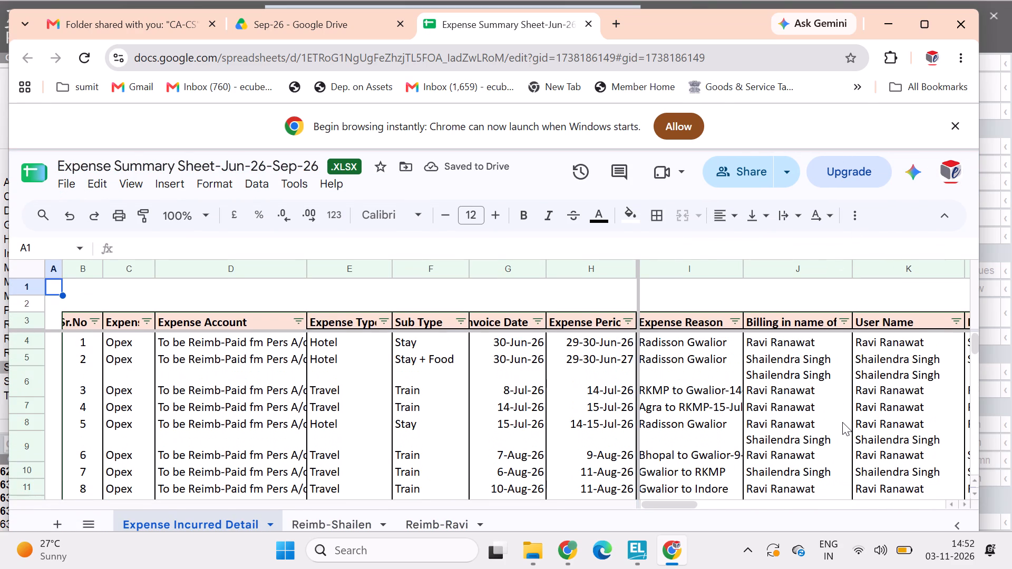
scroll(842, 422, "down", 2)
scroll(842, 422, "right", 1)
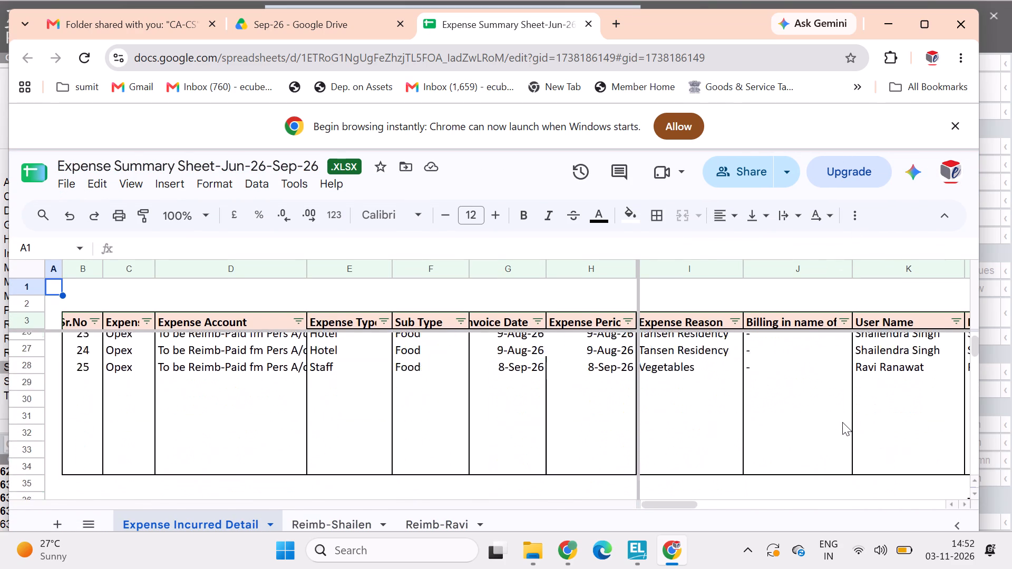
scroll(842, 422, "right", 2)
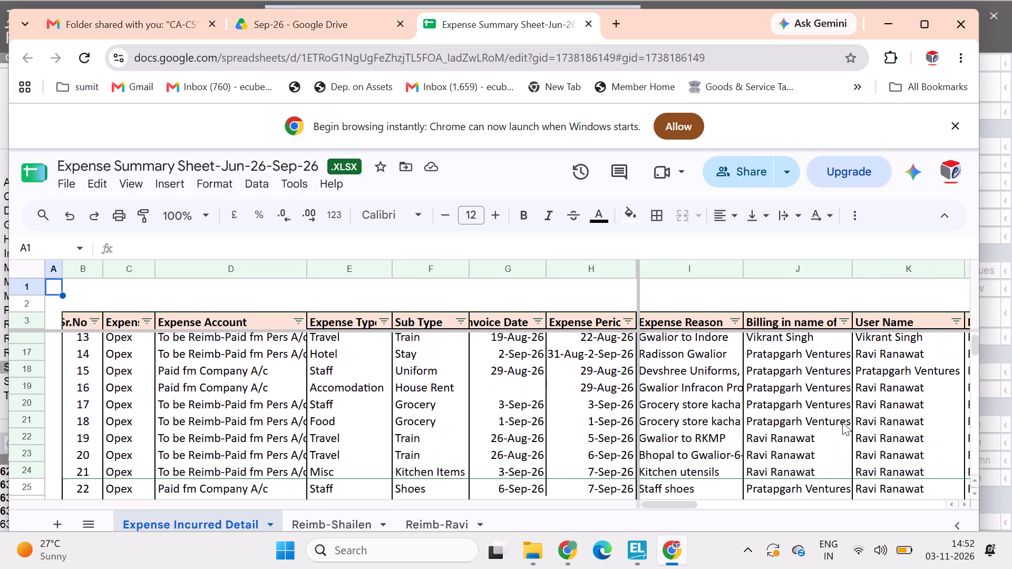
scroll(842, 422, "right", 1)
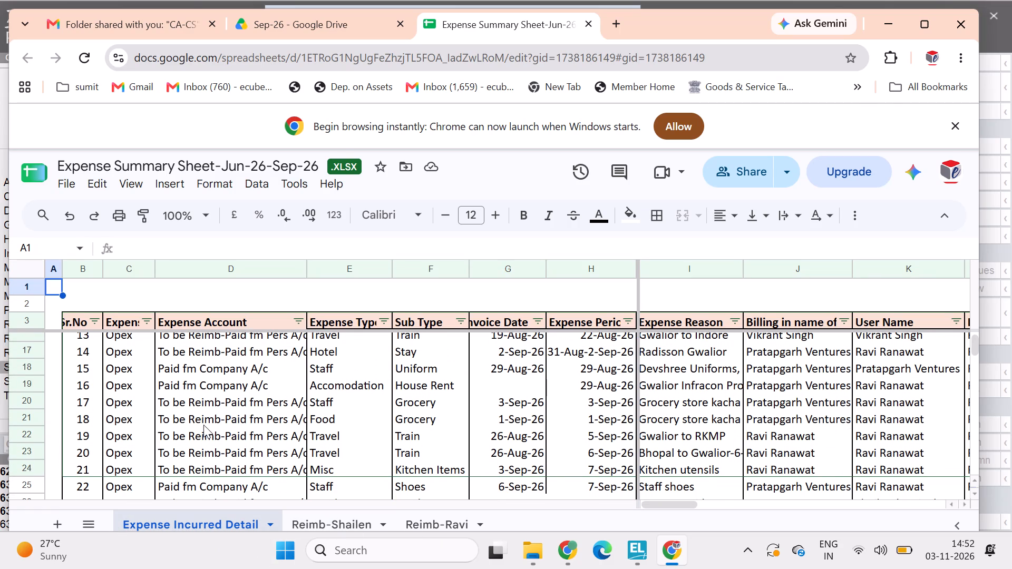
scroll(296, 394, "up", 5)
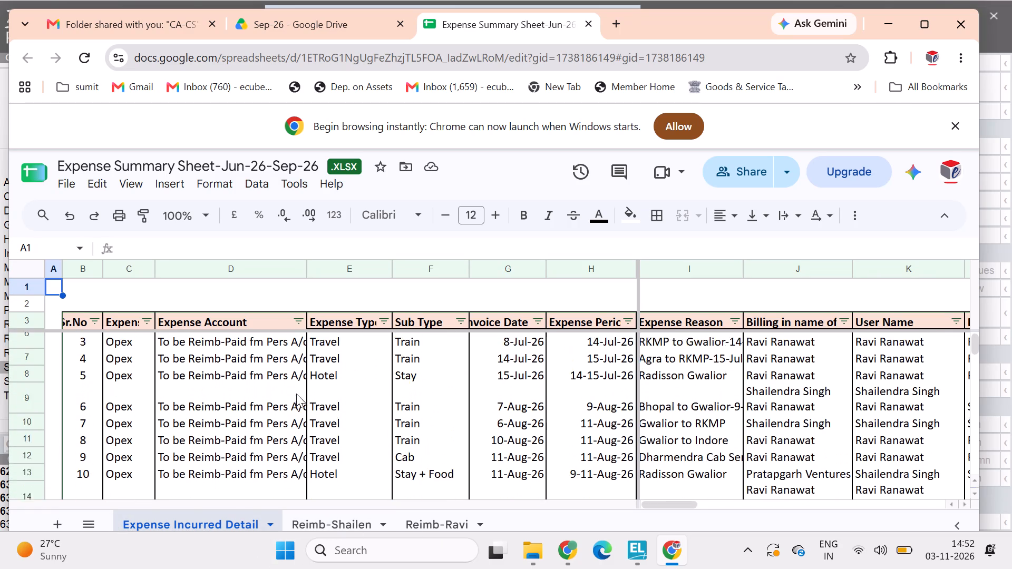
scroll(296, 394, "up", 2)
scroll(296, 394, "down", 3)
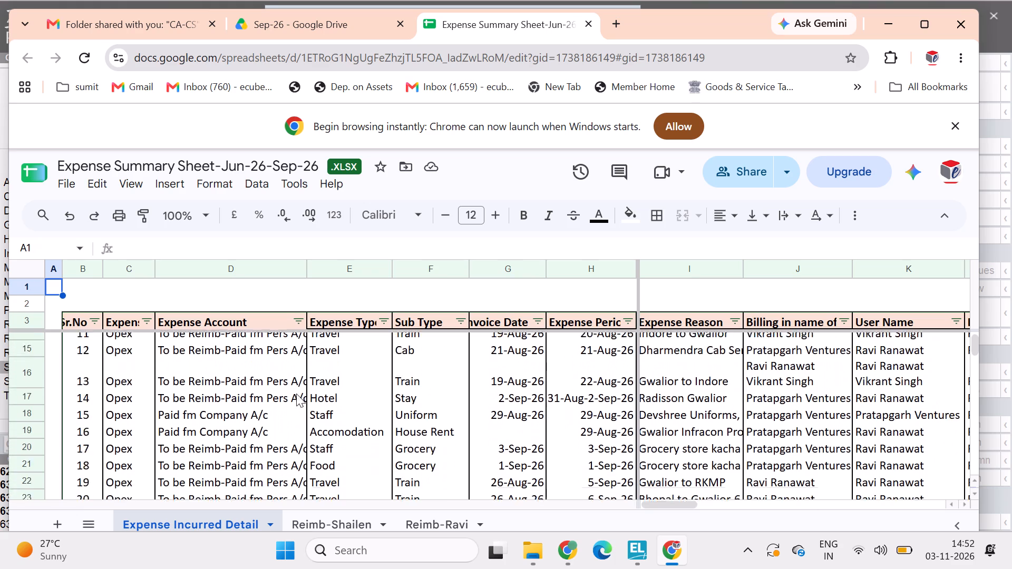
scroll(296, 394, "down", 3)
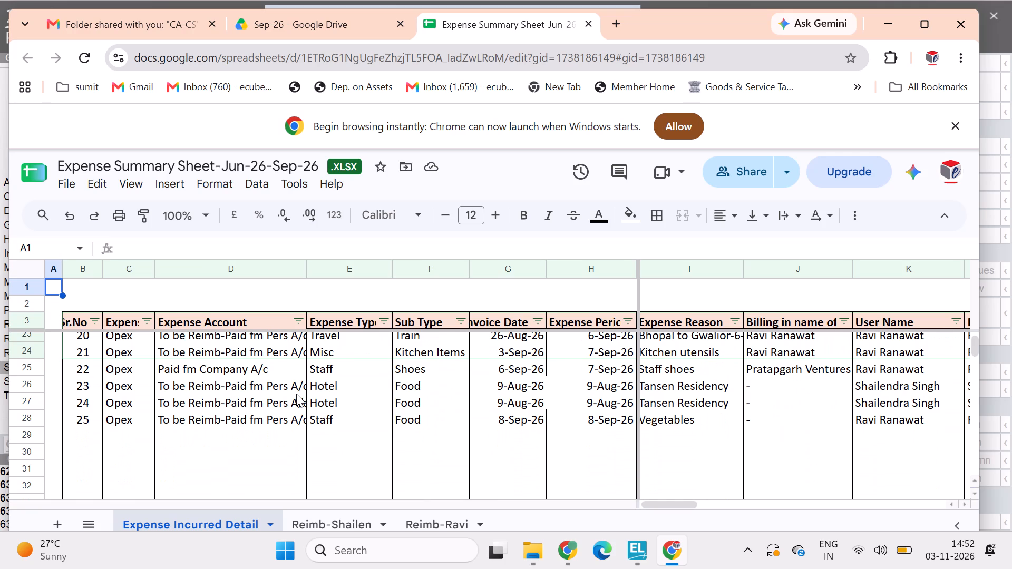
Examine the bill amount, GST, invoice number, company name and payment mode columns of the Expense Incurred Detail sheet.
scroll(691, 424, "left", 2)
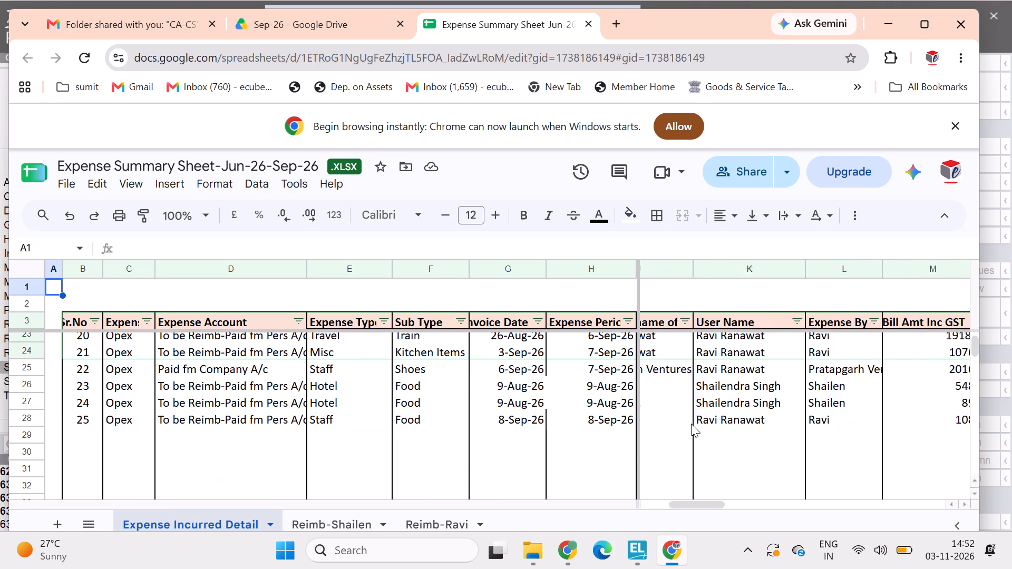
scroll(691, 424, "left", 3)
scroll(691, 424, "up", 2)
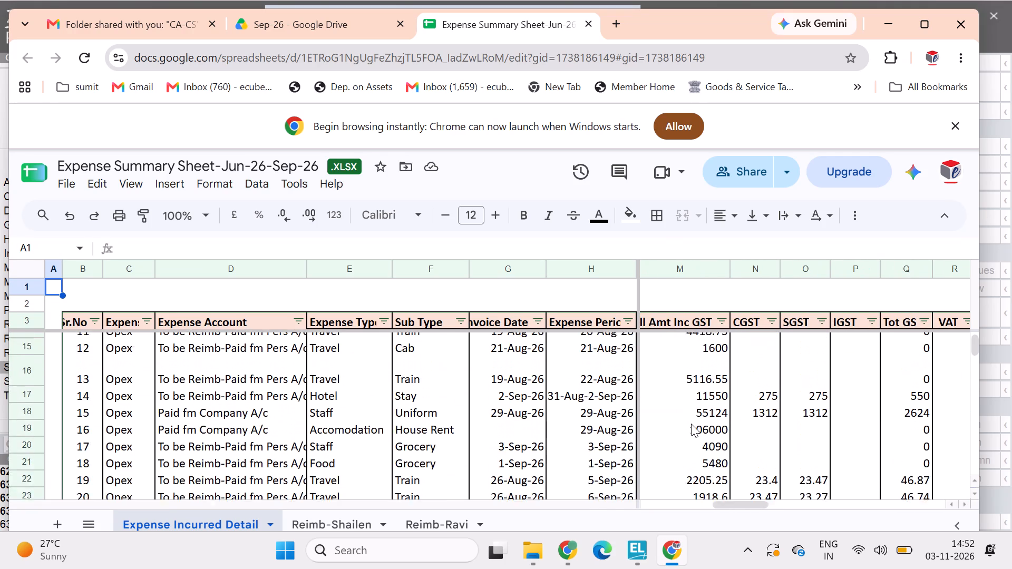
scroll(691, 424, "up", 9)
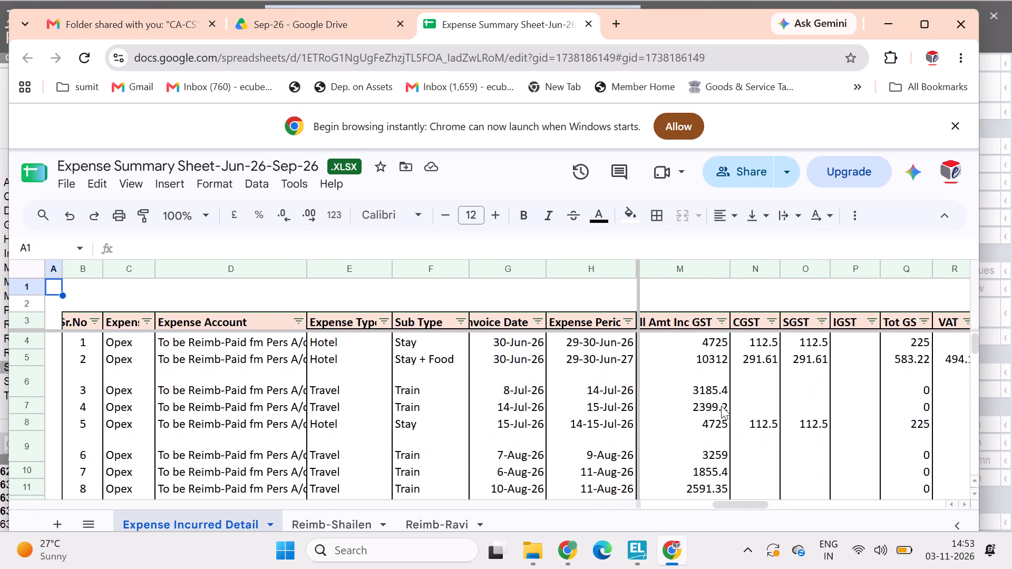
scroll(845, 381, "left", 5)
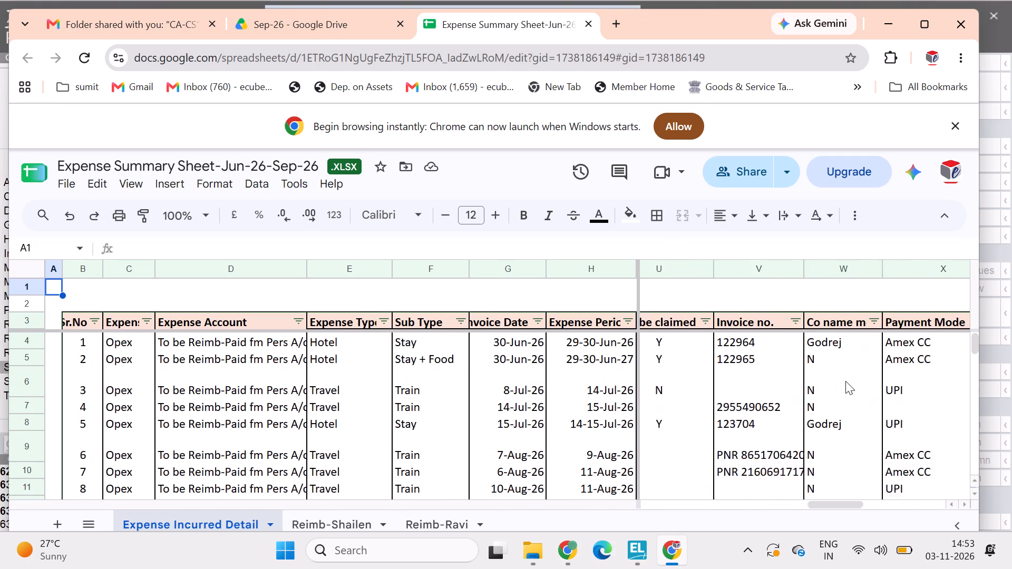
scroll(845, 381, "left", 2)
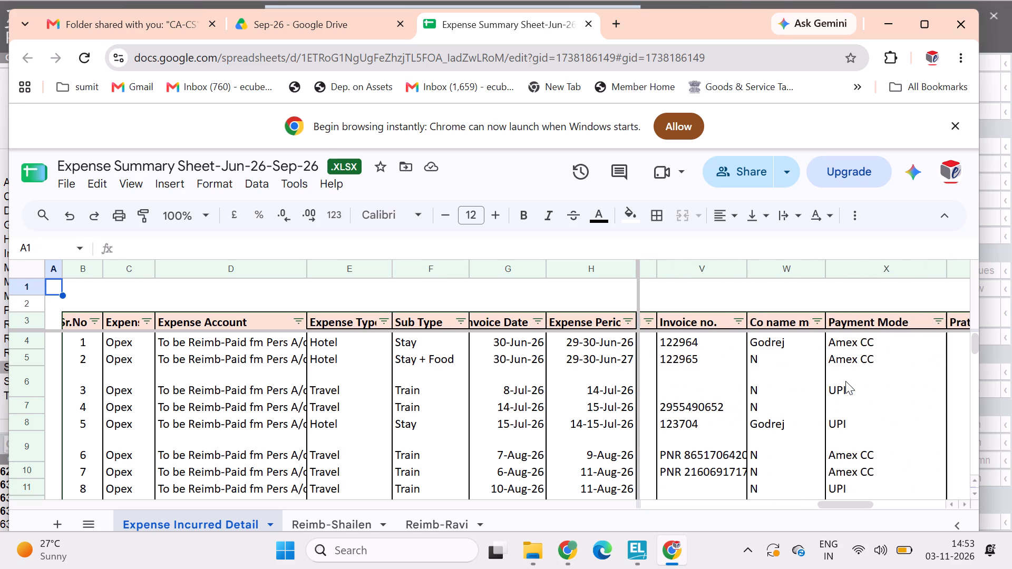
scroll(845, 381, "left", 1)
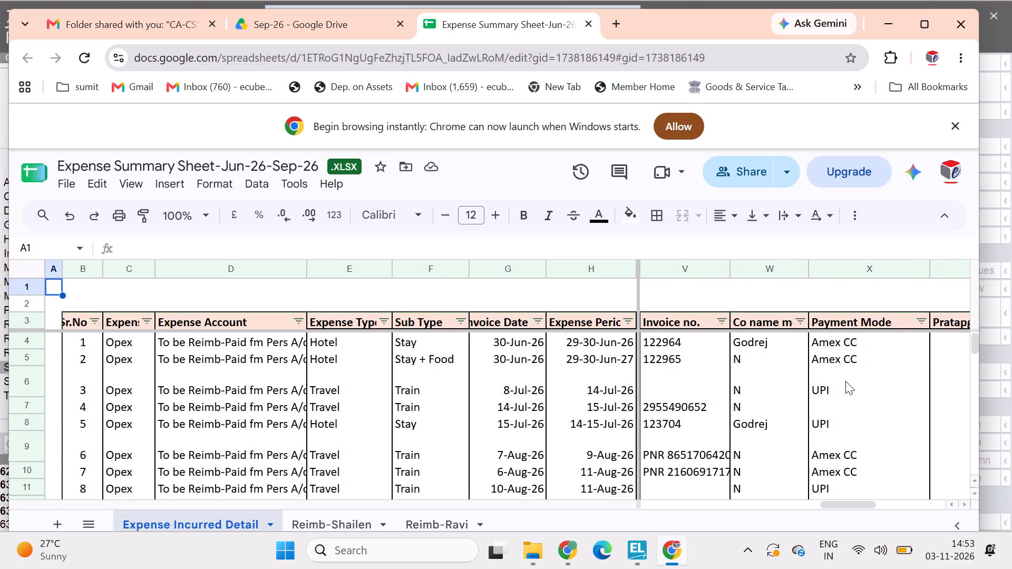
scroll(845, 381, "left", 1)
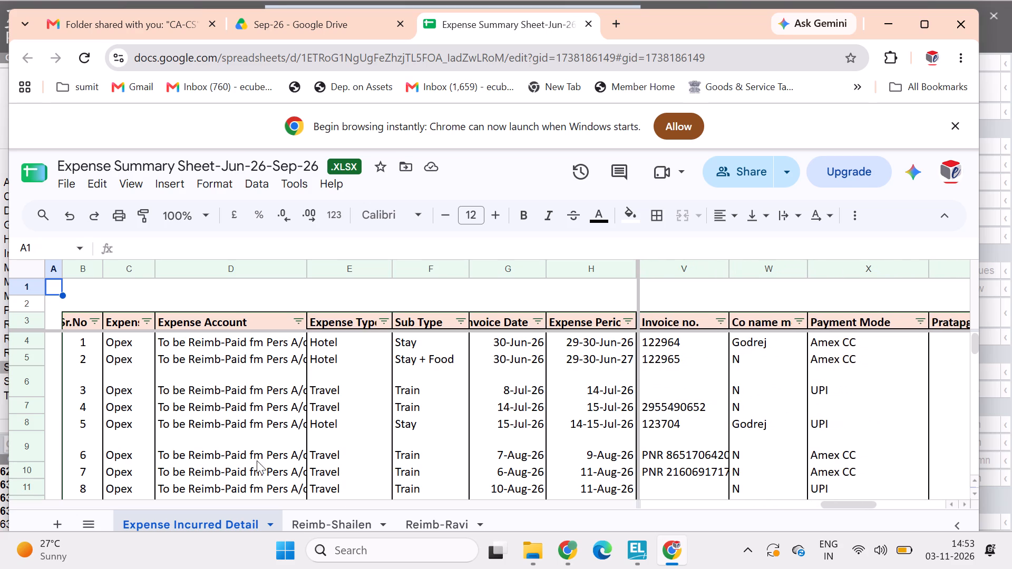
Check the Expense Header entries, the remarks and GST claim columns, and the user and expense reason columns of the same sheet.
left_click_drag(127, 326, 125, 371)
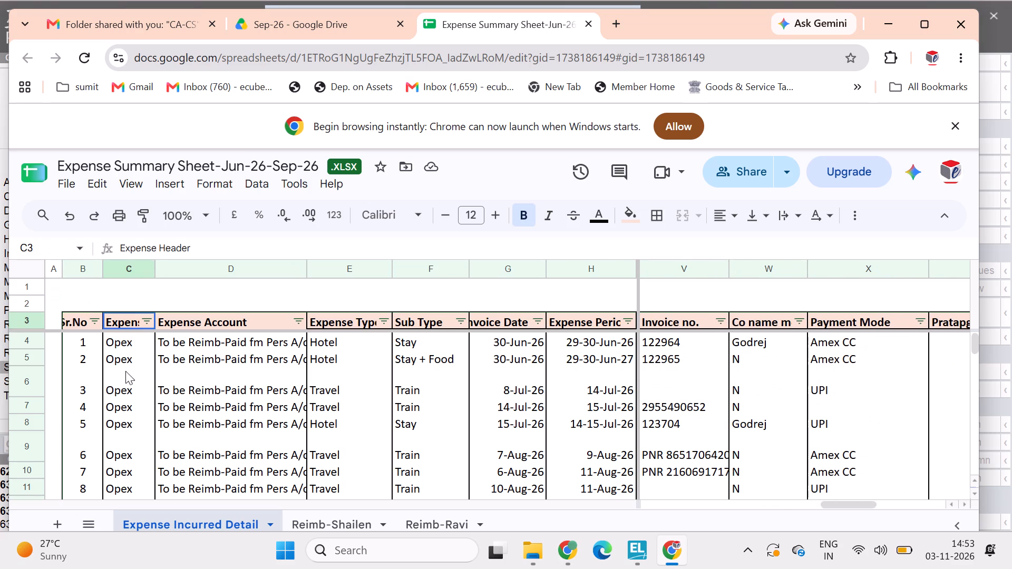
left_click_drag(125, 371, 122, 378)
left_click(122, 378)
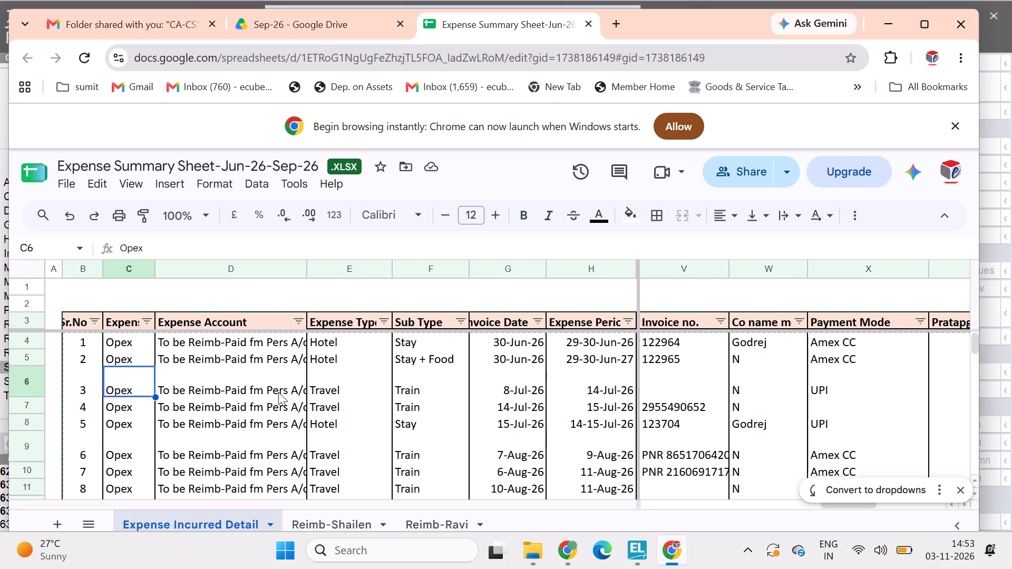
scroll(278, 392, "down", 1)
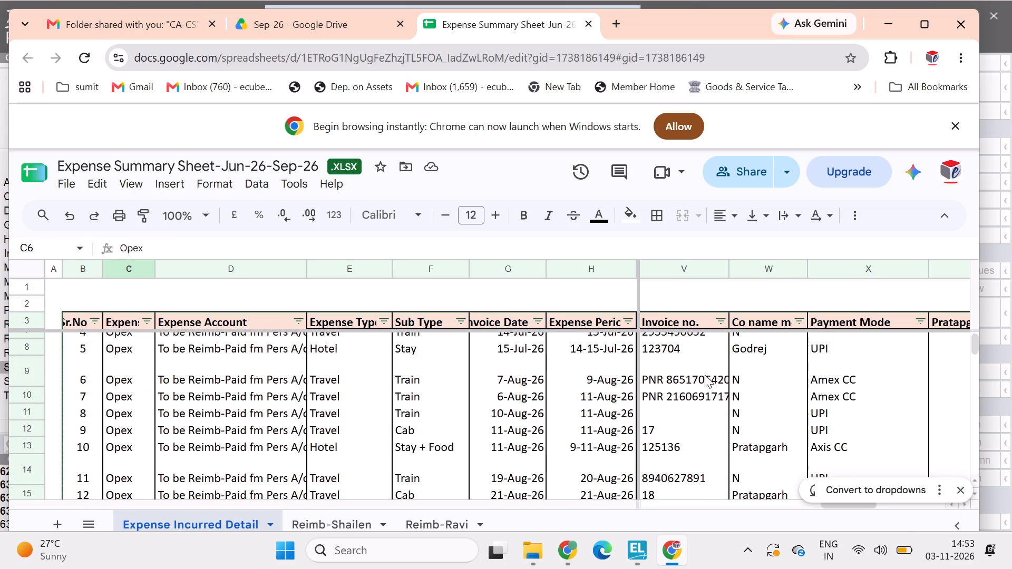
scroll(788, 386, "left", 5)
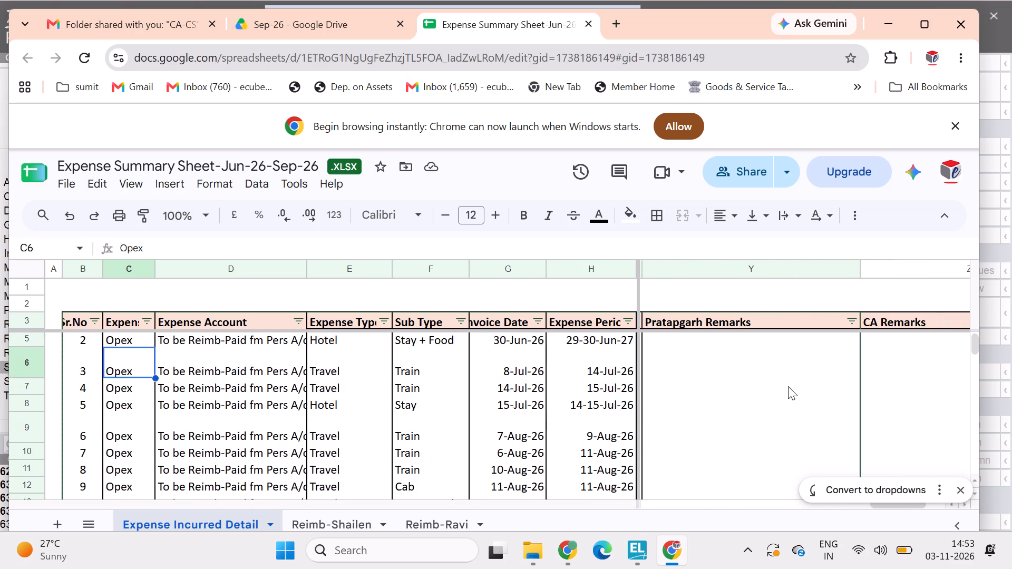
scroll(788, 386, "left", 6)
scroll(788, 386, "right", 4)
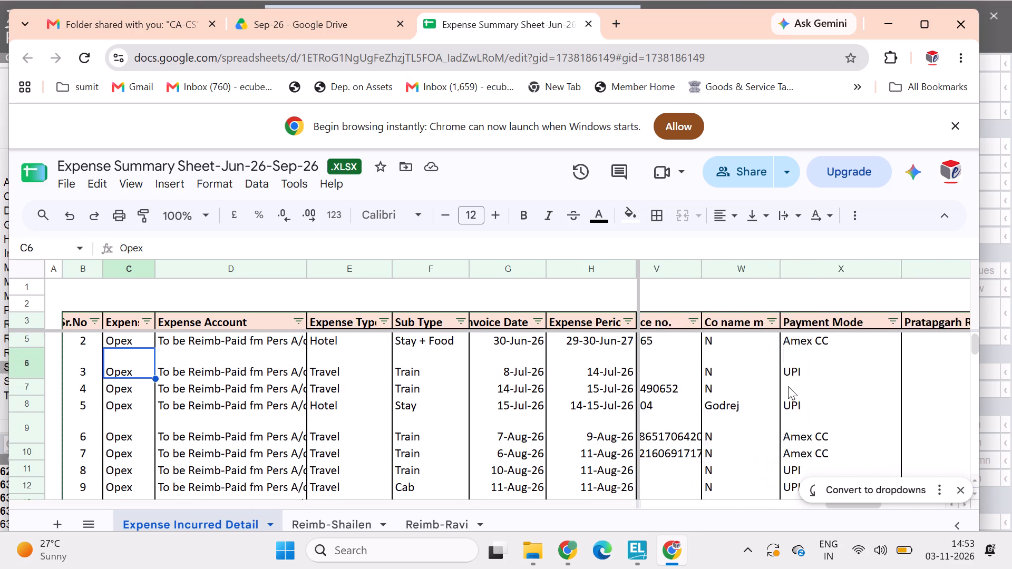
scroll(788, 386, "right", 3)
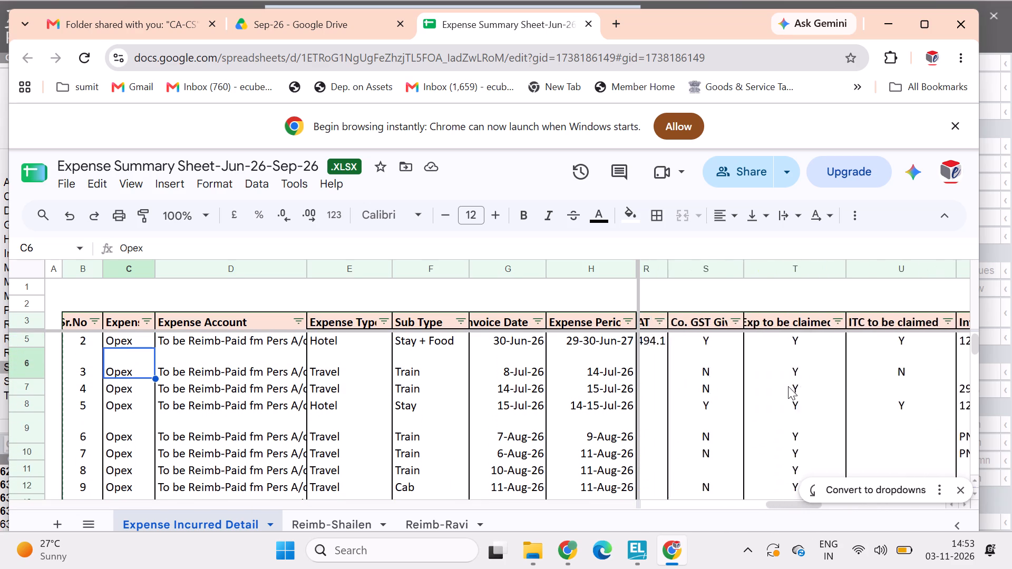
scroll(788, 386, "right", 1)
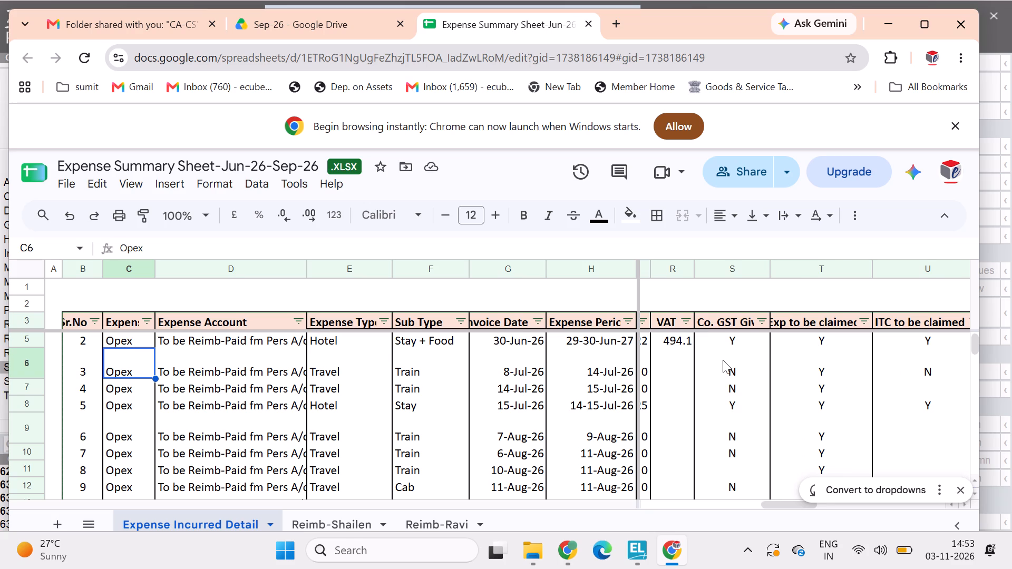
scroll(723, 360, "right", 7)
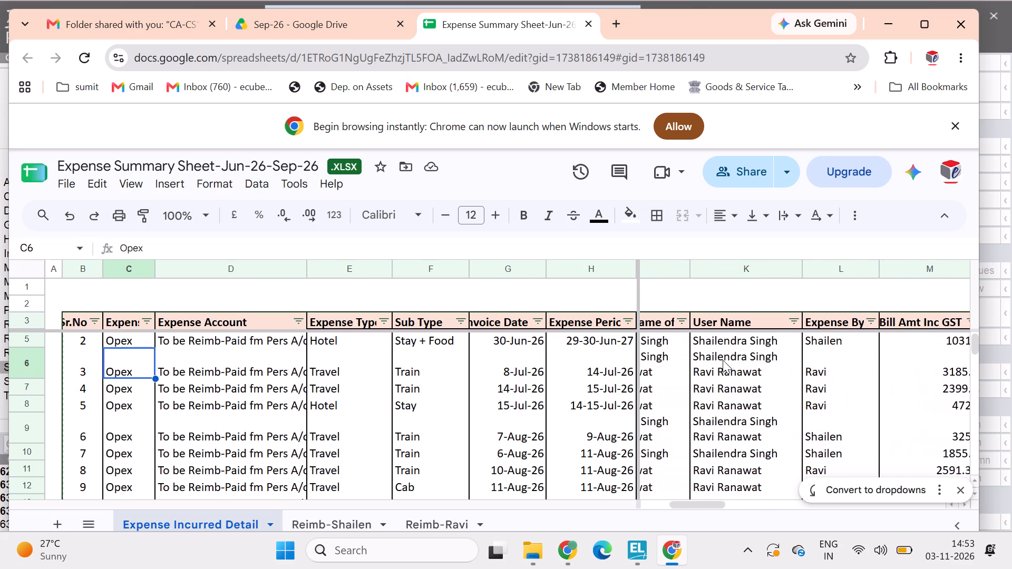
scroll(723, 360, "right", 2)
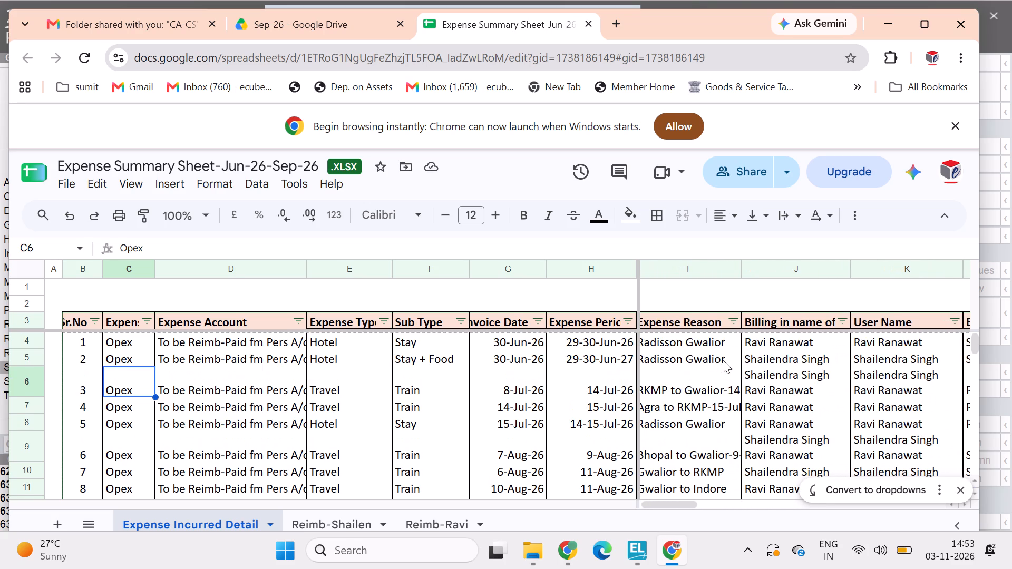
scroll(723, 360, "right", 1)
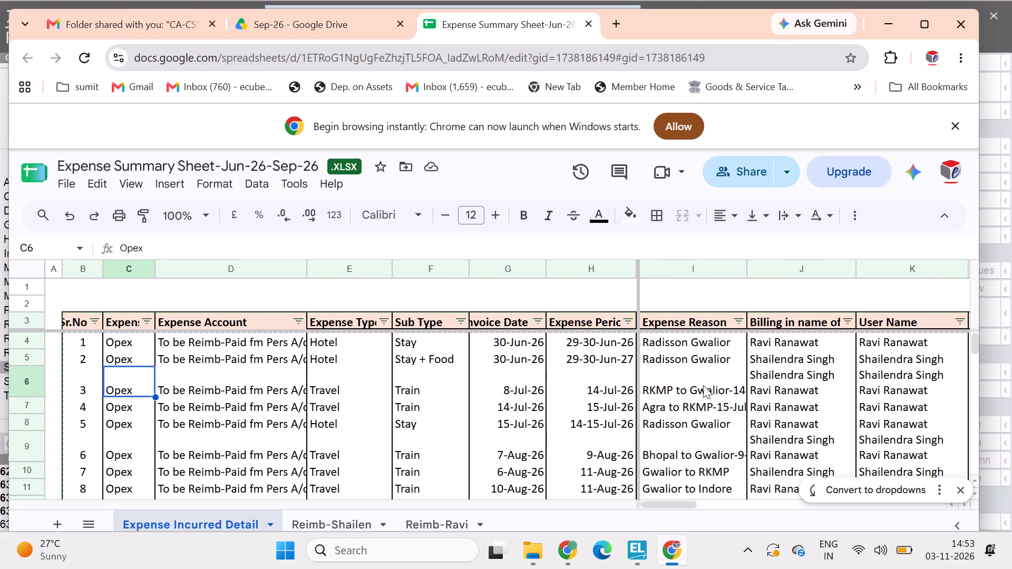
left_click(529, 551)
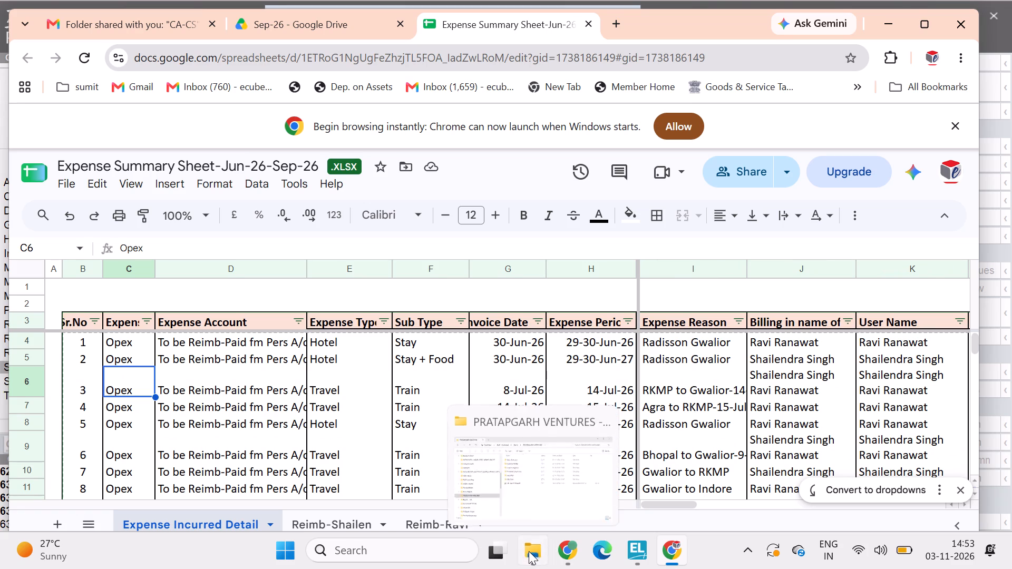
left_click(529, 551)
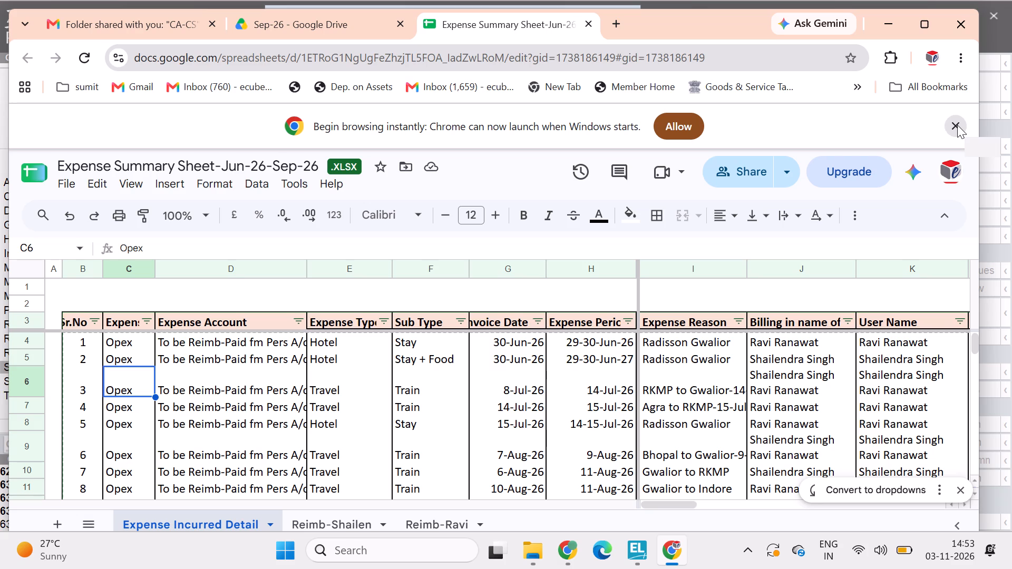
Switch to TallyPrime and leave the Sundry Creditors group summary, returning to the Gateway of Tally.
left_click(646, 548)
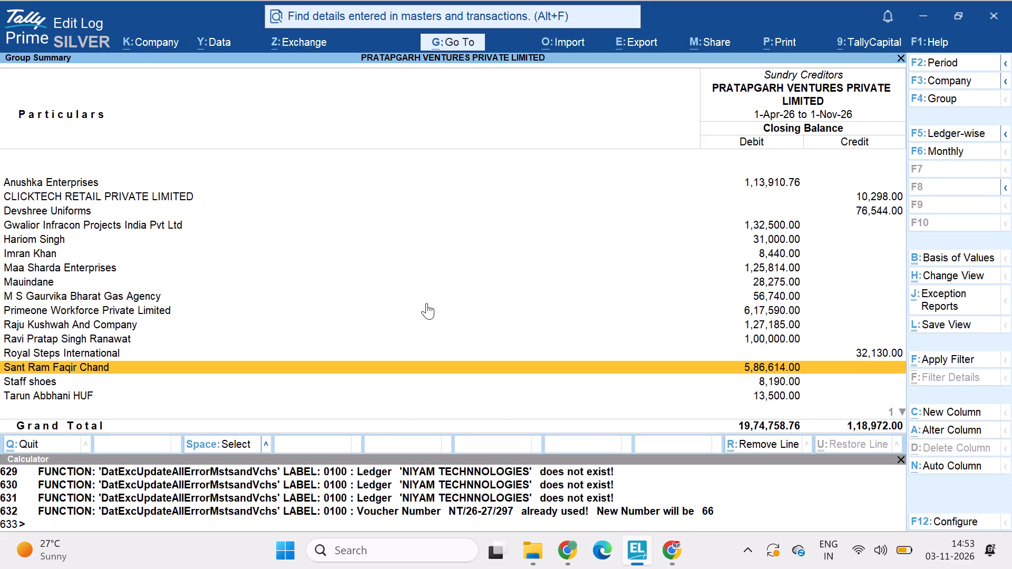
key("Escape")
key("Escape")
key("Escape")
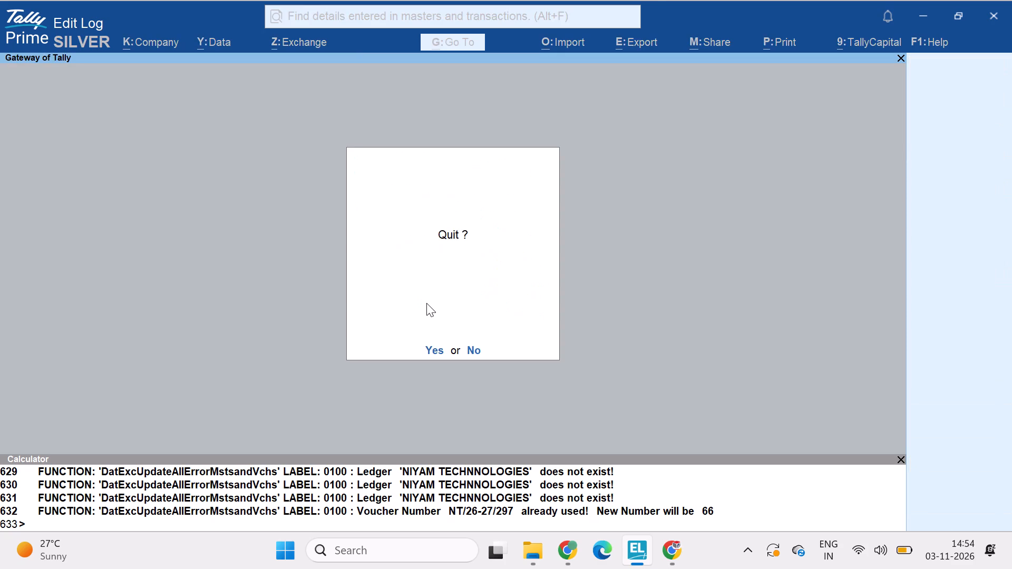
key("Escape")
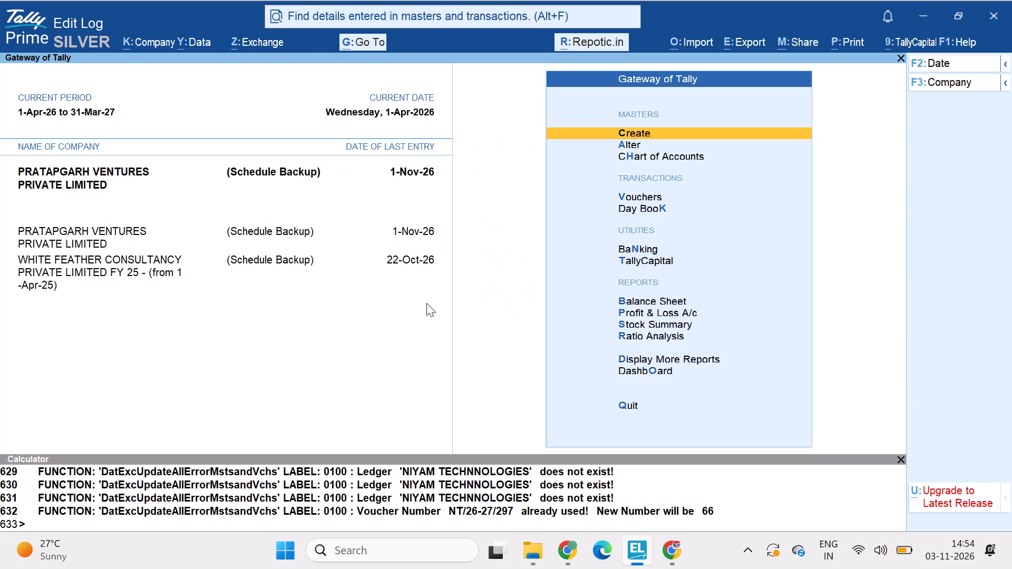
View the Balance Sheet of Pratapgarh Ventures Private Limited and close it.
key("b")
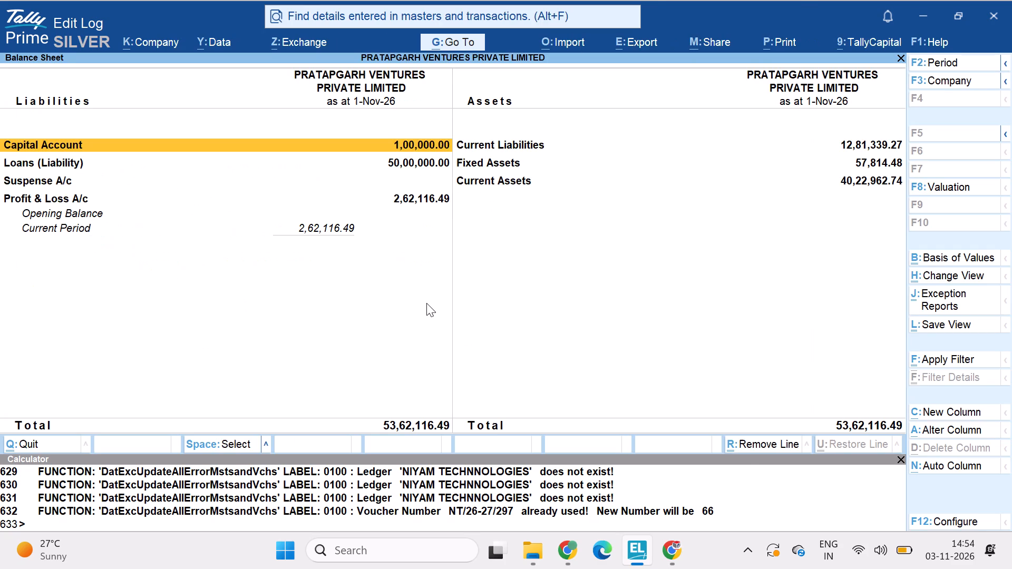
key("Escape")
Open the Profit & Loss A/c in detailed form and look through the ledgers under Indirect Expenses.
key("Down")
key("Return")
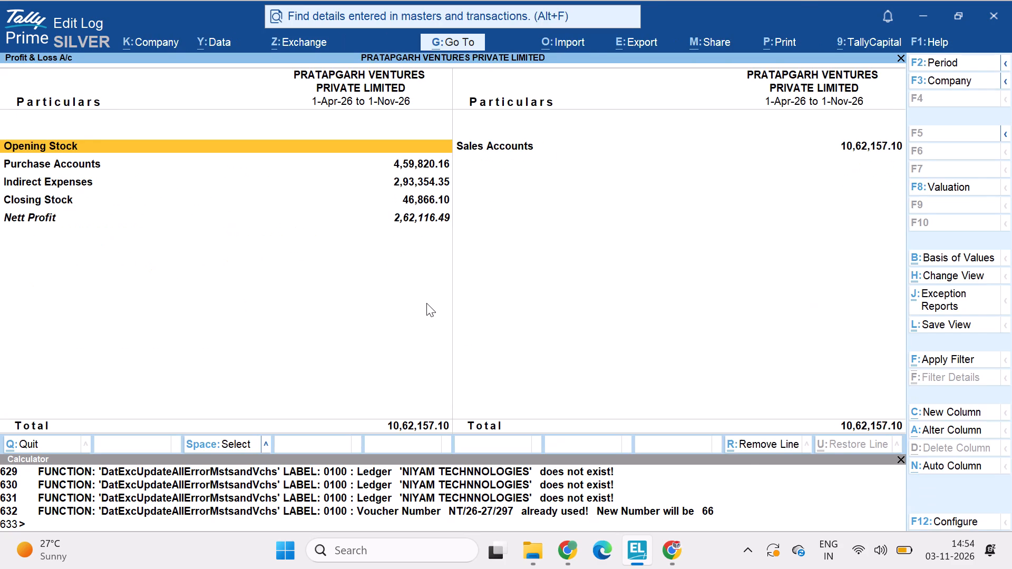
key("alt+F1")
key("Down")
key("Down")
key("Down")
key("Down")
key("Down")
key("Down")
key("Down")
key("Down")
key("Down")
key("Down")
key("Up")
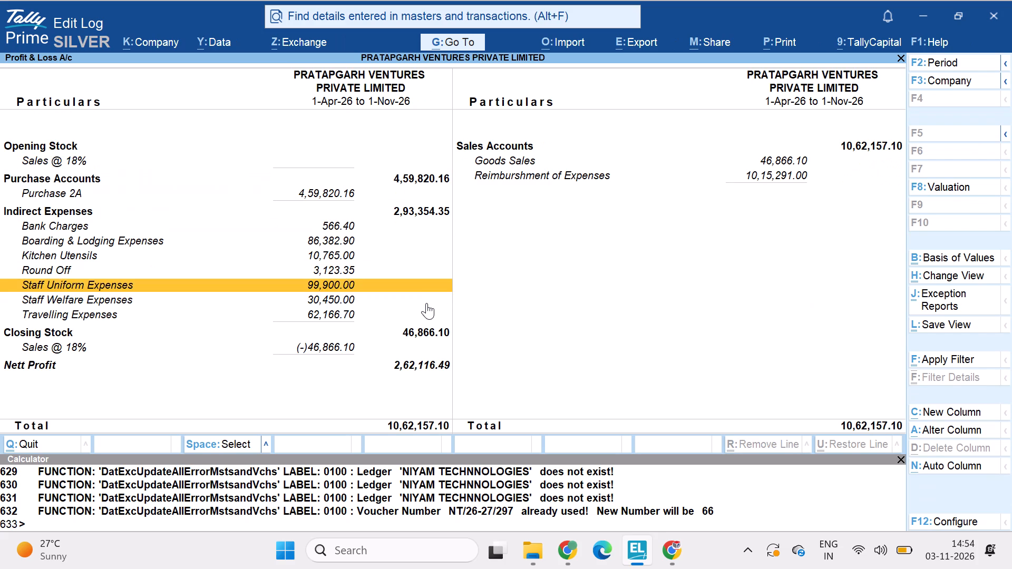
key("Up")
key("Up")
key("Up")
key("Down")
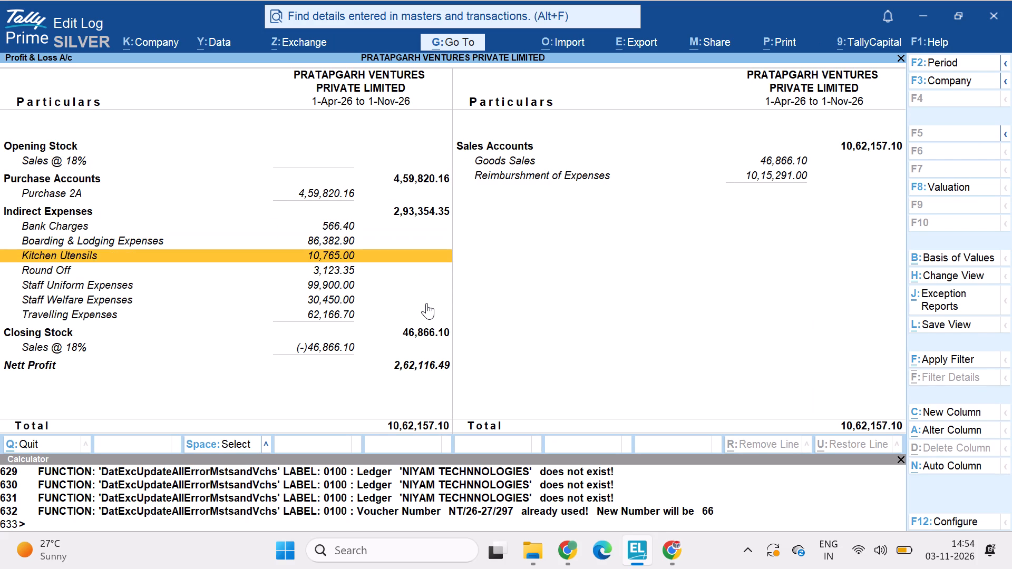
Drill into the Travelling Expenses ledger and list its October vouchers.
key("Down")
key("Down")
key("Down")
key("Down")
key("Return")
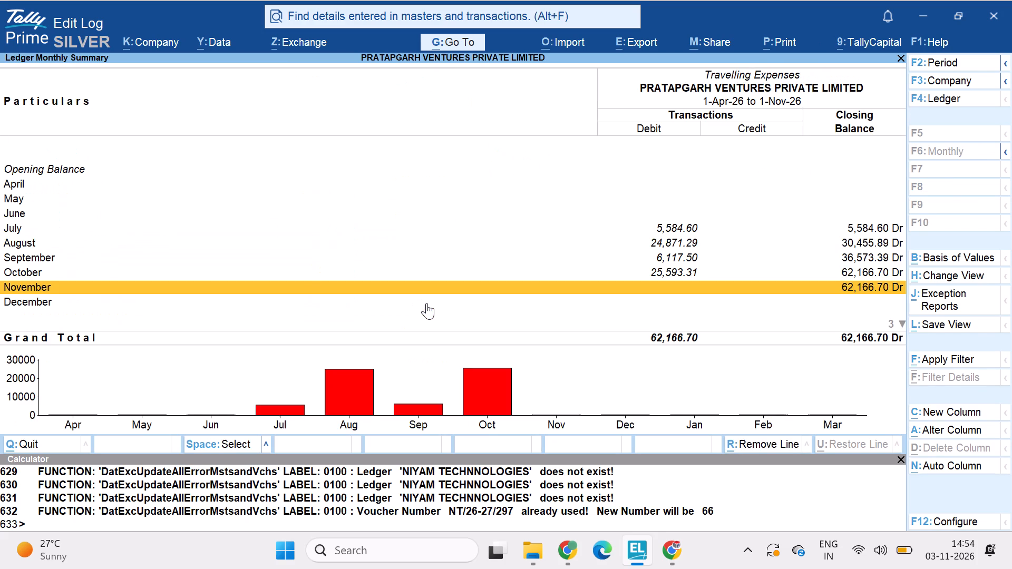
key("Up")
key("Return")
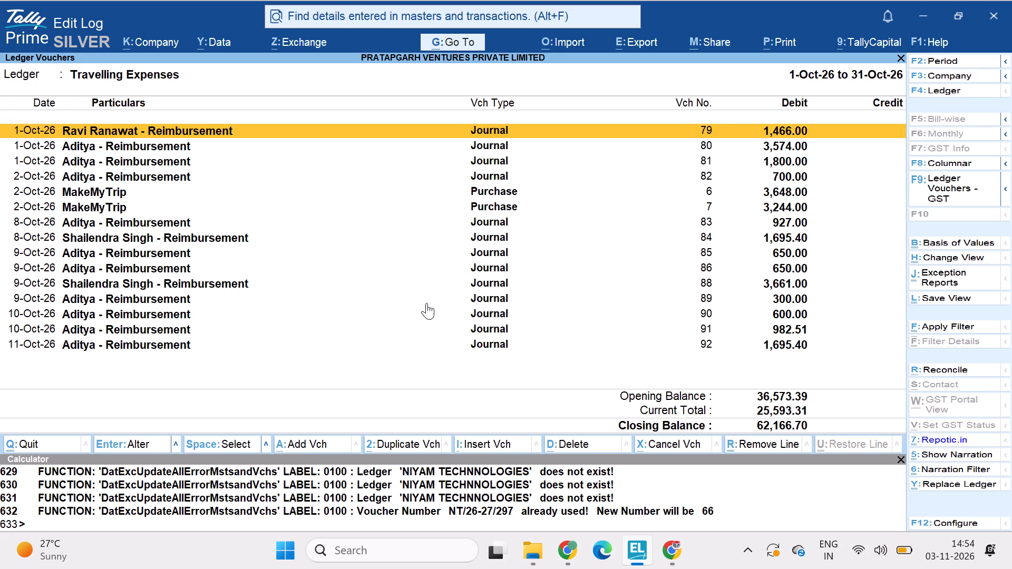
Review Journal voucher No. 79 dated 1-Oct-26 with its narration, and return to the Profit & Loss A/c.
key("Return")
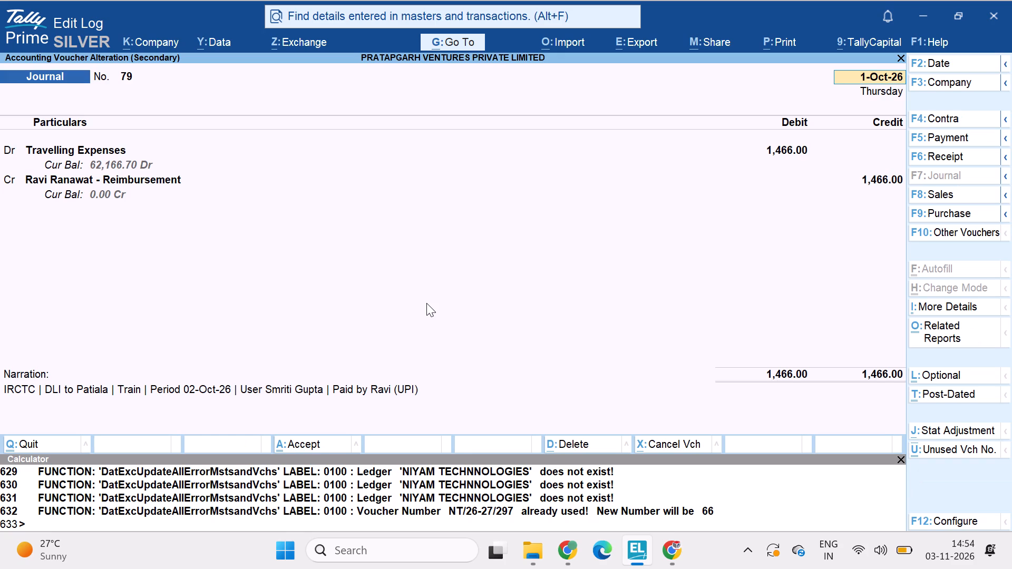
key("Escape")
key("Escape")
key("Escape")
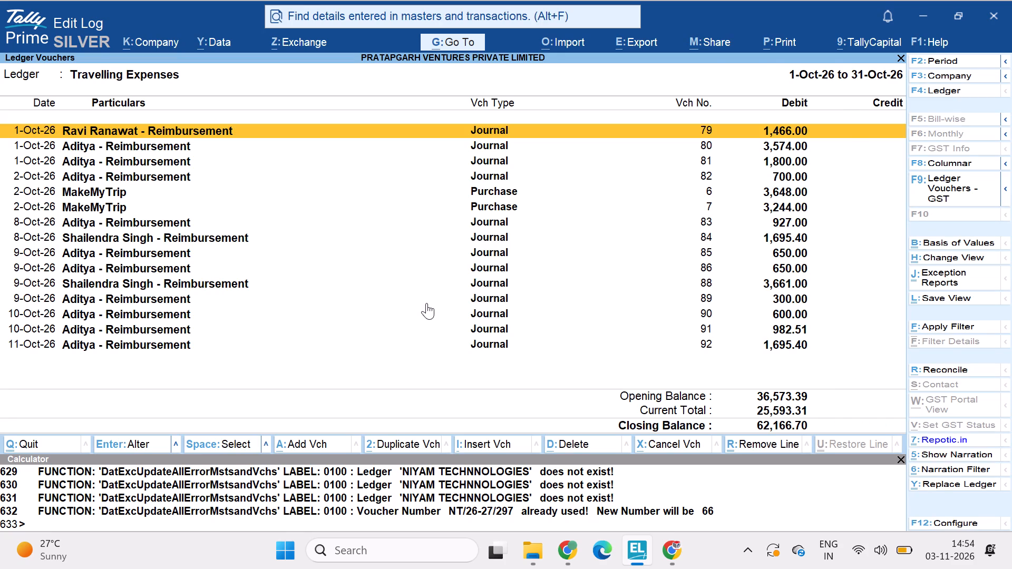
key("Escape")
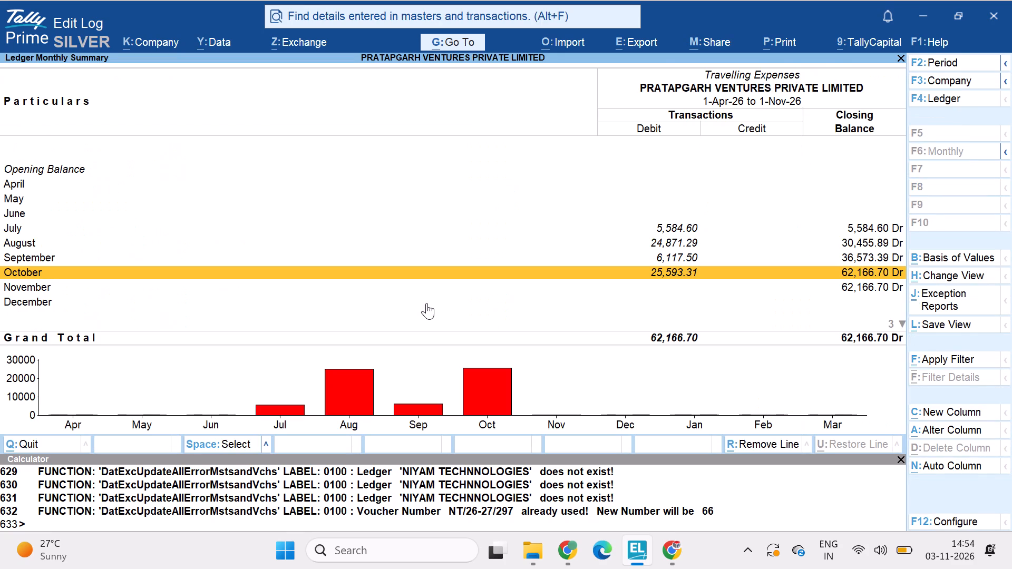
key("Escape")
View the monthly summary of the Kitchen Utensils ledger and return to the Profit & Loss A/c.
key("Up")
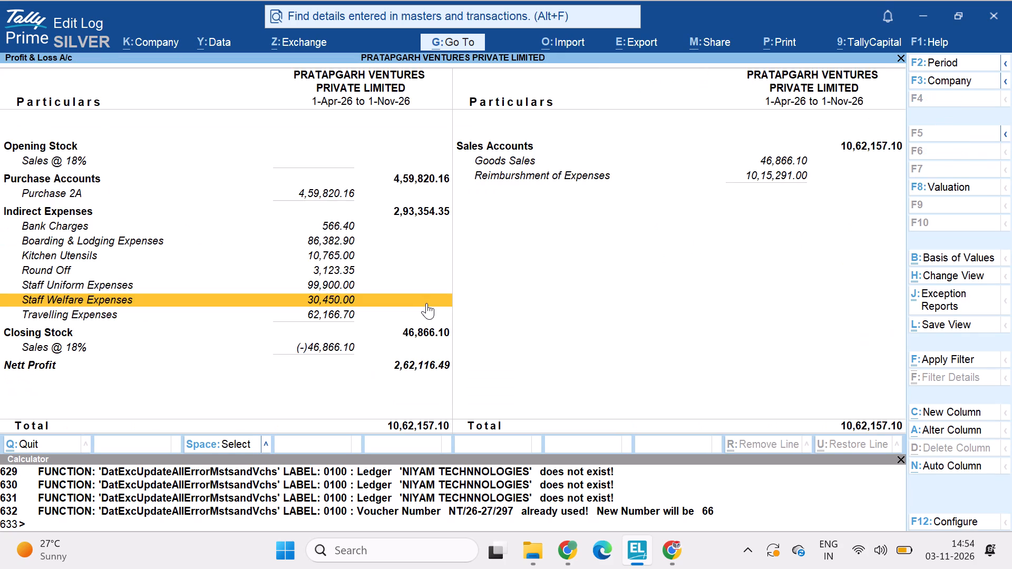
key("Up")
key("Up")
key("Up")
key("Return")
key("Escape")
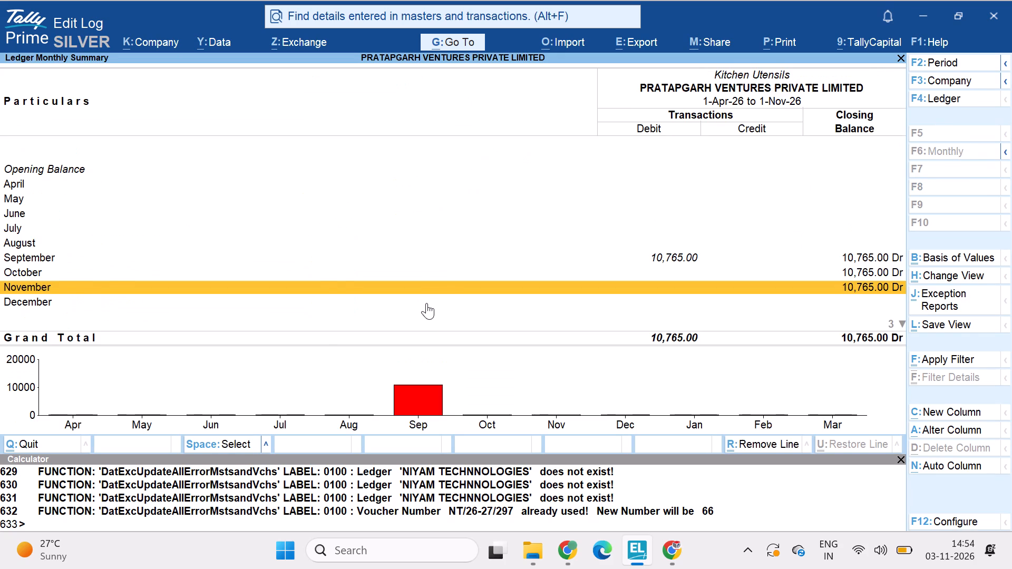
key("Up")
key("Down")
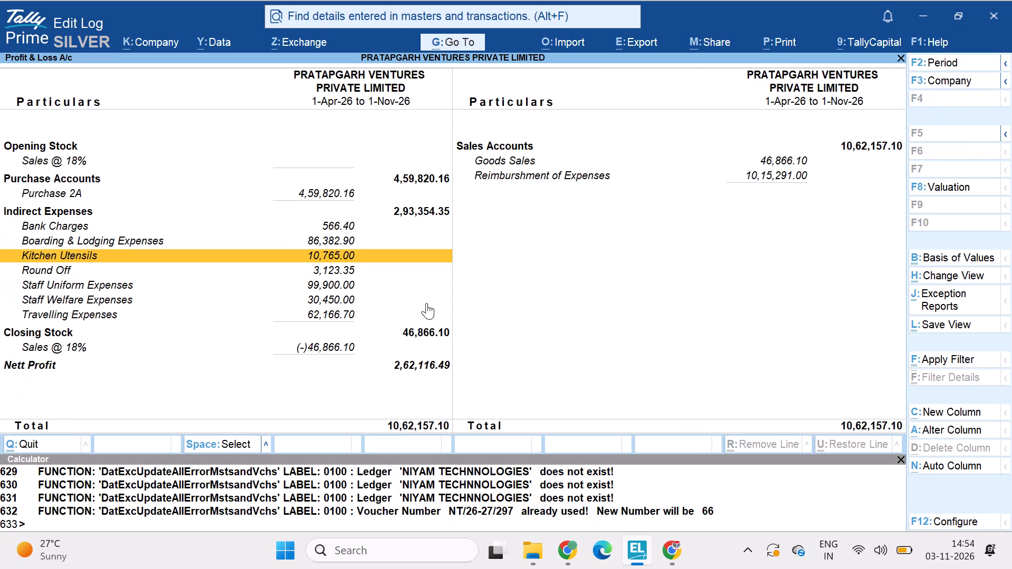
Drill into the Staff Welfare Expenses ledger and list its September vouchers.
key("Down")
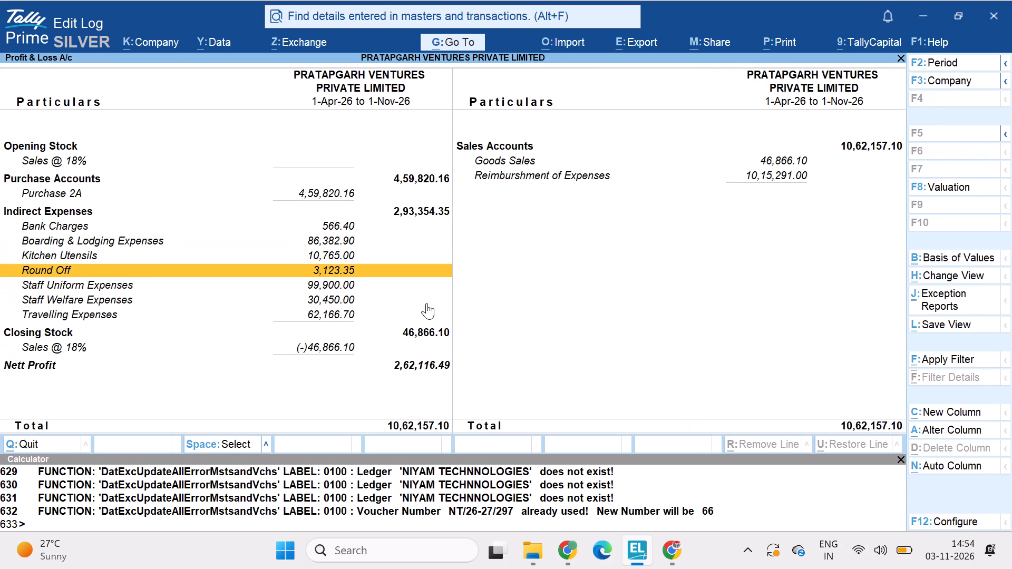
key("Down")
key("Down")
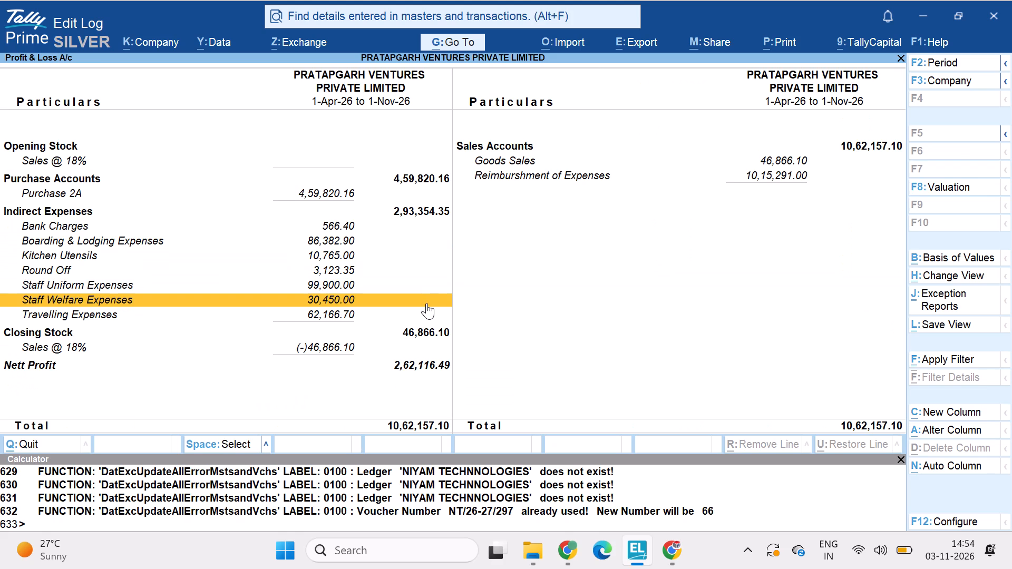
key("Return")
key("Up")
key("Up")
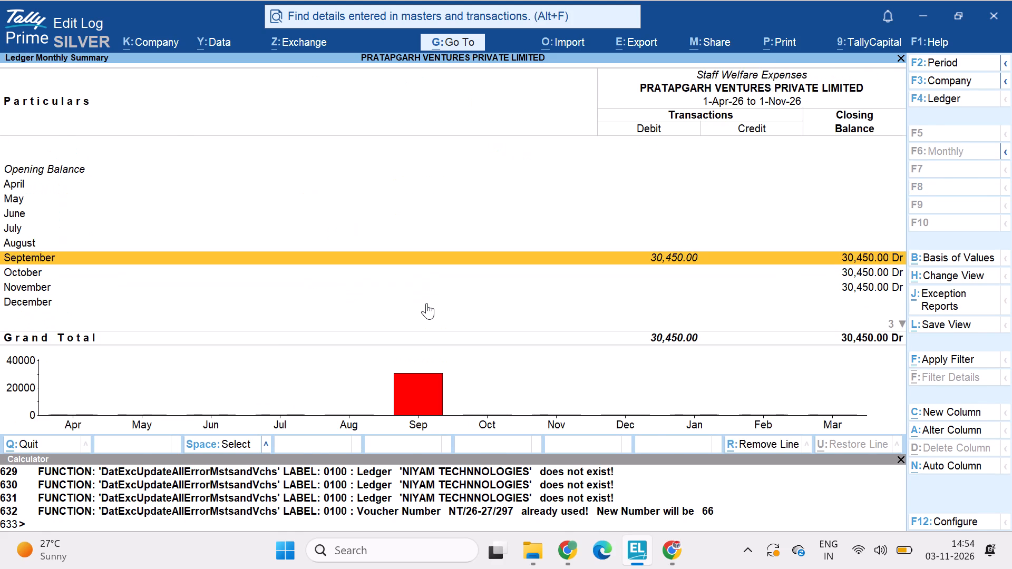
key("Return")
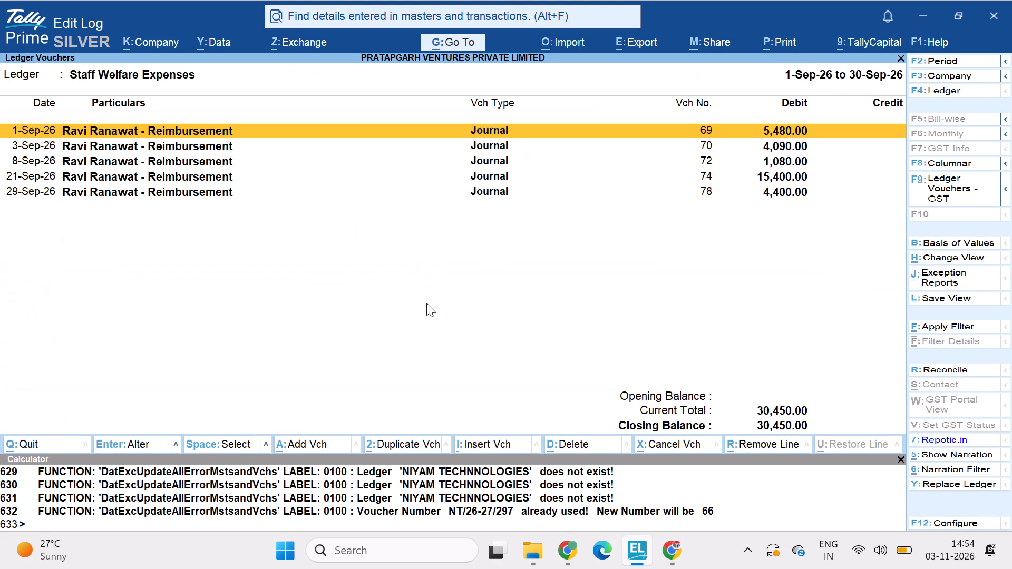
Review Journal voucher No. 69 dated 1-Sep-26 with its narration, and return to the Profit & Loss A/c.
key("Return")
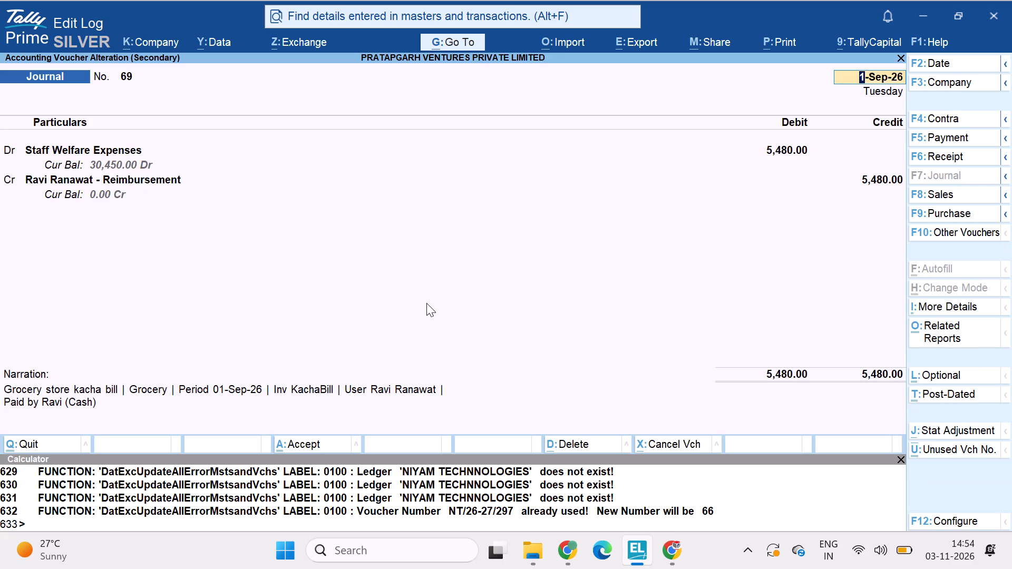
key("Escape")
key("Escape")
key("Escape")
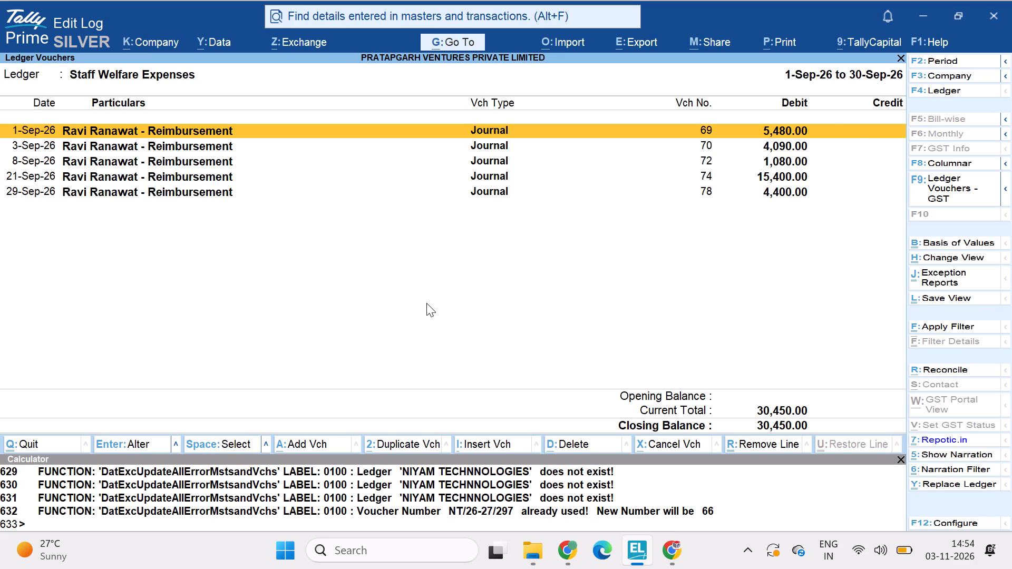
key("Escape")
key("Escape")
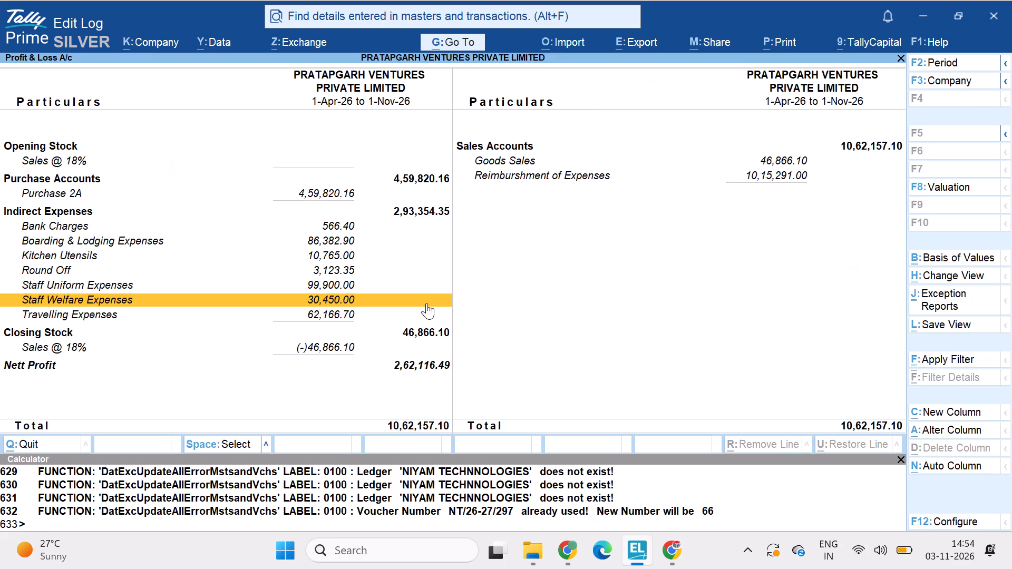
Drill into the Purchase 2A ledger under Purchase Accounts and list its September vouchers.
key("Up")
key("Up")
key("Up")
key("Up")
key("Up")
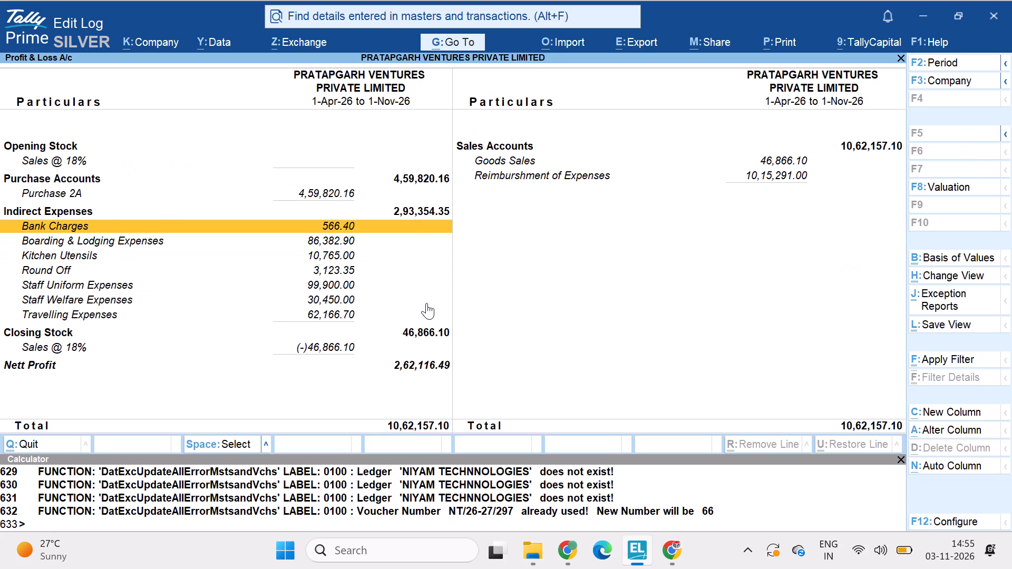
key("Up")
key("Up")
key("Return")
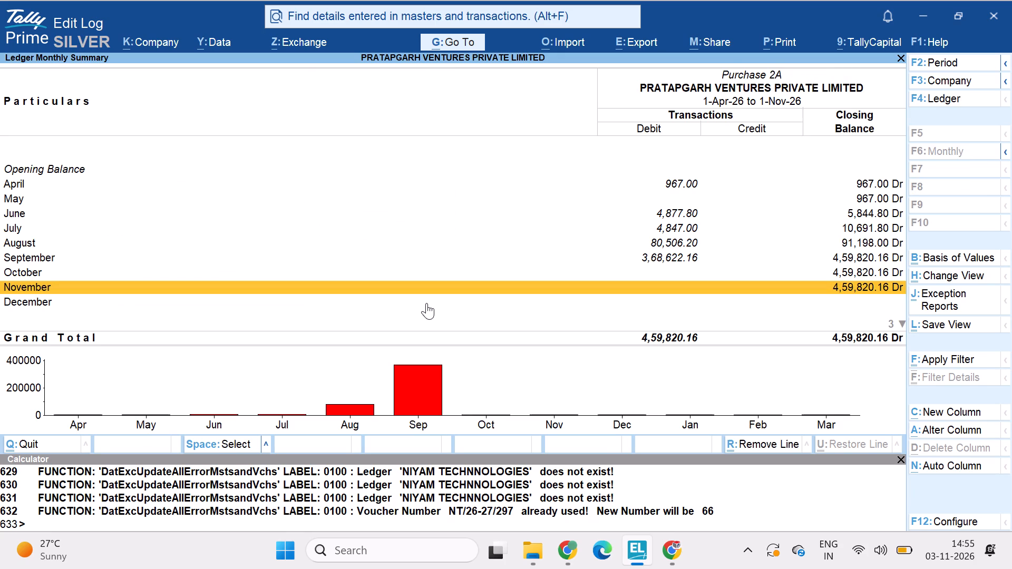
key("Up")
key("Up")
key("Return")
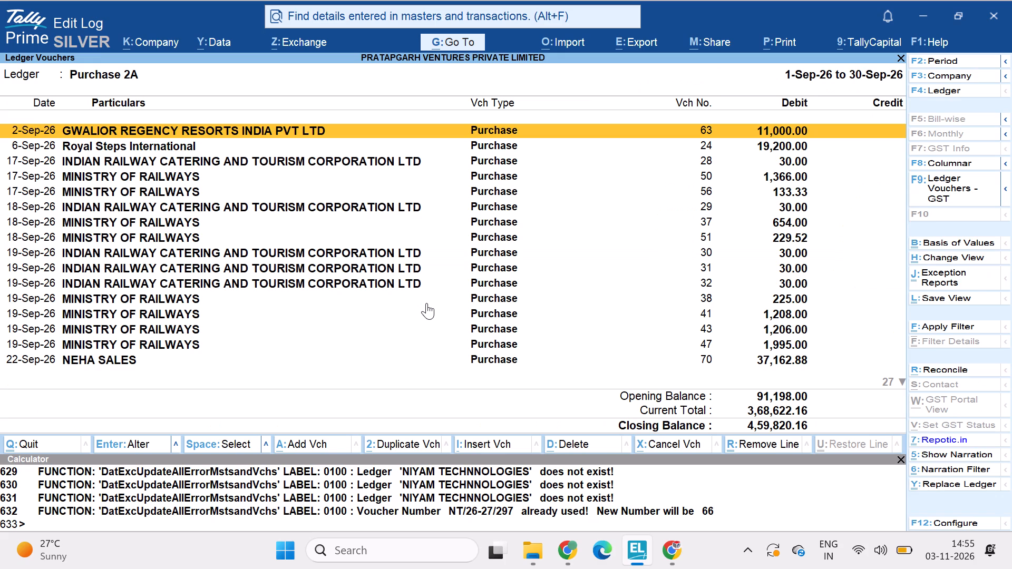
Look through the parties and amounts of the September purchase vouchers in the Purchase 2A ledger.
key("Down")
key("Down")
key("Down")
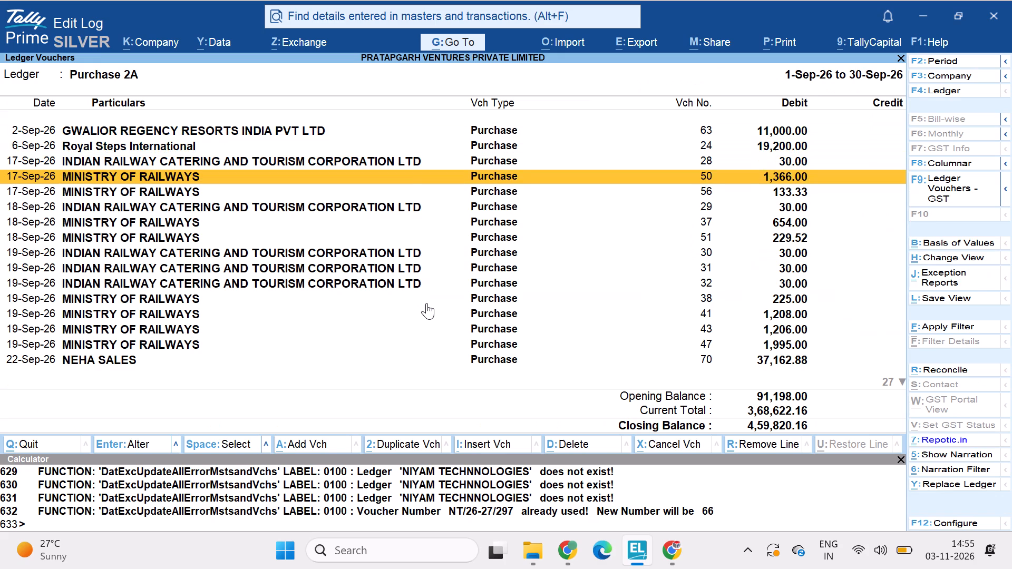
key("Down")
key("Down")
key("Down")
key("Down")
key("Down")
key("Up")
key("Up")
key("Up")
key("Up")
key("Up")
key("Up")
key("Up")
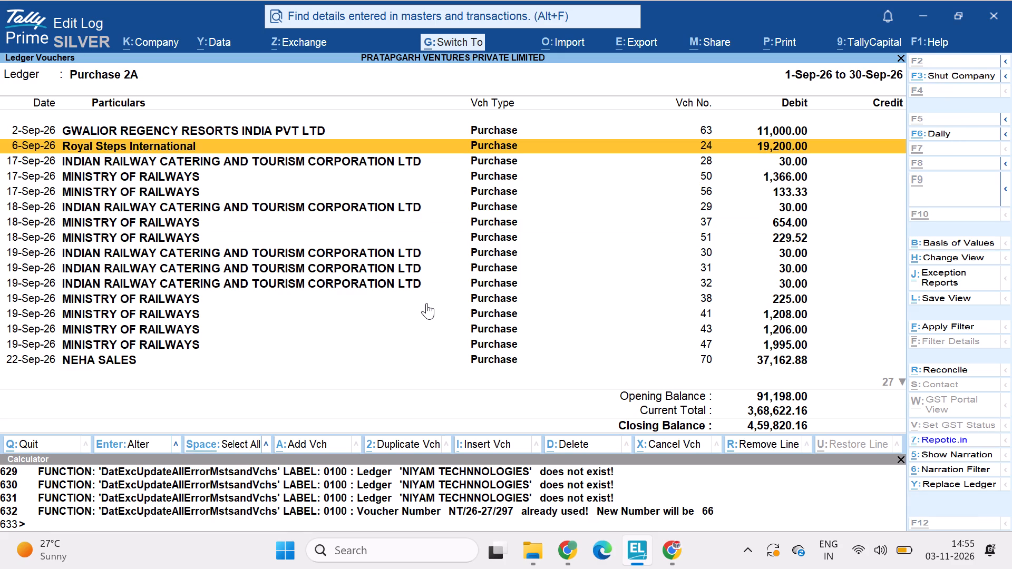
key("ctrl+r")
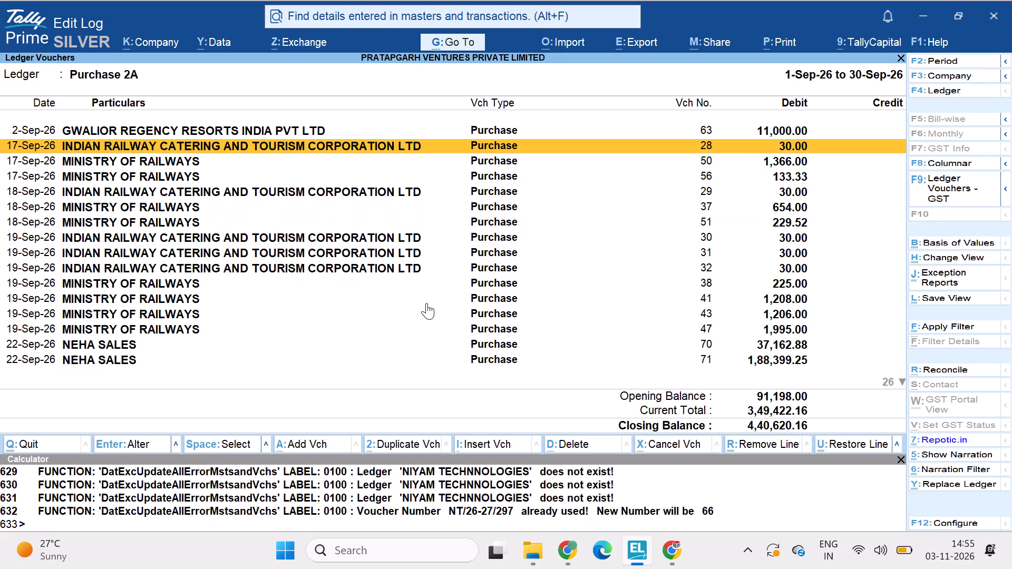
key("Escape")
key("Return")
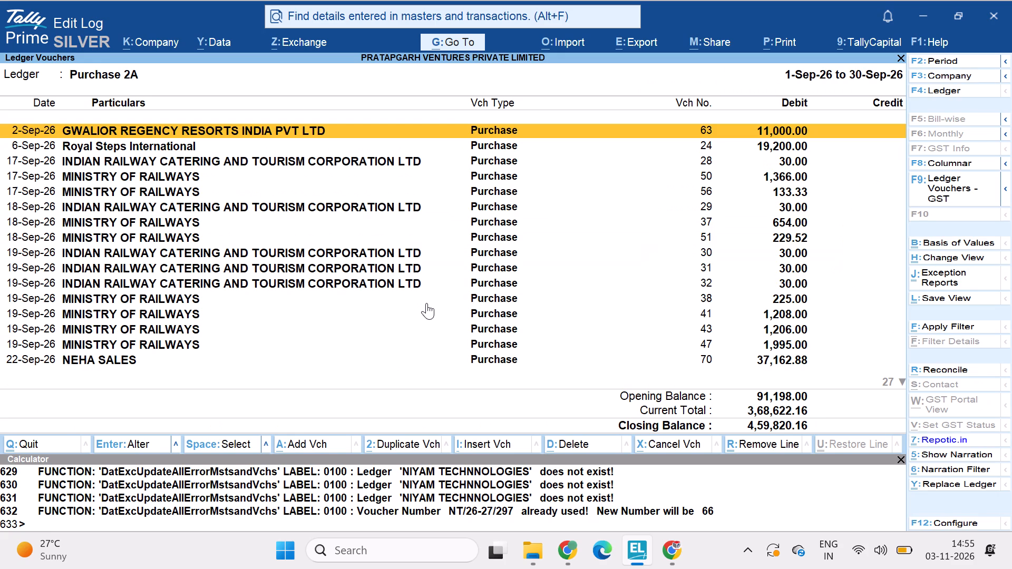
Filter the September Purchase 2A vouchers for "Railway", glance at the expense summary sheet in Chrome, and return to the Profit & Loss A/c.
key("ctrl+f")
type("railway")
key("Return")
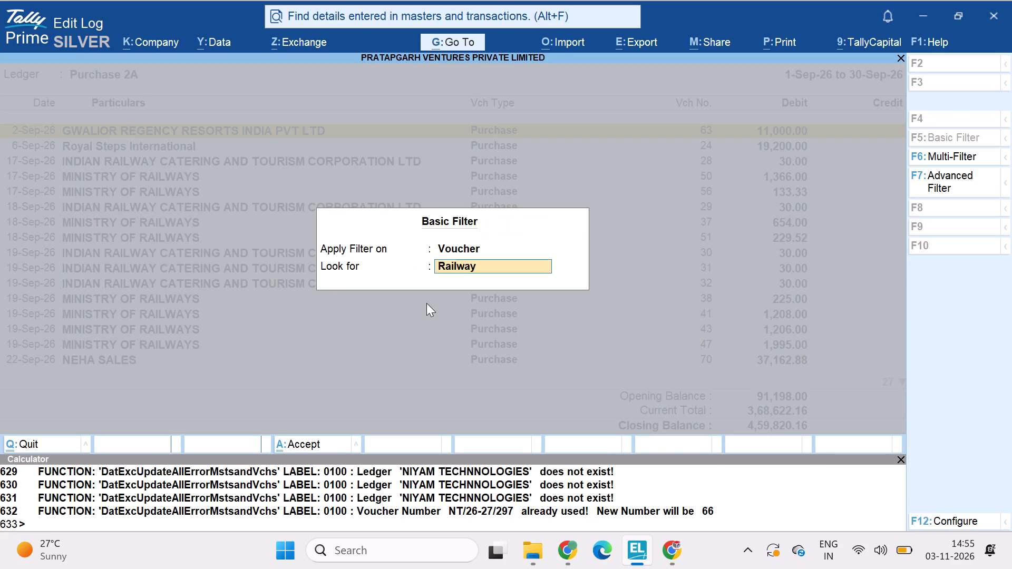
key("alt+Tab")
key("alt+Tab")
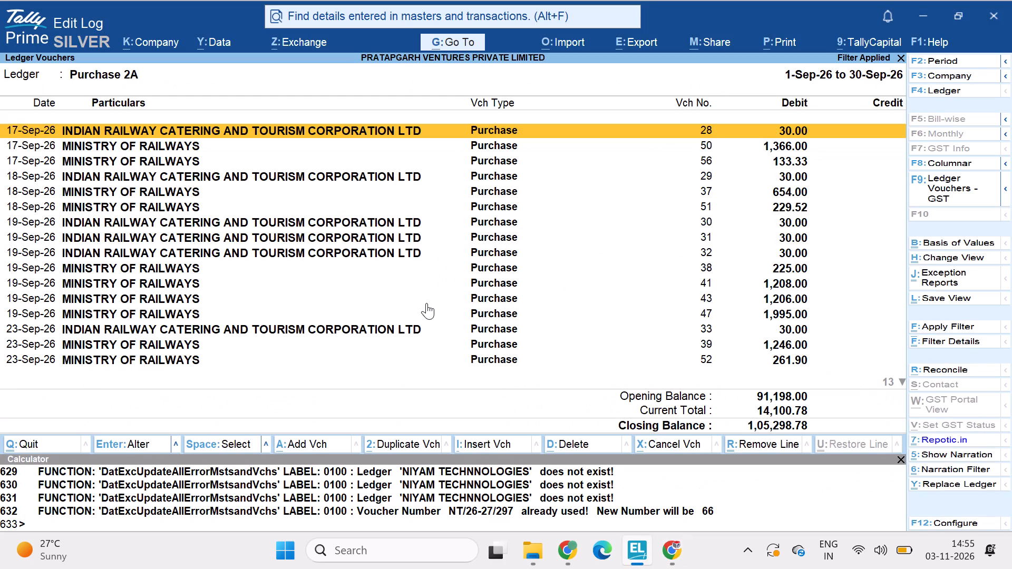
key("alt+Tab")
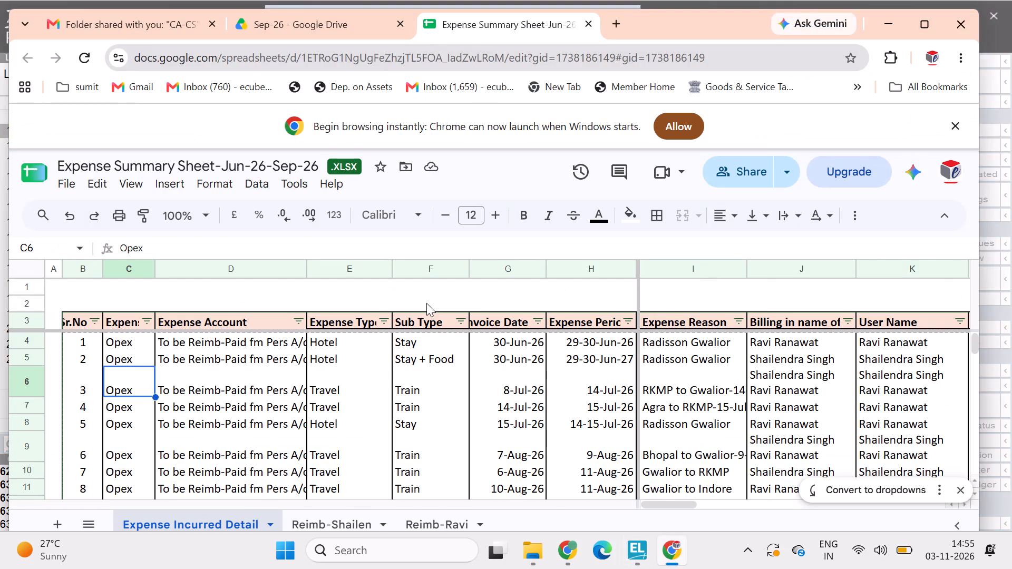
key("alt+Tab")
key("Escape")
key("Escape")
key("Escape")
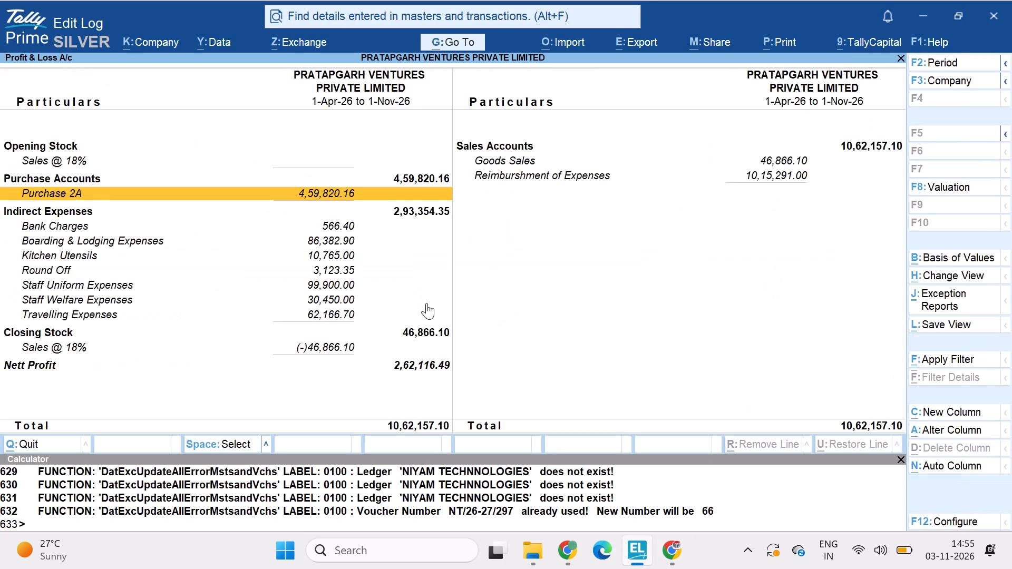
Open the Balance Sheet in detailed form and drill into the Sundry Creditors group under Current Liabilities.
key("Escape")
key("Escape")
key("Escape")
key("b")
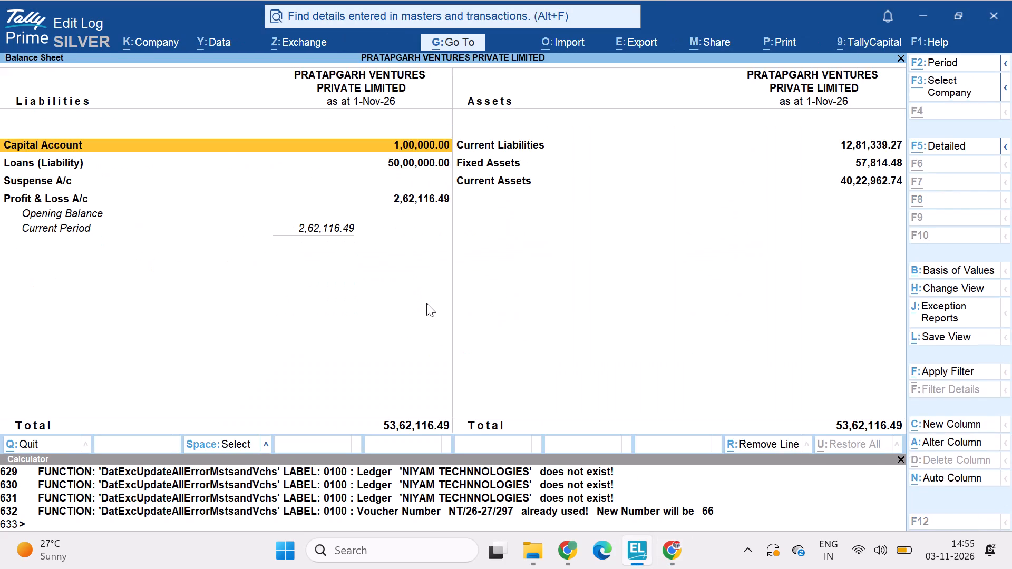
key("alt+F1")
key("Down")
key("Right")
key("Down")
key("Down")
key("Up")
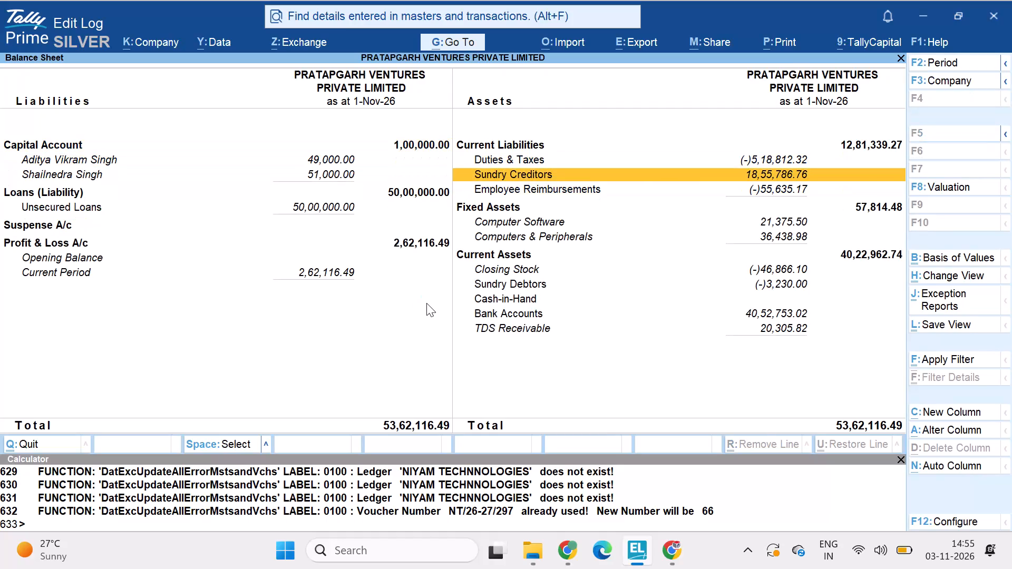
key("Return")
Look through the Sundry Creditors list of party ledgers and closing balances, and return to the Gateway of Tally.
key("Down")
key("Down")
key("Down")
key("Down")
key("Down")
key("Down")
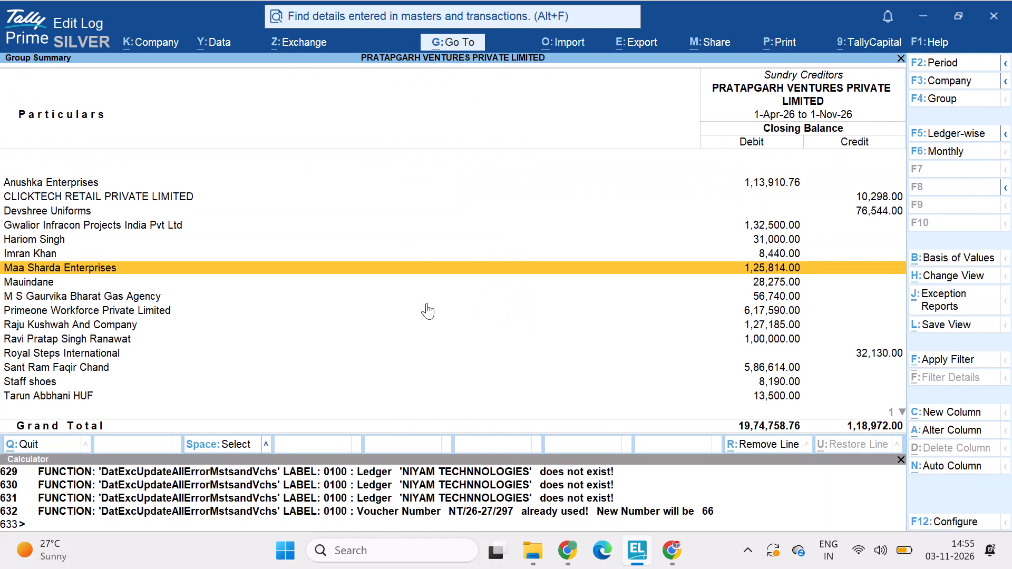
key("Down")
key("Down")
key("Down")
key("Down")
key("Down")
key("Down")
key("Down")
key("Down")
key("Down")
key("Down")
key("Down")
key("Down")
key("Down")
key("Down")
key("Down")
key("Down")
key("Down")
key("Down")
key("Down")
key("Down")
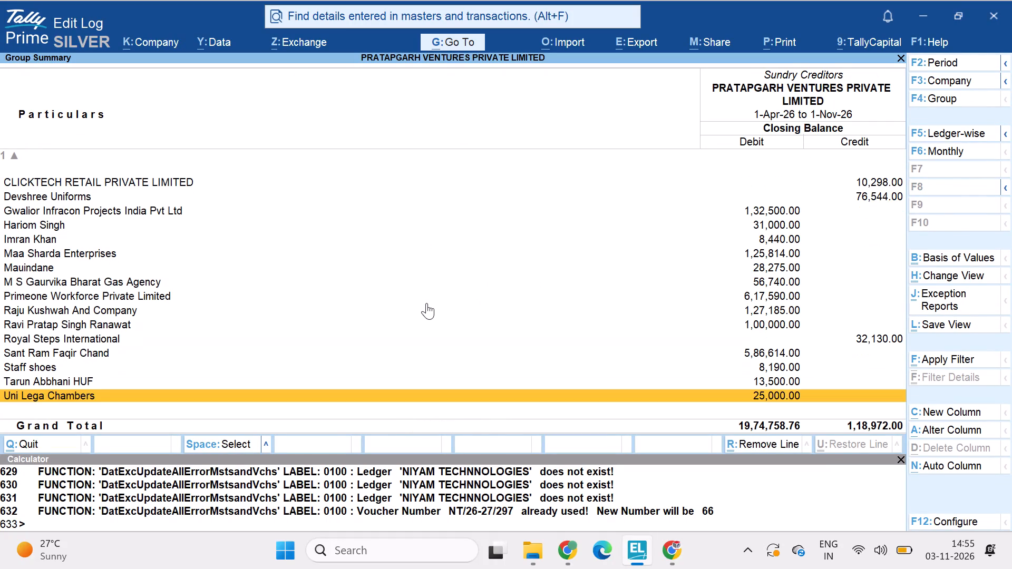
key("Up")
key("Up")
key("Up")
key("Up")
key("Up")
key("Up")
key("Up")
key("Up")
key("Up")
key("Up")
key("Up")
key("Up")
key("Up")
key("Up")
key("Up")
key("Up")
key("Up")
key("Up")
key("Up")
key("Up")
key("Up")
key("Up")
key("Up")
key("Up")
key("Up")
key("Up")
key("Up")
key("Up")
key("Up")
key("Up")
key("Up")
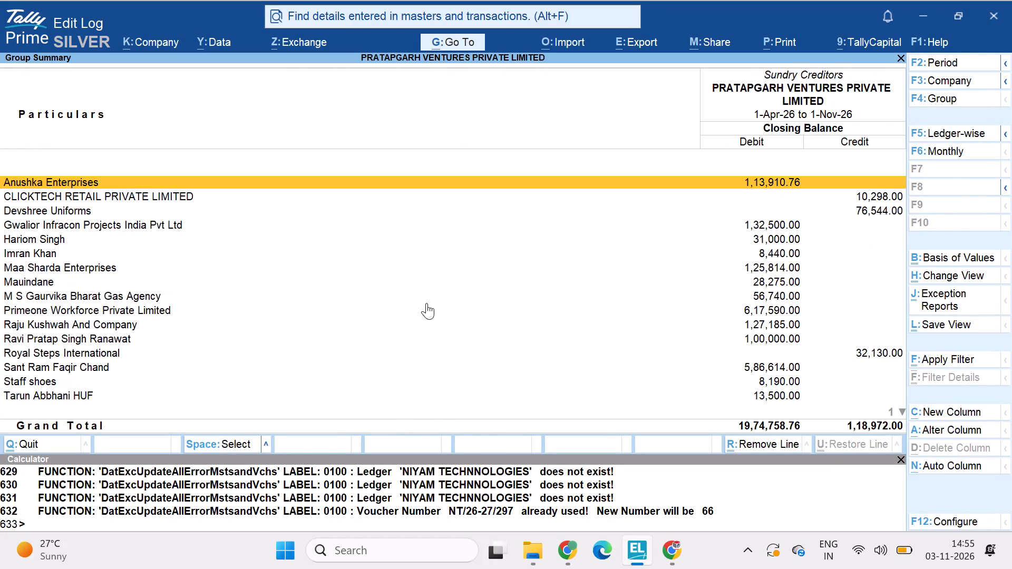
key("Down")
key("Down")
key("Down")
key("Down")
key("Down")
key("Down")
key("Down")
key("Down")
key("Down")
key("Down")
key("Down")
key("Down")
key("Down")
key("Down")
key("Down")
key("Down")
key("Down")
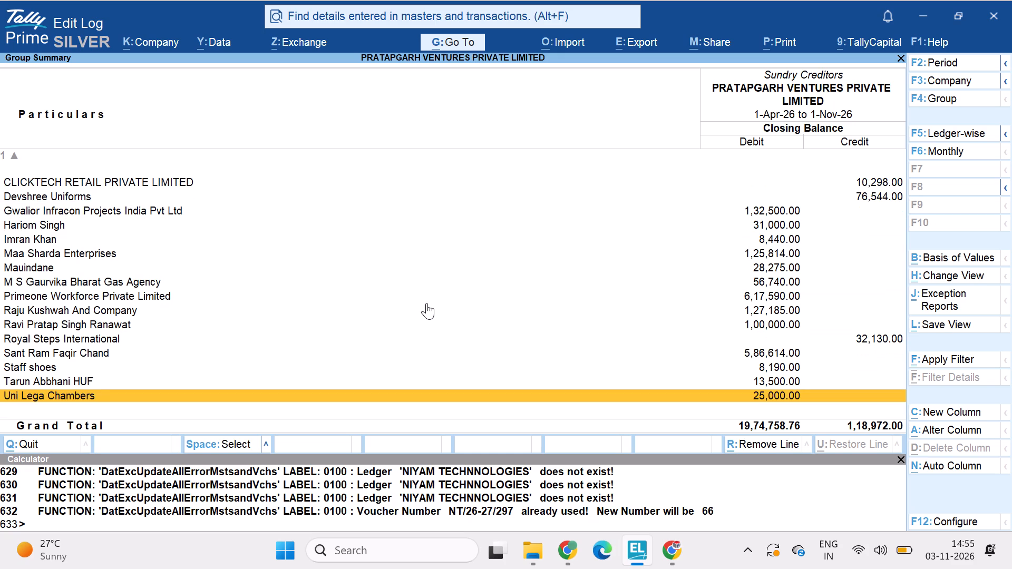
key("Down")
key("Escape")
key("Escape")
key("Escape")
key("Escape")
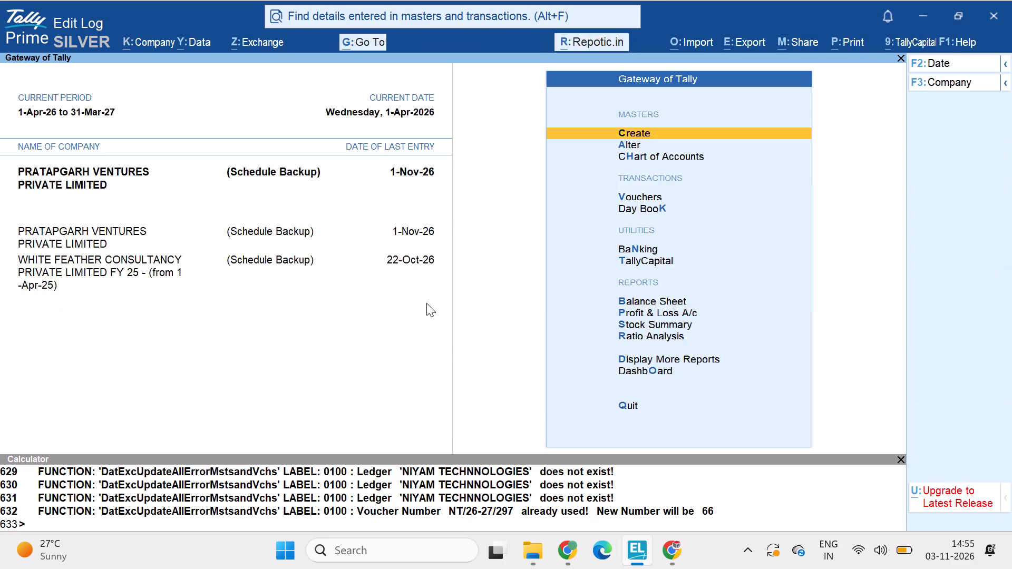
key("Escape")
key("Escape")
Open the MINISTRY OF RAILWAYS ledger from the account books and list its vouchers for 1-Apr-26 to 1-Nov-26.
type("dalmini")
key("Return")
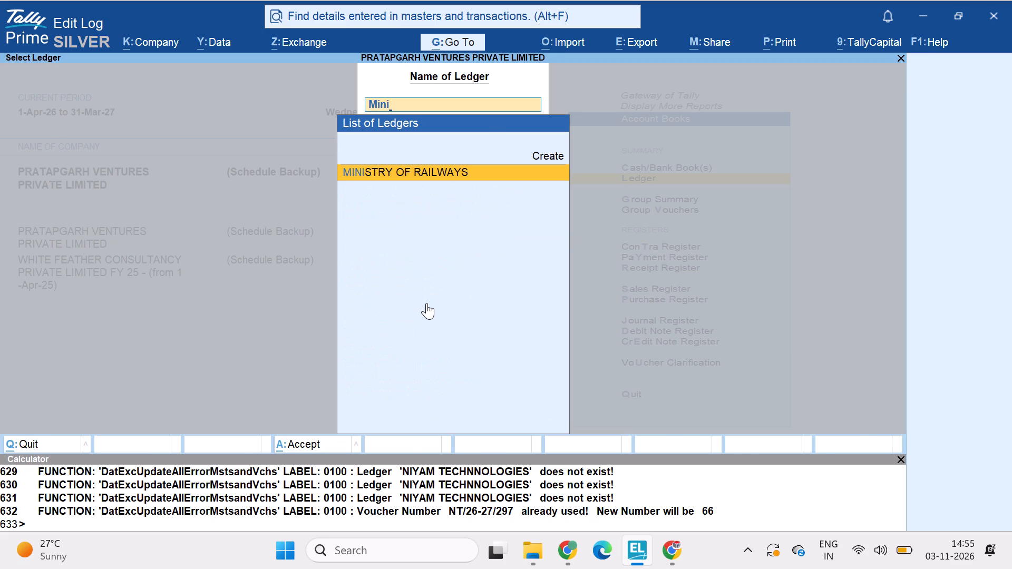
key("alt+F2")
key("space")
key("Return")
key("space")
key("Return")
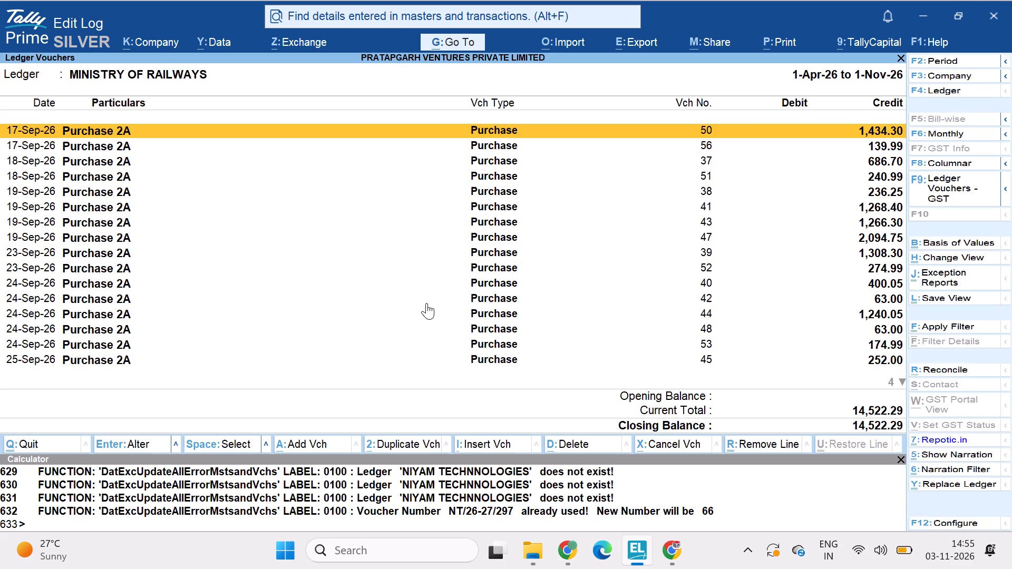
Review the entries of Purchase voucher No. 50 dated 17-Sep-26, and return to the ledger vouchers without saving changes.
key("Return")
key("ctrl+Return")
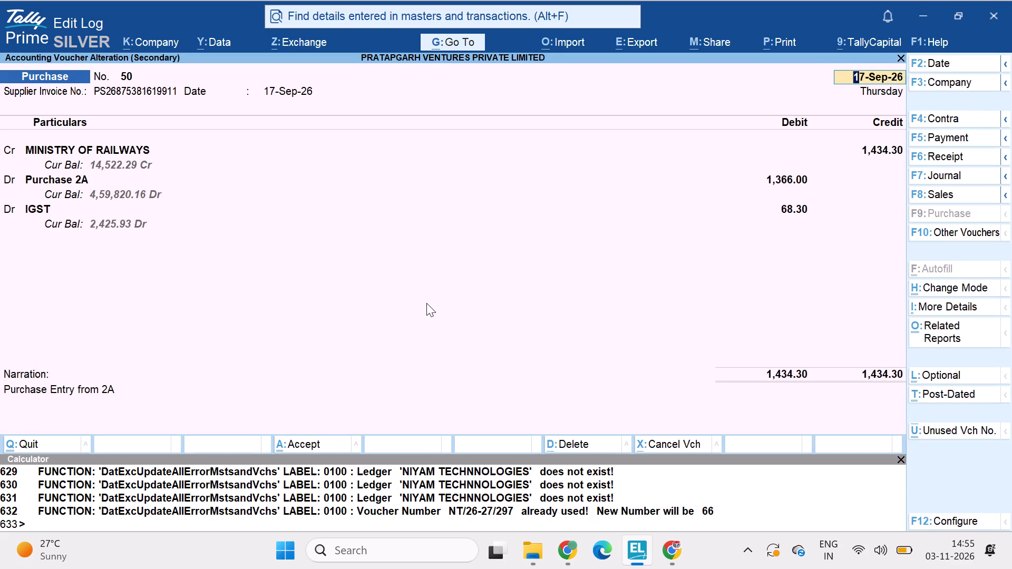
key("Return")
key("Return")
key("Return")
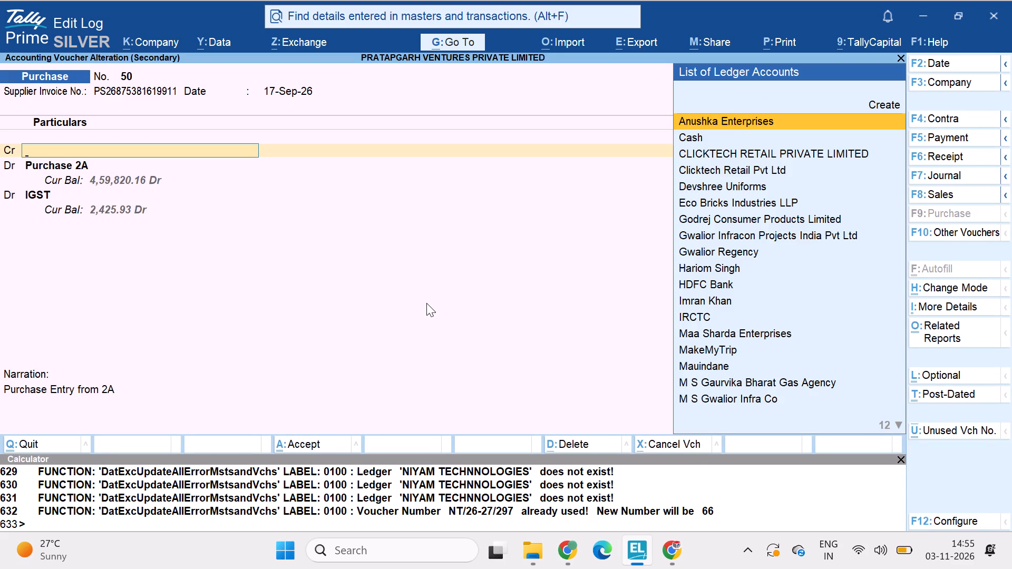
key("Escape")
key("Escape")
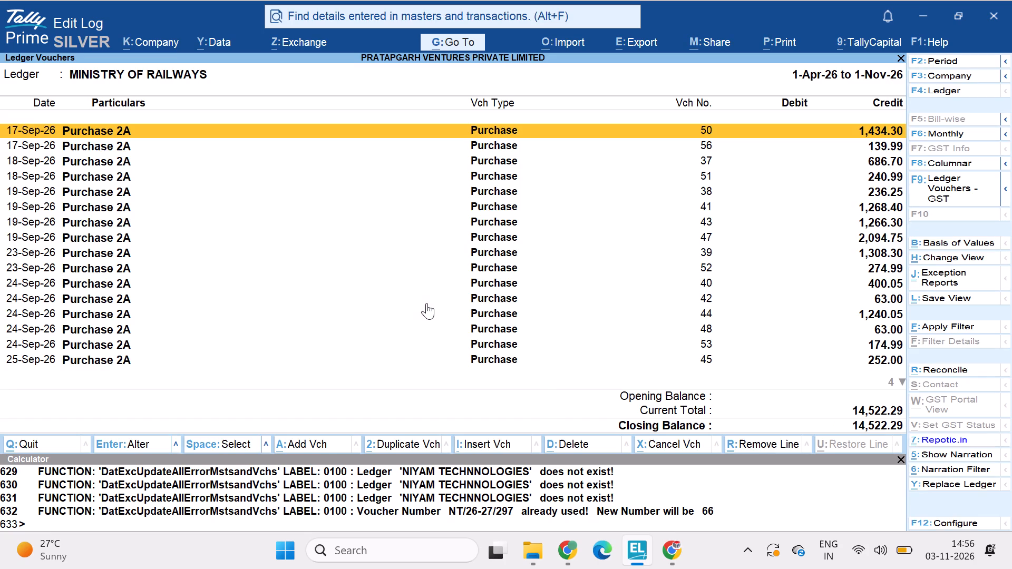
Return to the Gateway of Tally and open the MINISTRY OF RAILWAYS ledger master for alteration.
key("Escape")
key("Escape")
key("Escape")
key("Escape")
key("Escape")
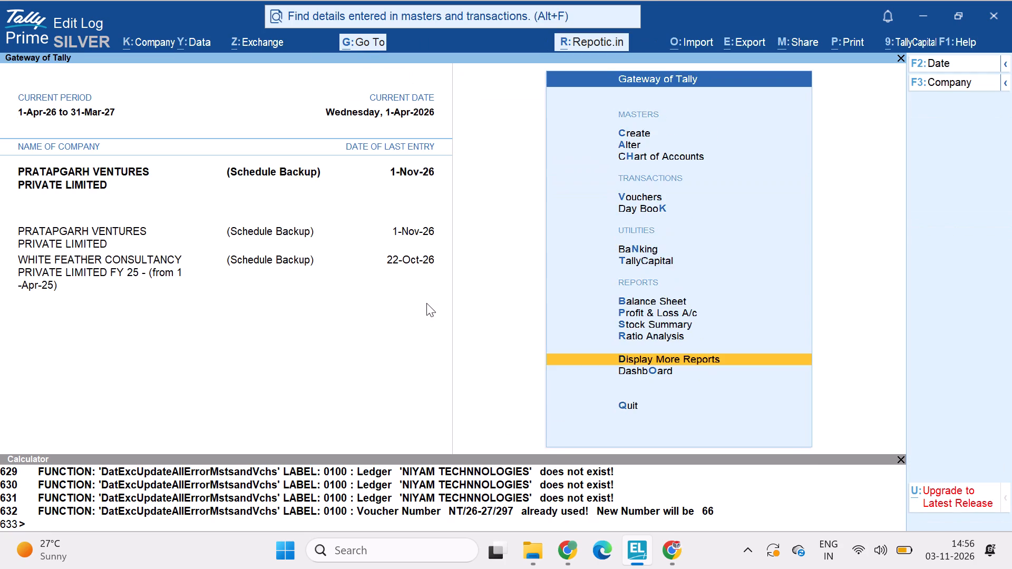
key("Escape")
key("Escape")
key("a")
type("mini")
key("Return")
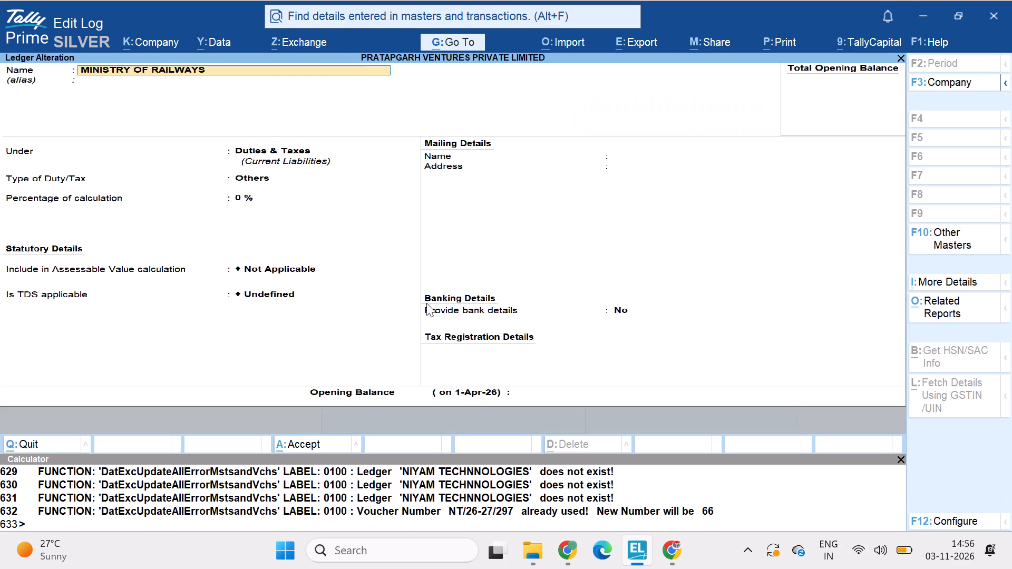
Place the MINISTRY OF RAILWAYS ledger under the Sundry Creditors group, save it, and return to the Gateway of Tally.
key("Return")
key("Return")
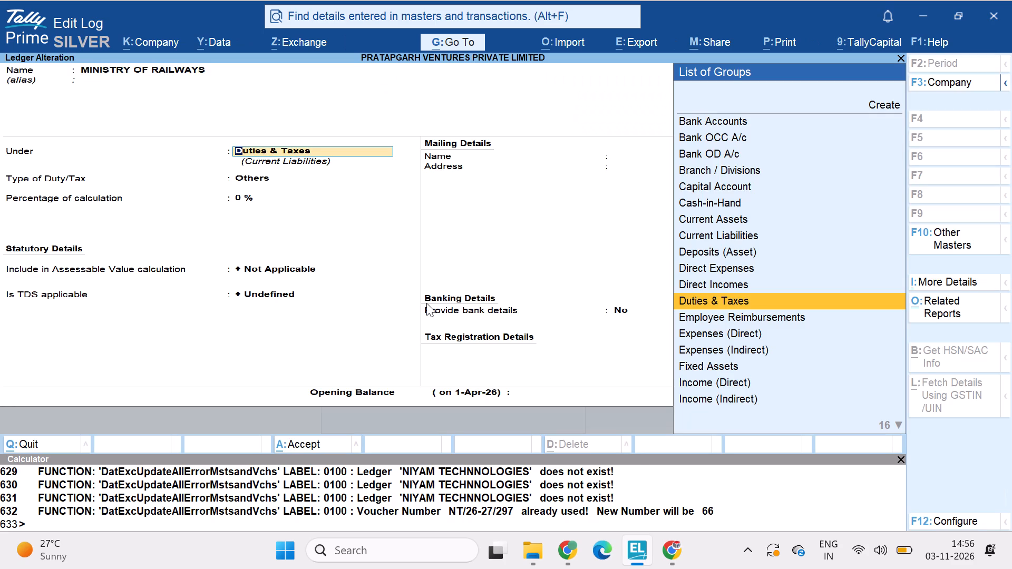
type("susn")
key("BackSpace")
key("BackSpace")
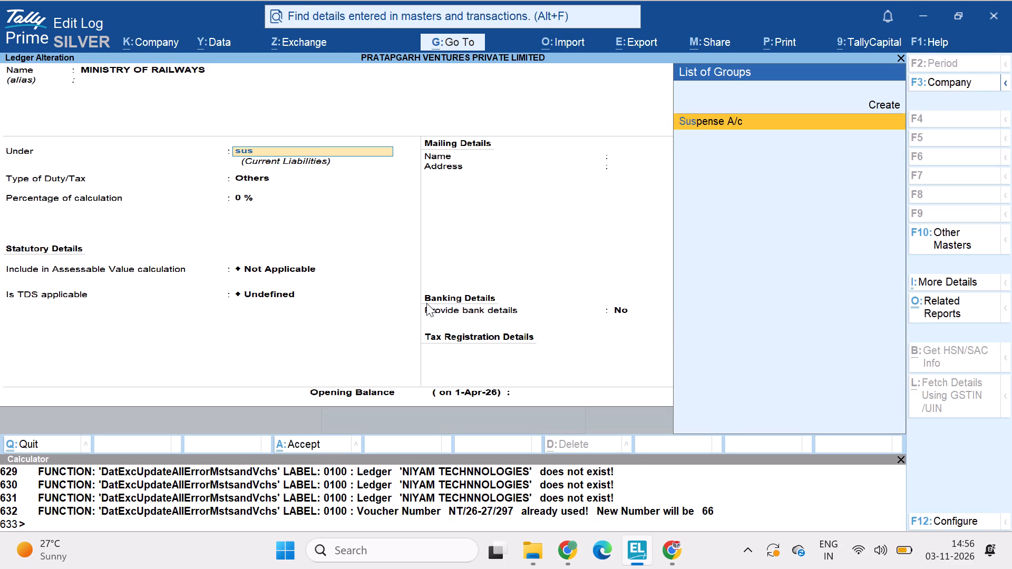
key("n")
key("Down")
key("Down")
key("Up")
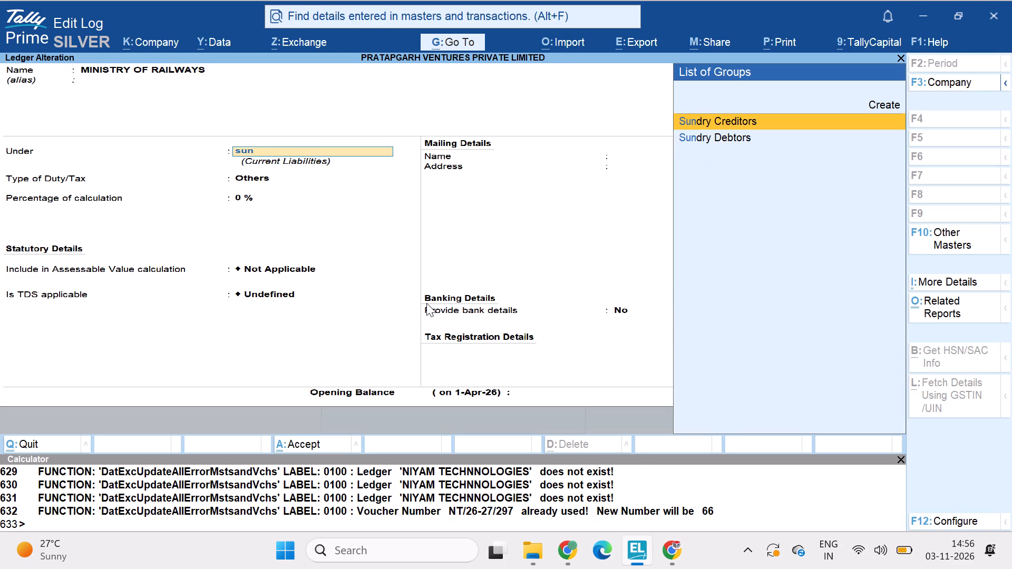
key("Return")
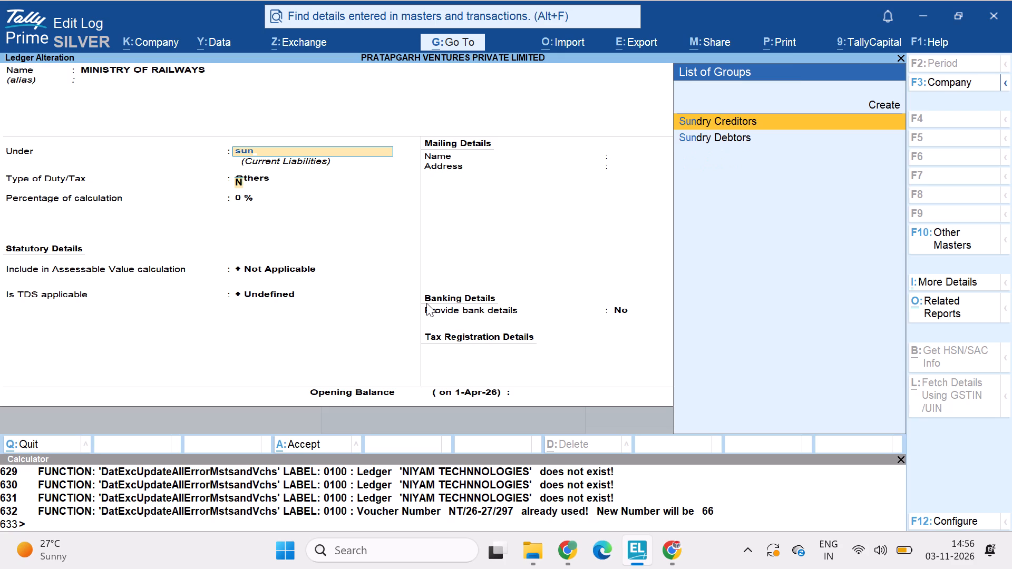
key("ctrl+a")
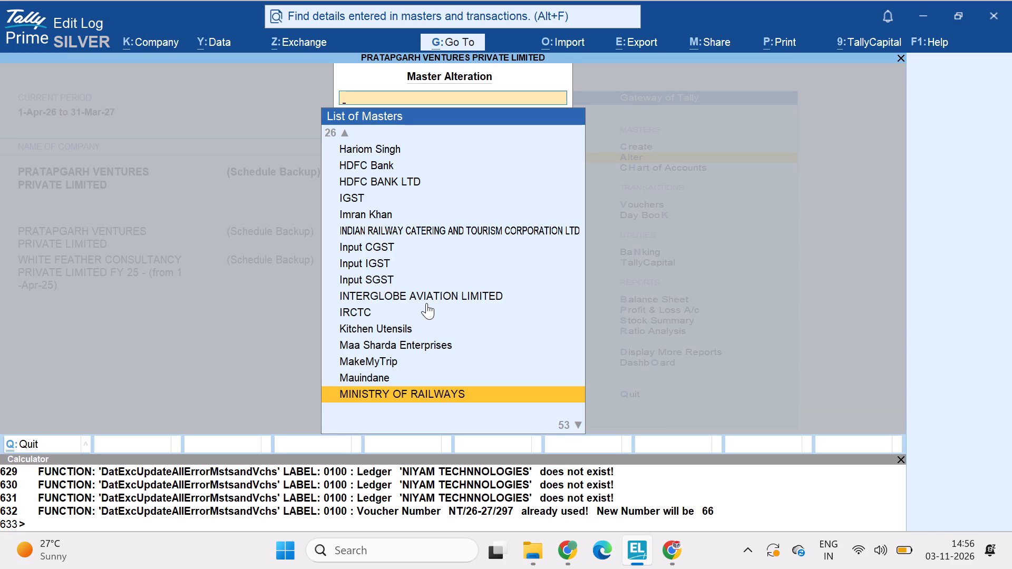
key("Escape")
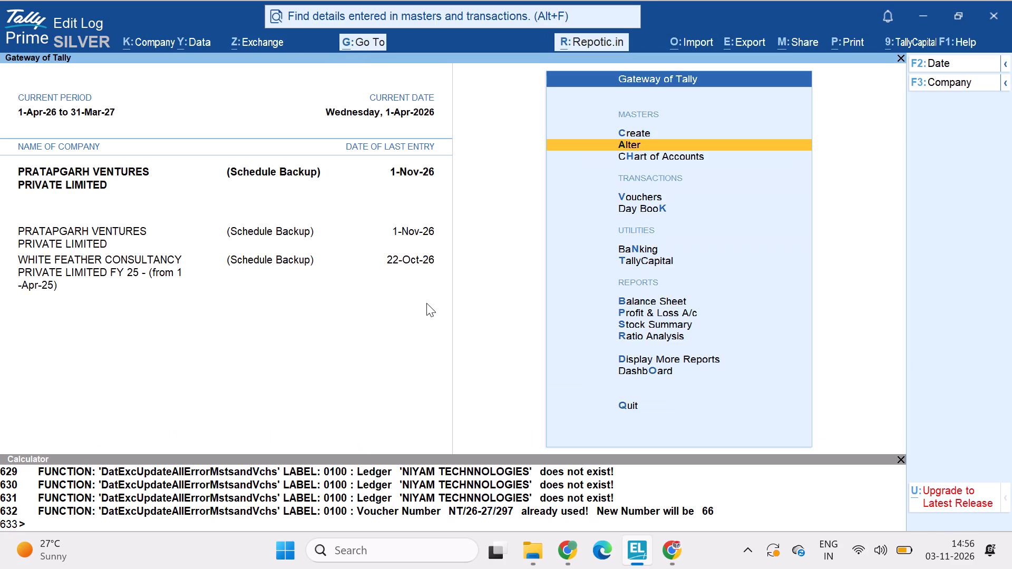
key("Escape")
key("Escape")
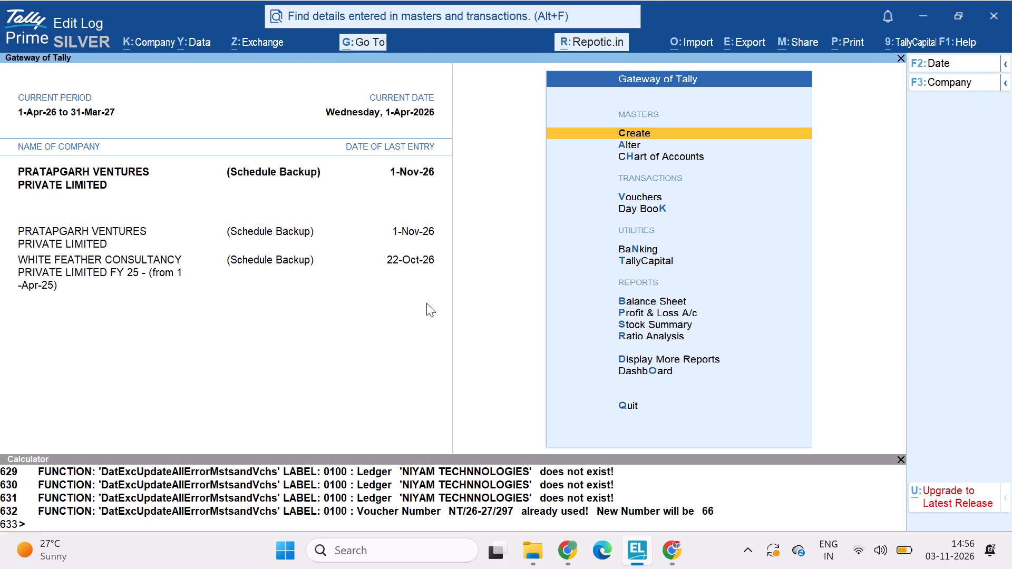
Open the Reimburshment of Expenses ledger from the account books and list its vouchers for 1-Apr-26 to 1-Nov-26.
type("dalr")
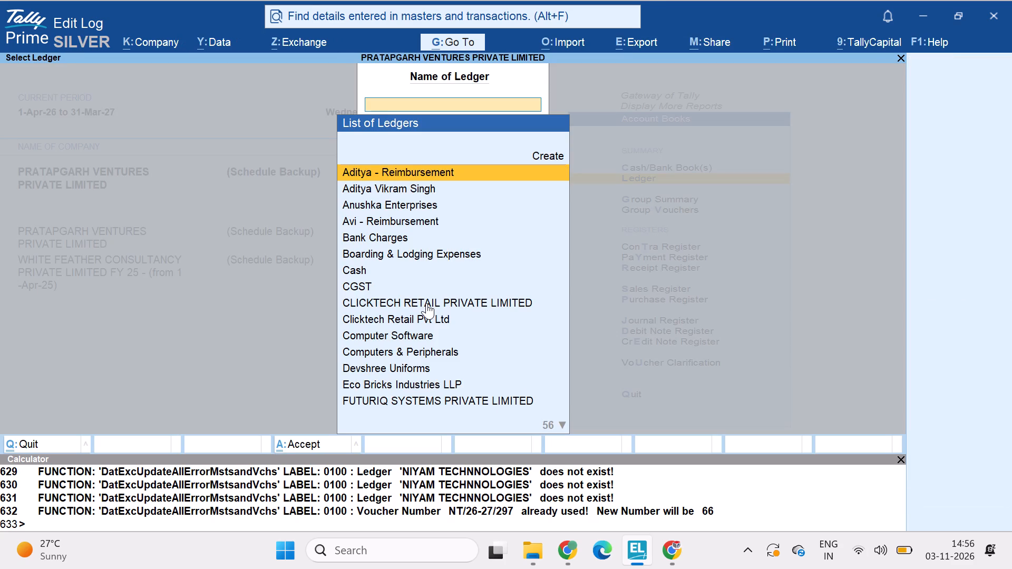
type("ei")
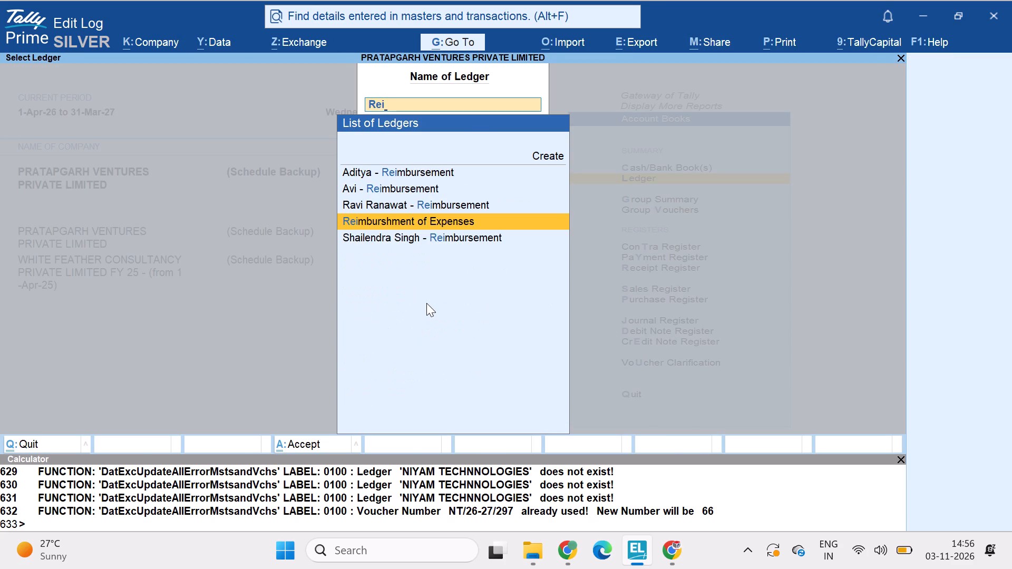
key("Return")
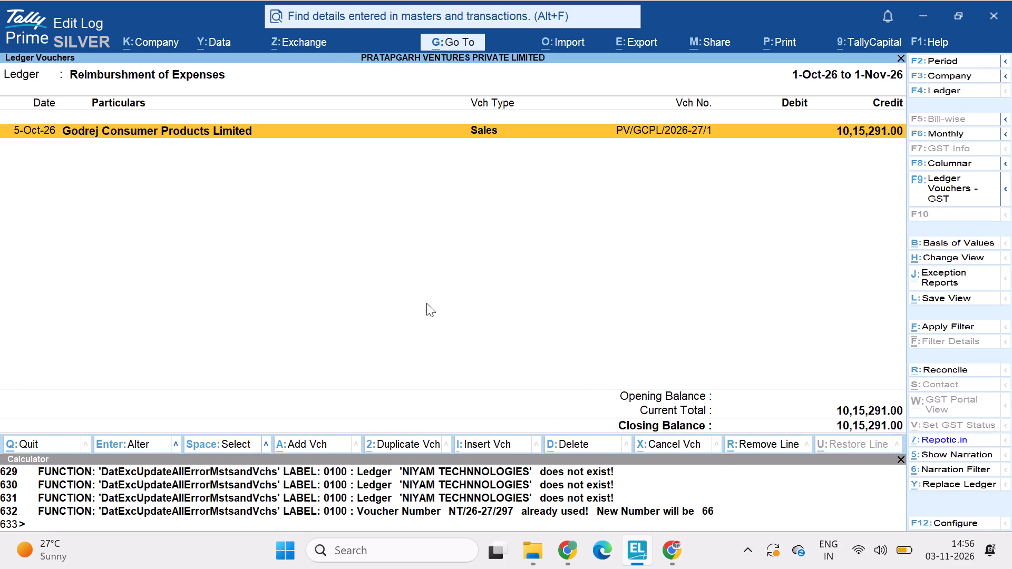
key("Escape")
key("Return")
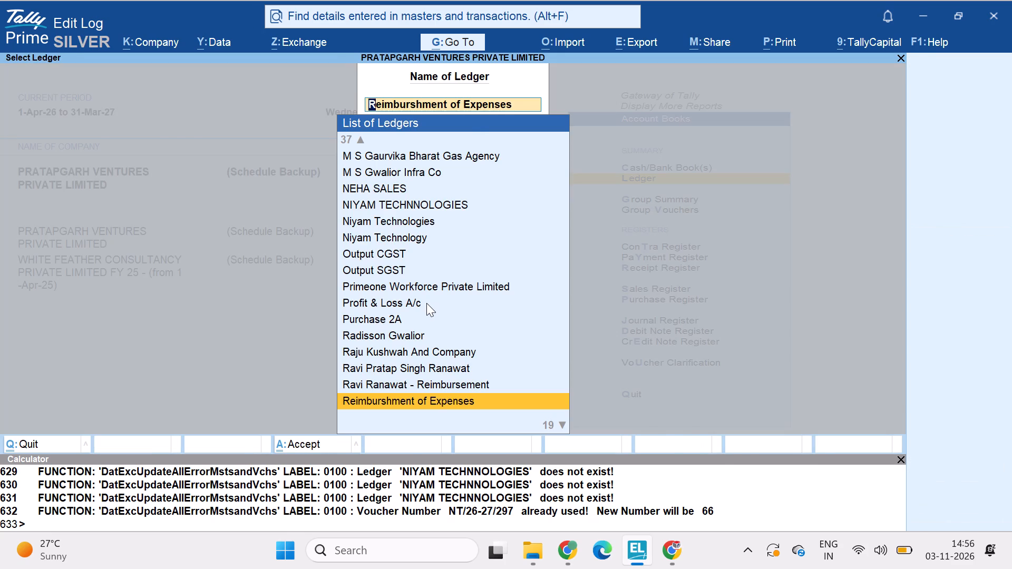
key("alt+F2")
key("space")
key("Return")
key("space")
key("Return")
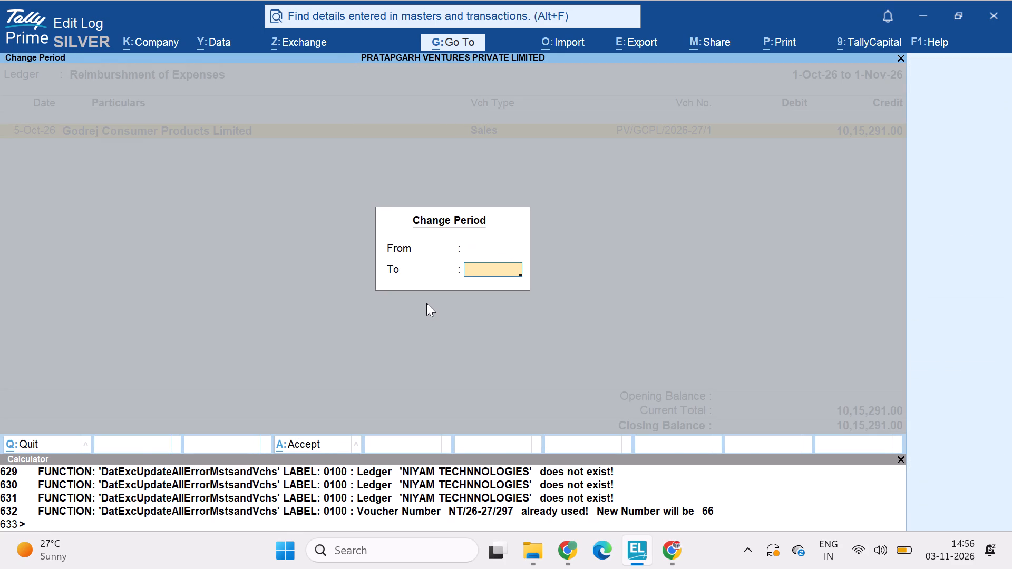
Review the entries of Godrej Consumer Products Limited Sales voucher PV/GCPL/2026-27/1, and return to the ledger selection without saving changes.
key("Return")
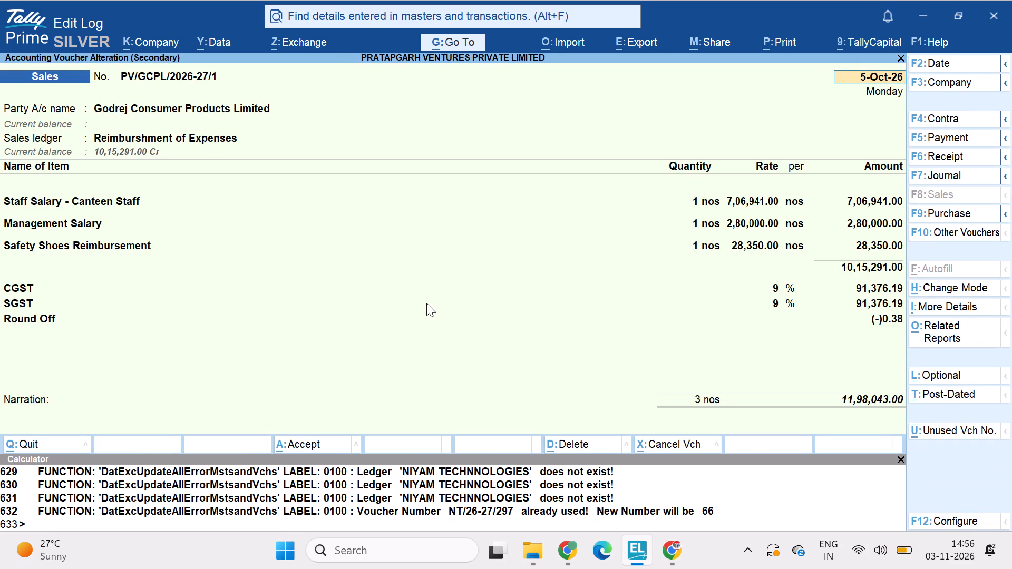
key("Escape")
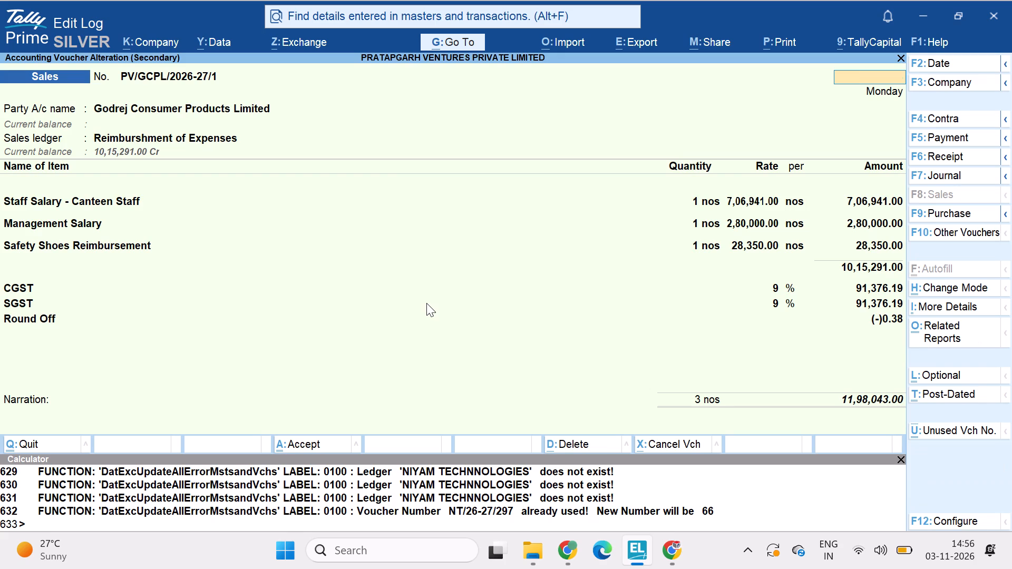
key("Escape")
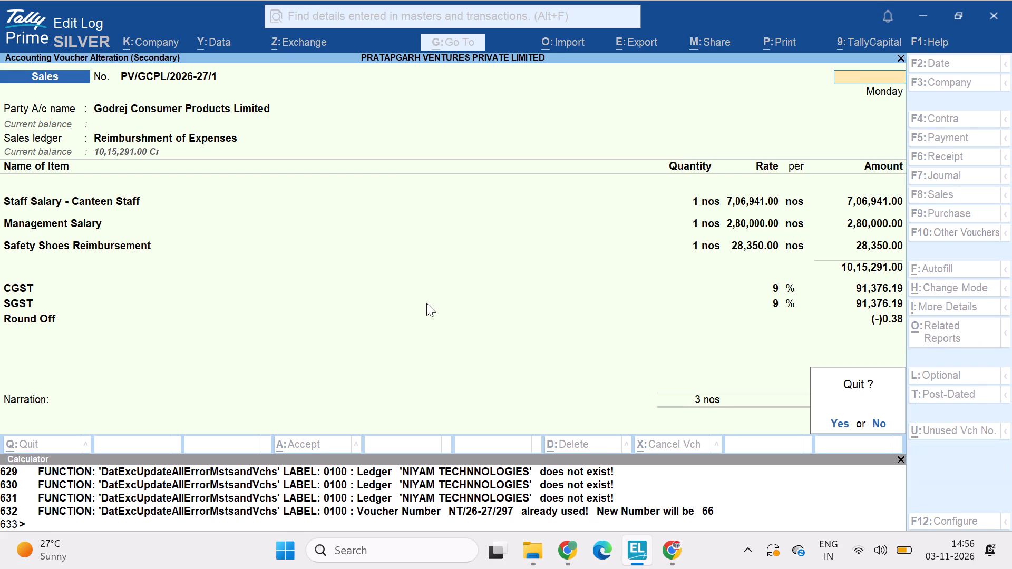
key("Escape")
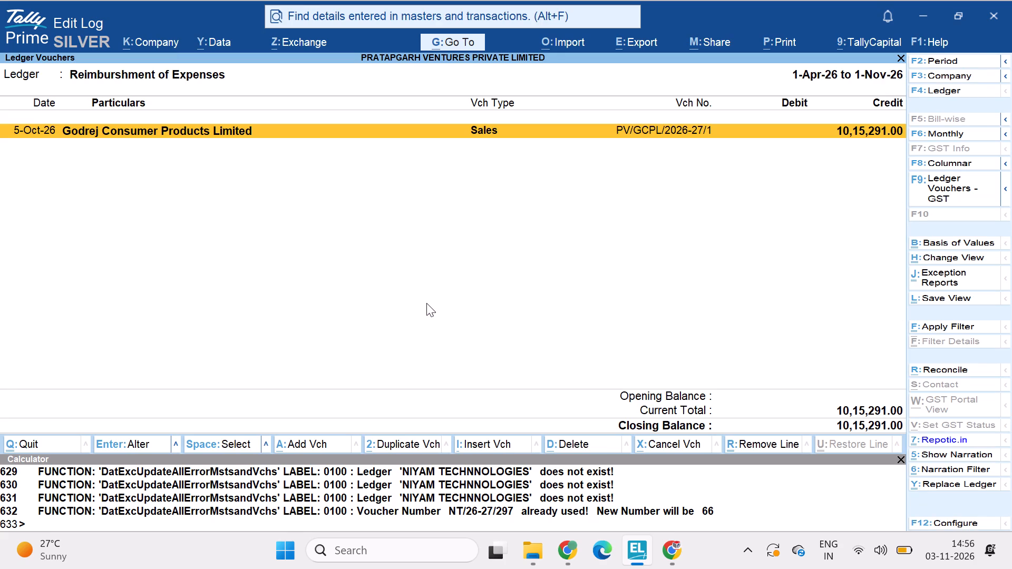
key("Return")
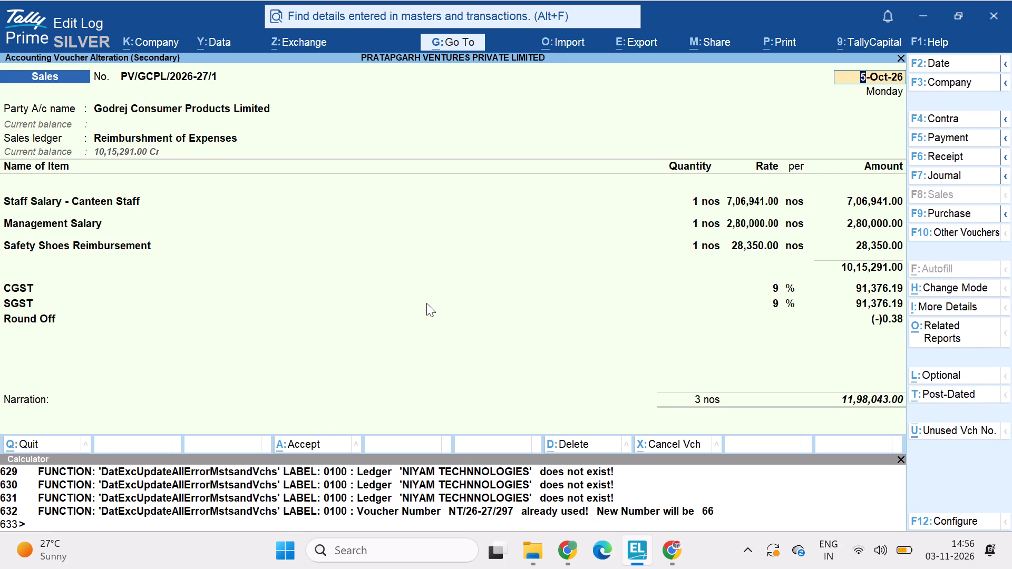
key("Escape")
key("Escape")
key("Escape")
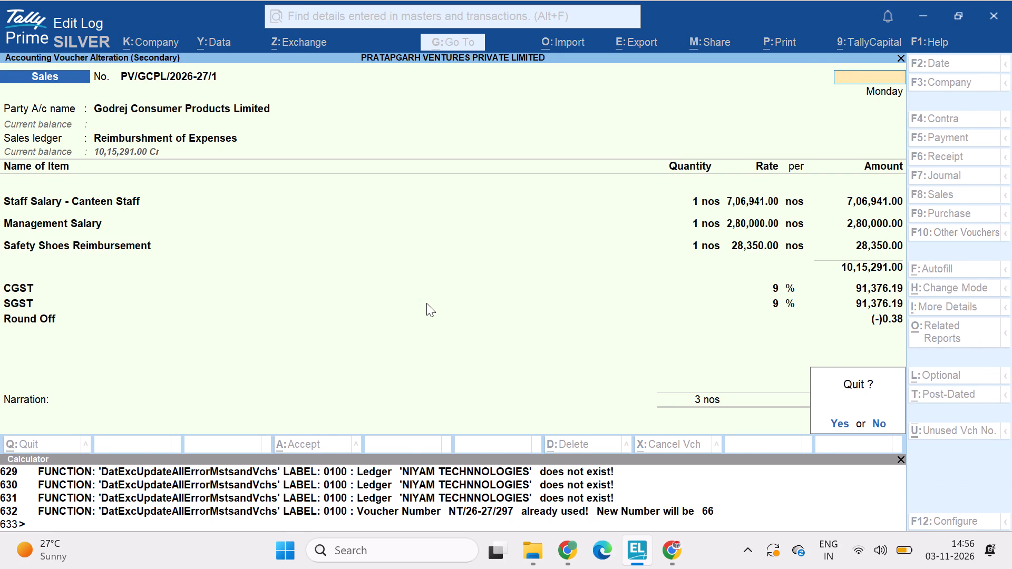
key("Escape")
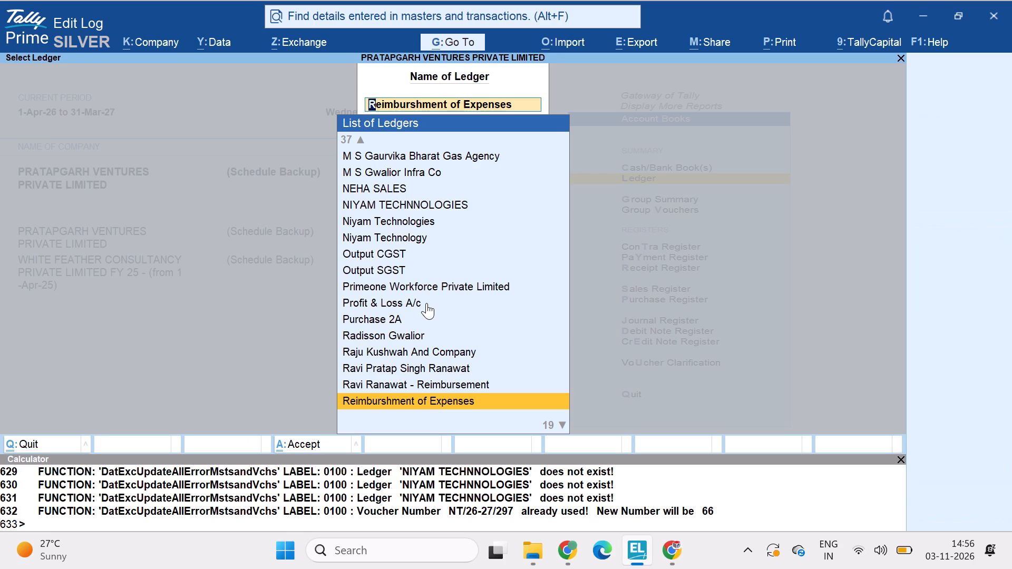
Reopen the Reimburshment of Expenses ledger and view its Godrej Consumer Products Limited Sales voucher again.
key("Return")
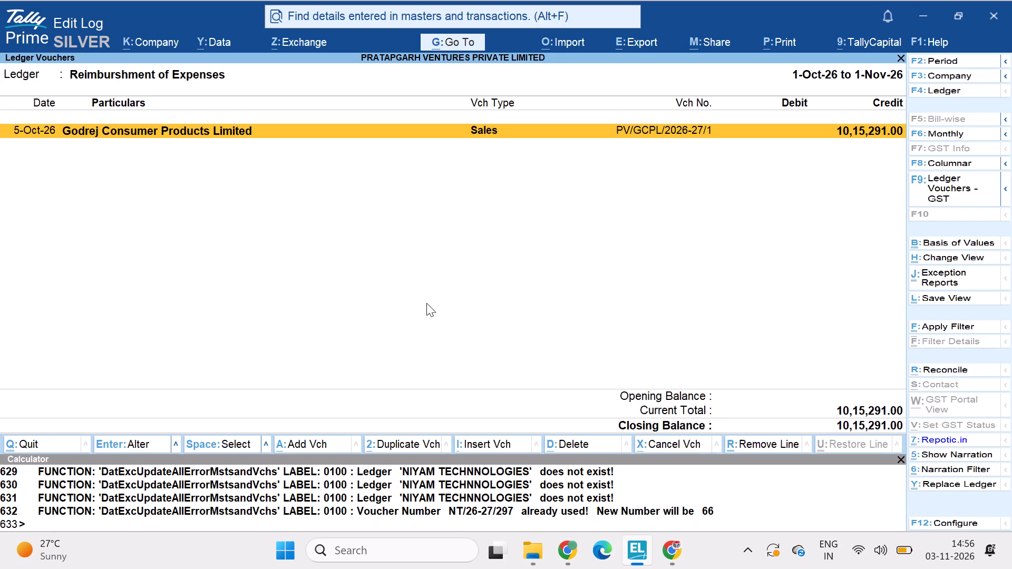
key("Return")
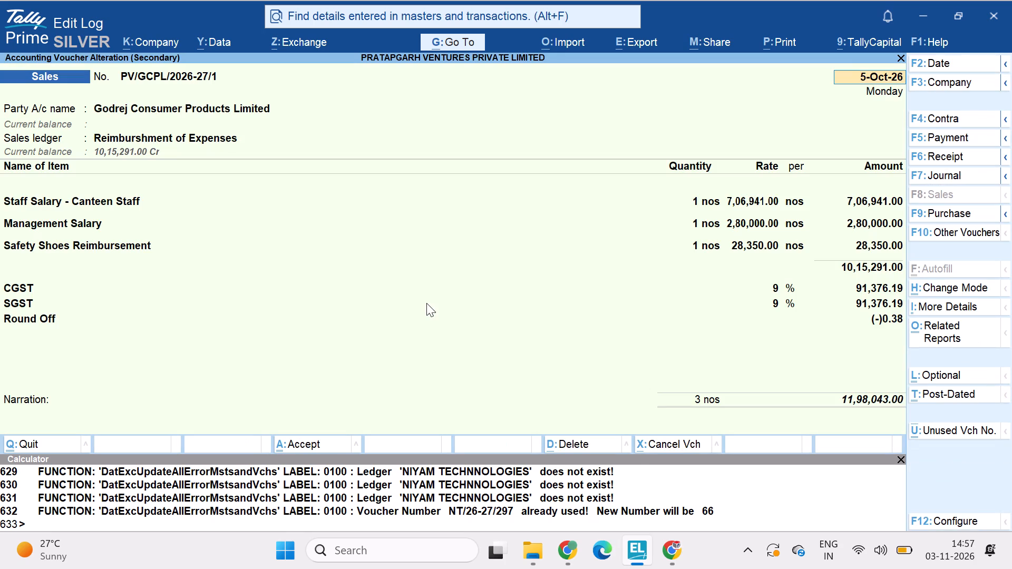
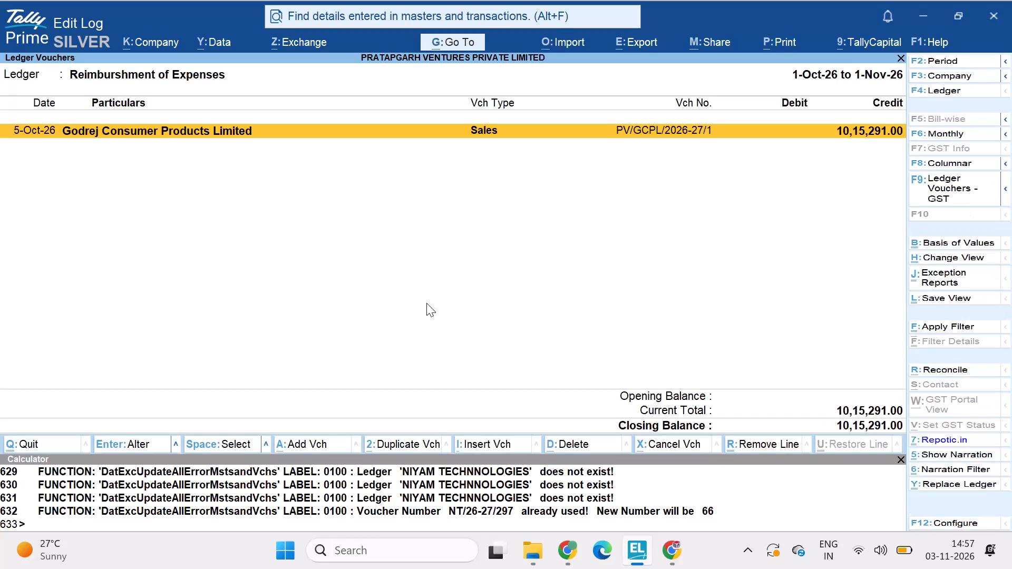
Switch from the reimbursement ledger to the Godrej Consumer Products Limited ledger, view its vouchers, and return to the ledger selection.
key("Escape")
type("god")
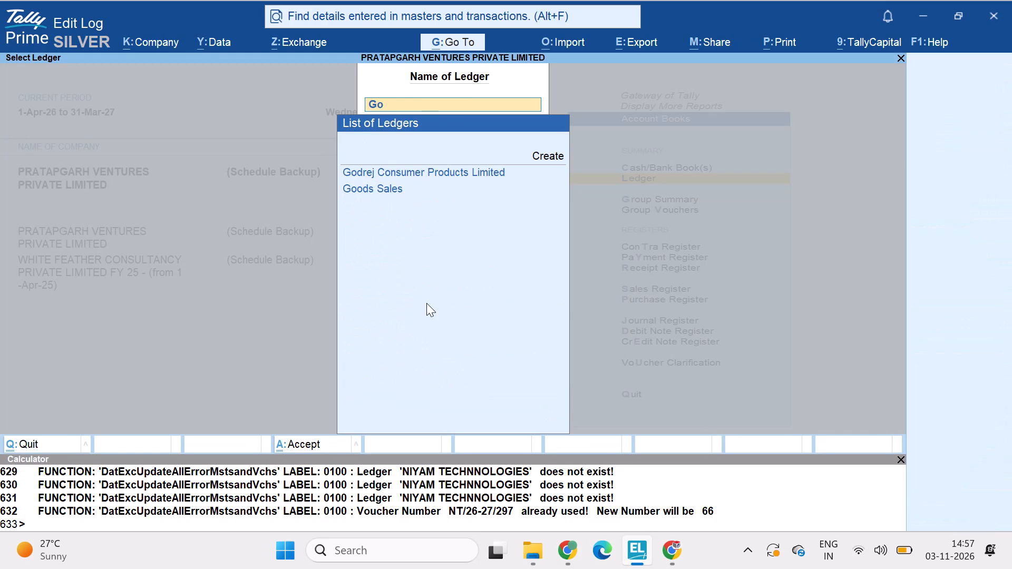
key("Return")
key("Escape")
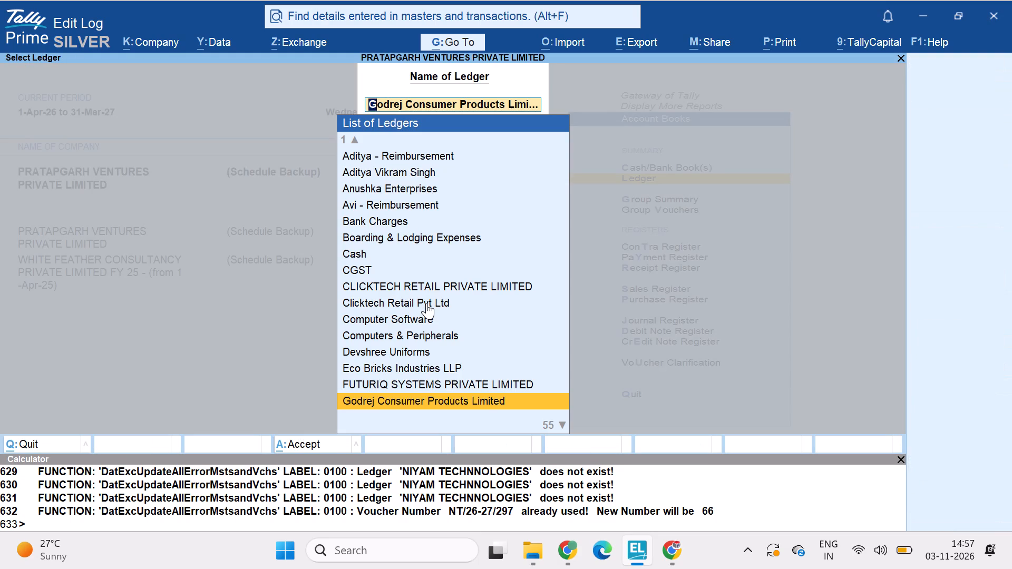
Reopen the Reimburshment of Expenses ledger from the account books, check its voucher list, and return to the ledger selection.
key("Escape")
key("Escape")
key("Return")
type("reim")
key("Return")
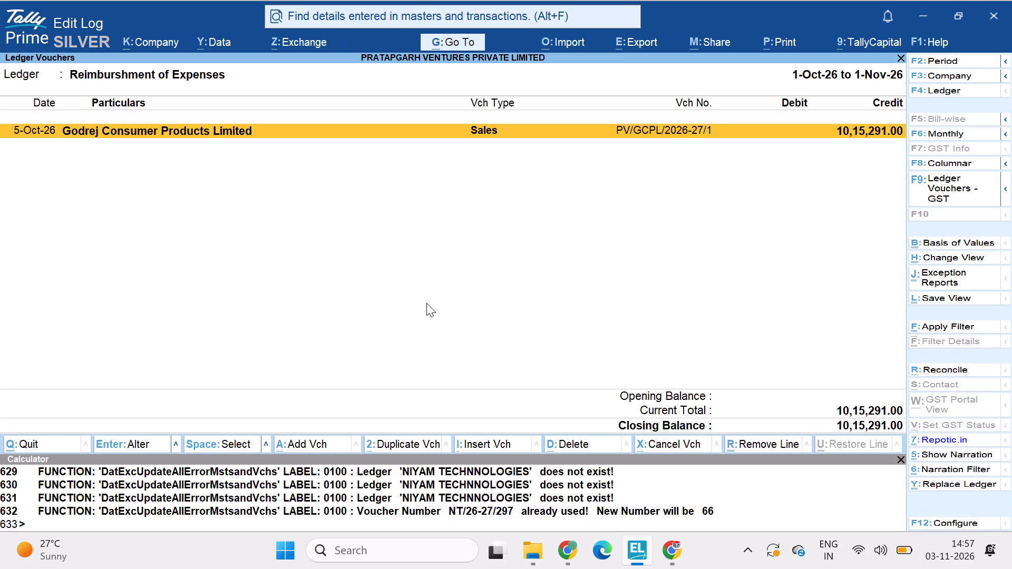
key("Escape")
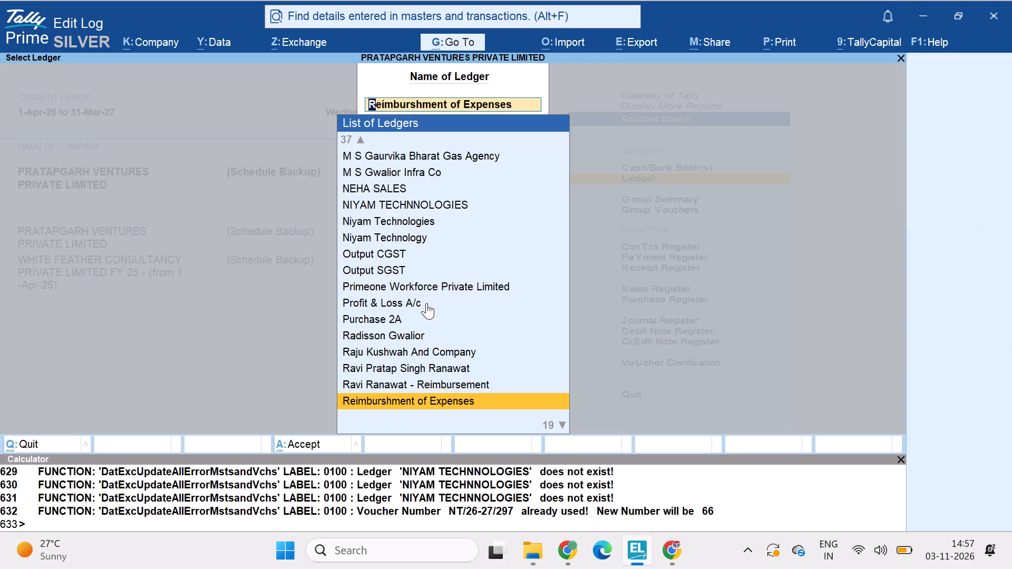
Open the INDIAN RAILWAY CATERING AND TOURISM CORPORATION LTD ledger and list its vouchers for 1-Apr-26 to 1-Nov-26.
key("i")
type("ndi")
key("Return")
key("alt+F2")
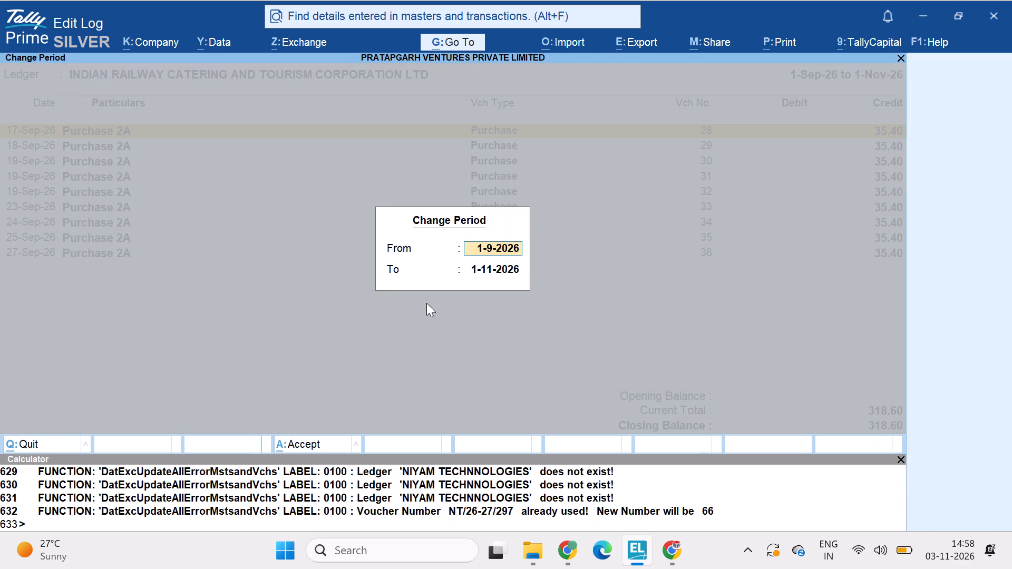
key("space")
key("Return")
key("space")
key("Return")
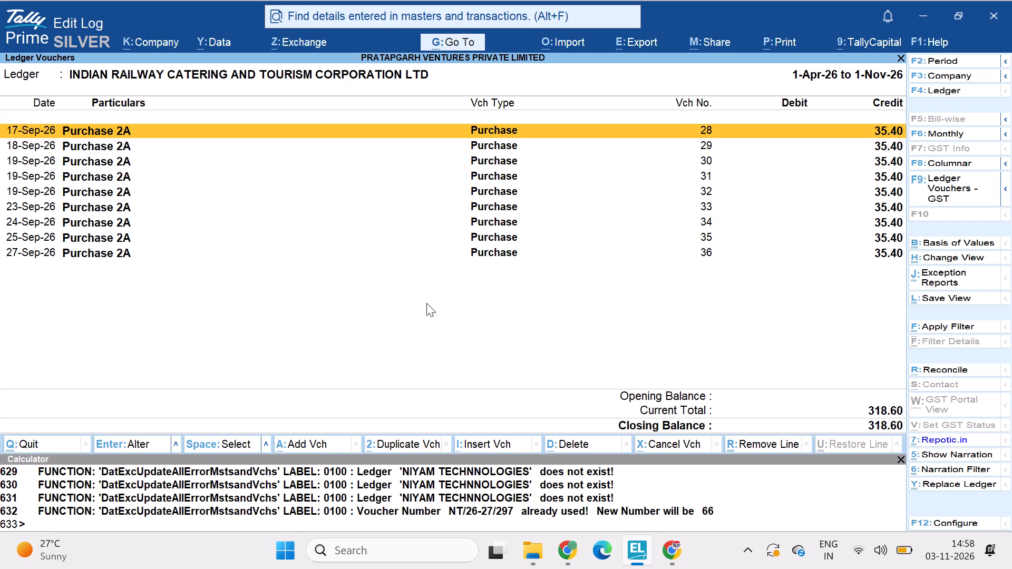
Replace the Purchase 2A ledger with Travelling Expenses in all listed Indian Railway Catering vouchers, and return to the ledger selection.
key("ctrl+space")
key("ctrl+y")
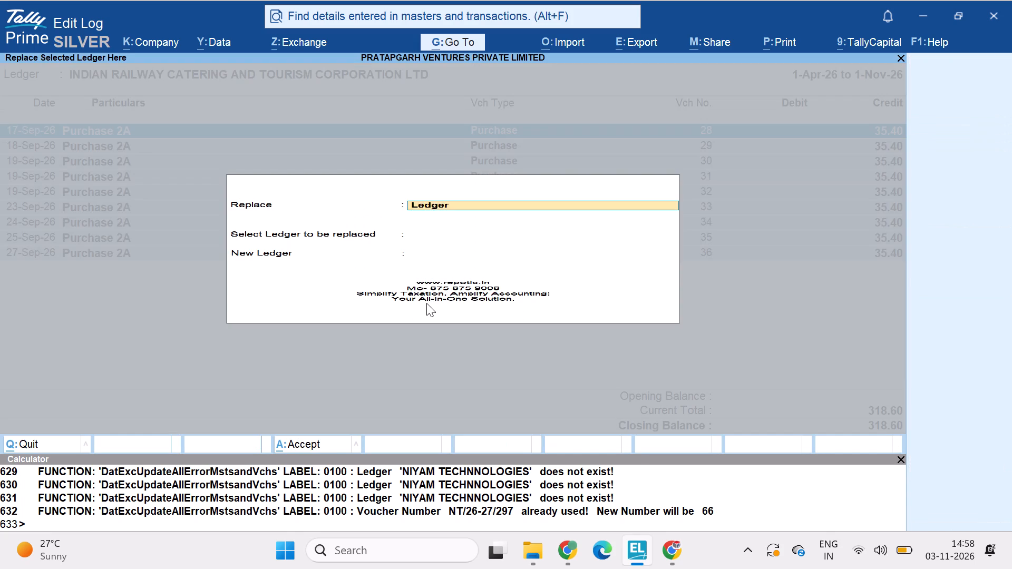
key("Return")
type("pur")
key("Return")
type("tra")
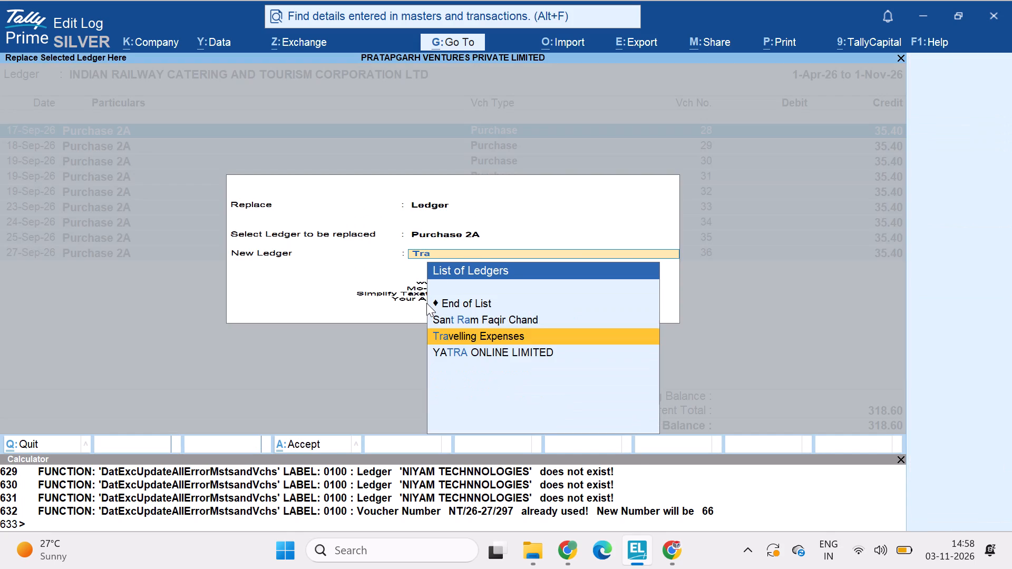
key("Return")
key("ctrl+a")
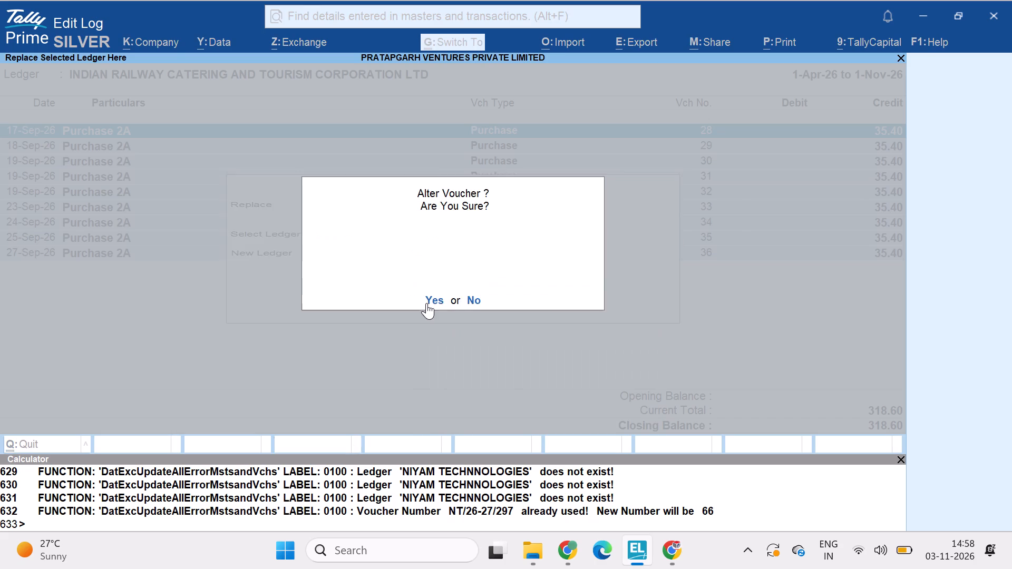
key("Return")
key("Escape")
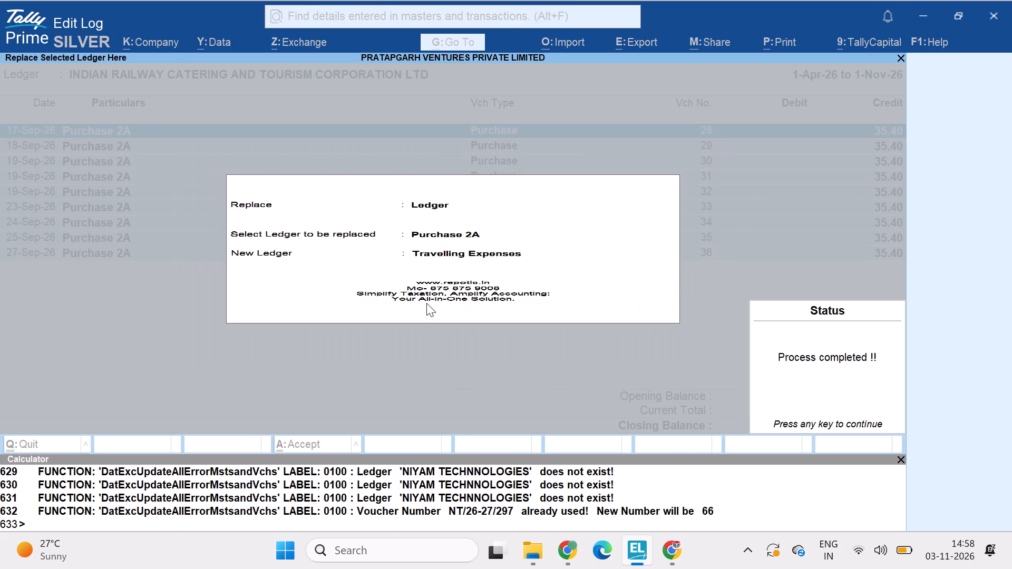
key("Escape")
Open the MINISTRY OF RAILWAYS ledger and list its vouchers for 1-Apr-26 to 1-Nov-26.
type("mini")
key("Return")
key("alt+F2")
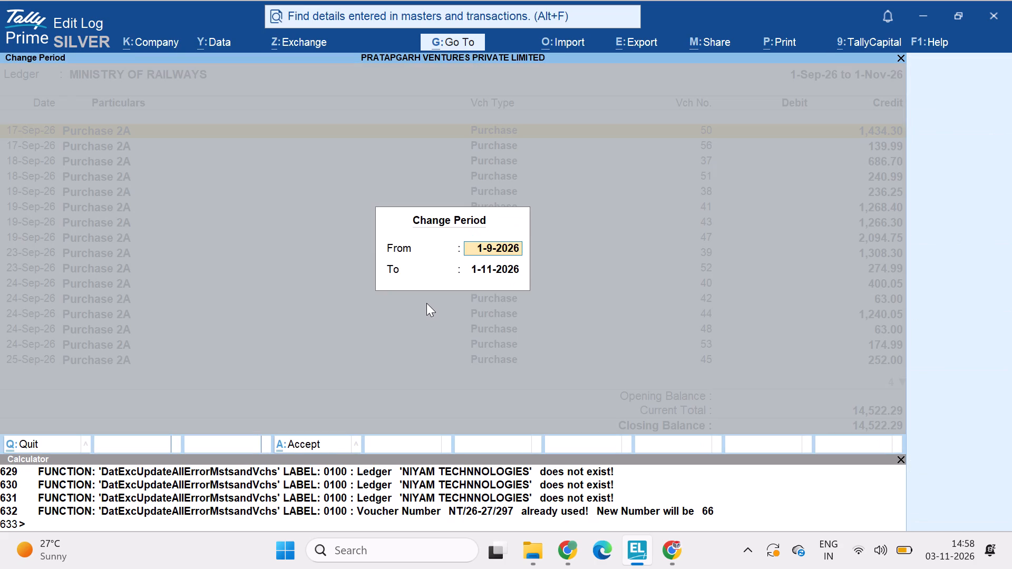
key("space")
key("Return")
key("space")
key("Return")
Replace the Purchase 2A ledger with Travelling Expenses in all listed MINISTRY OF RAILWAYS vouchers, and return to the ledger selection.
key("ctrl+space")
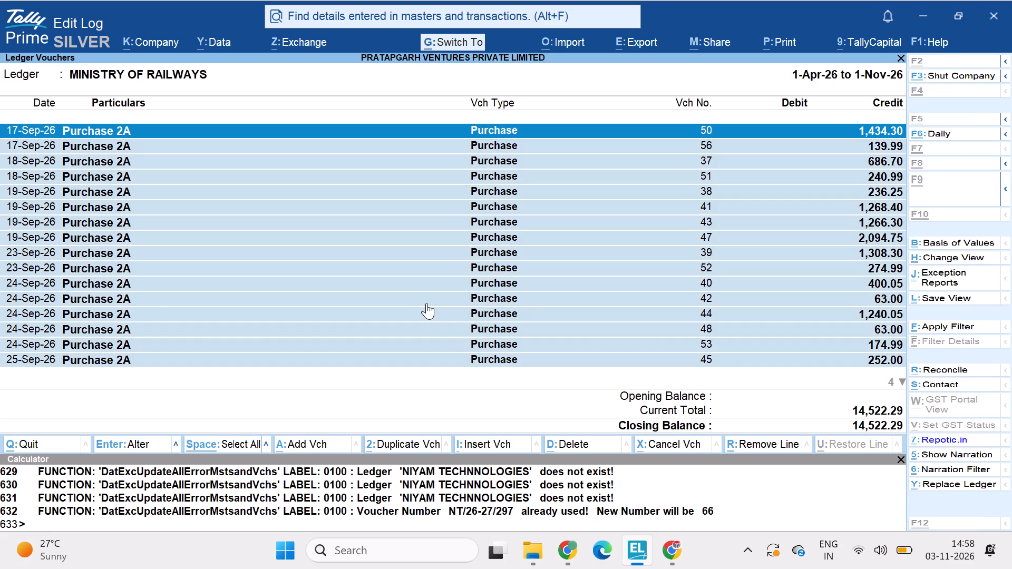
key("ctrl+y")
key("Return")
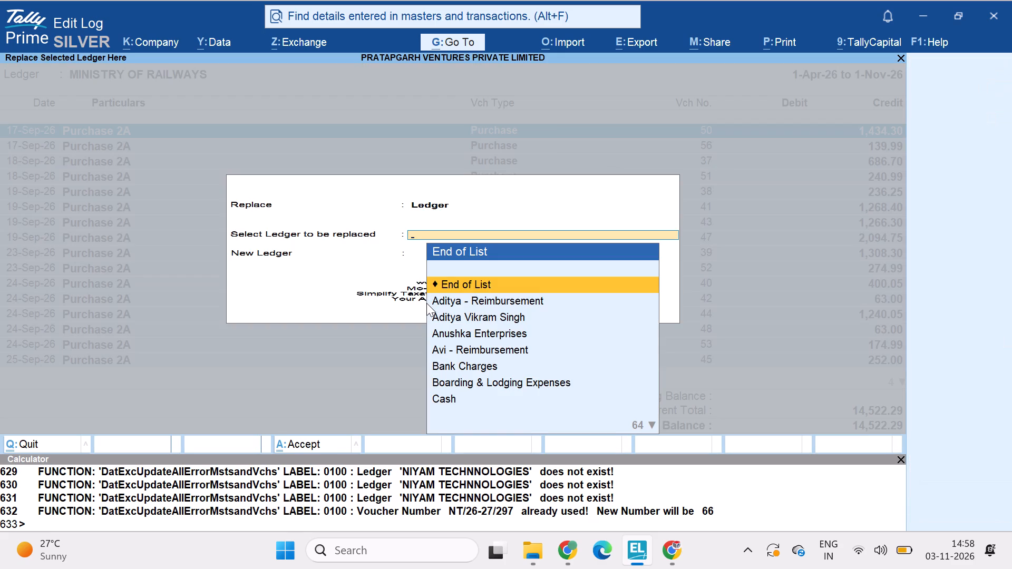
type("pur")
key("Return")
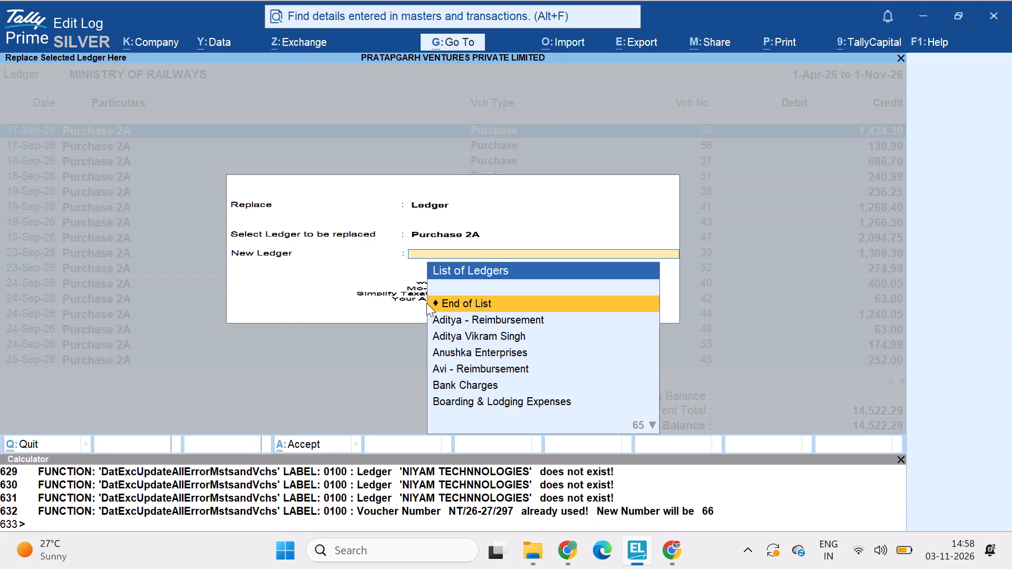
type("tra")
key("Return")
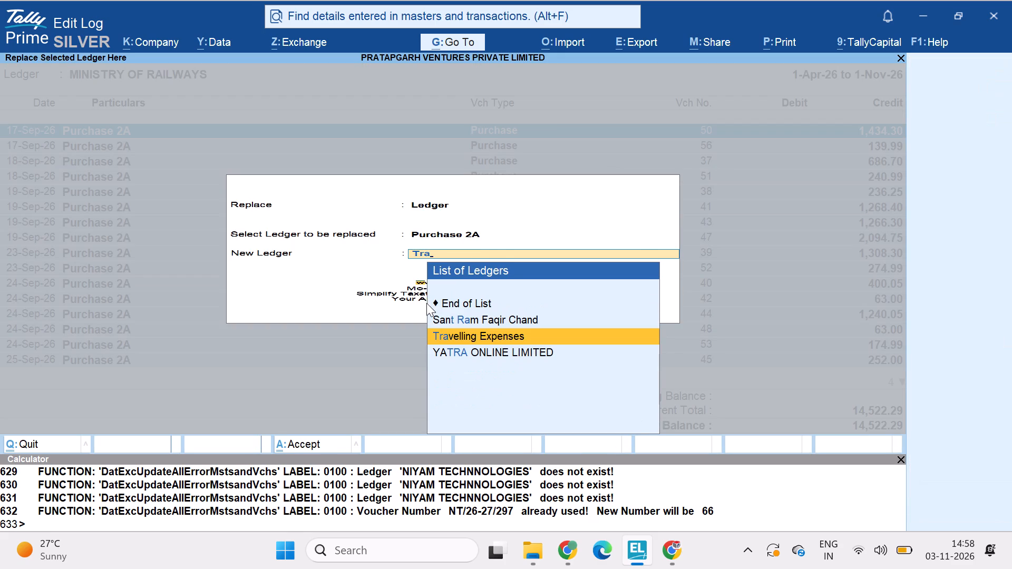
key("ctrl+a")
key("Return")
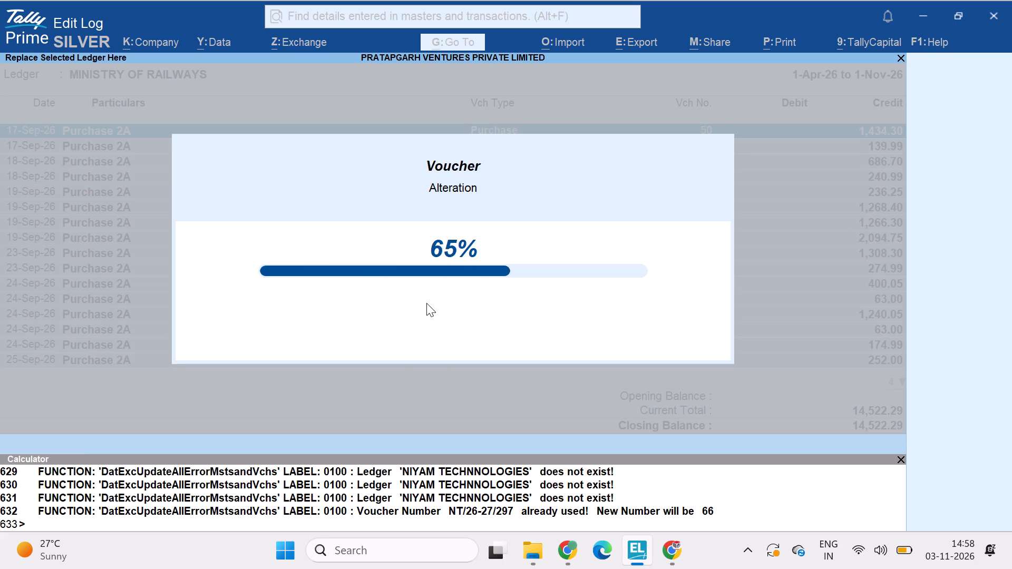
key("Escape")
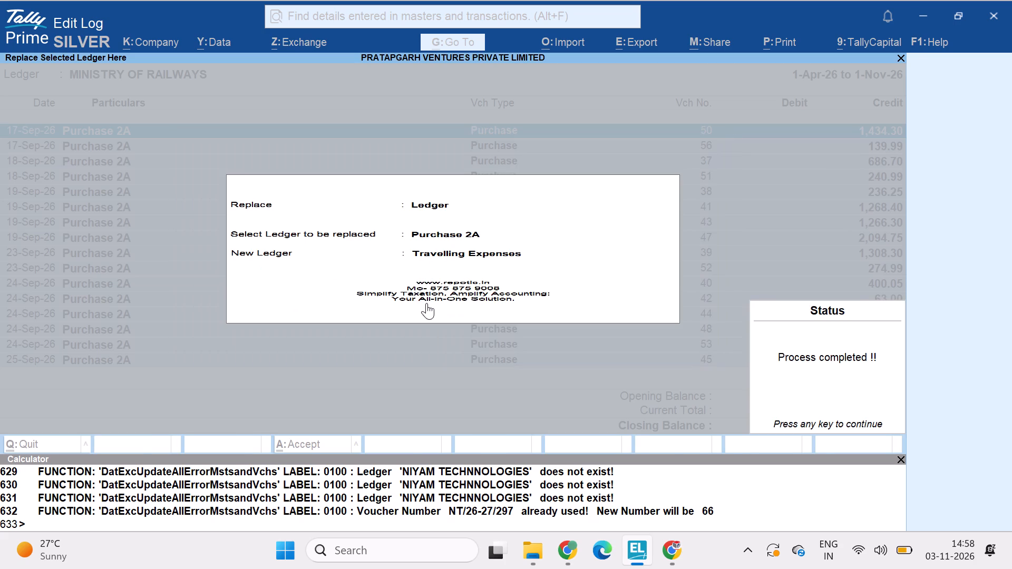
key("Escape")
Open the Travelling Expenses ledger and list its vouchers for 1-Apr-26 to 1-Nov-26.
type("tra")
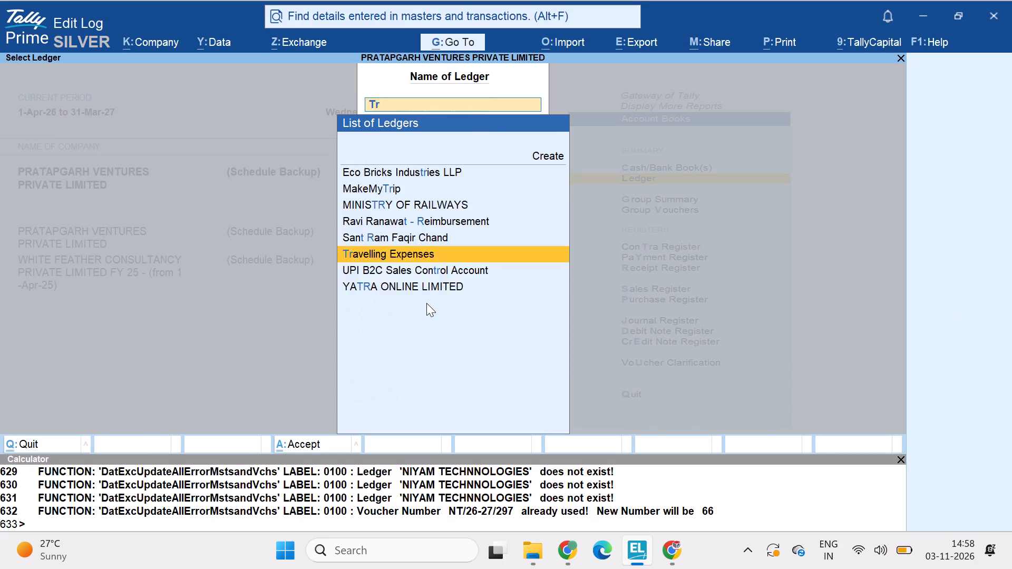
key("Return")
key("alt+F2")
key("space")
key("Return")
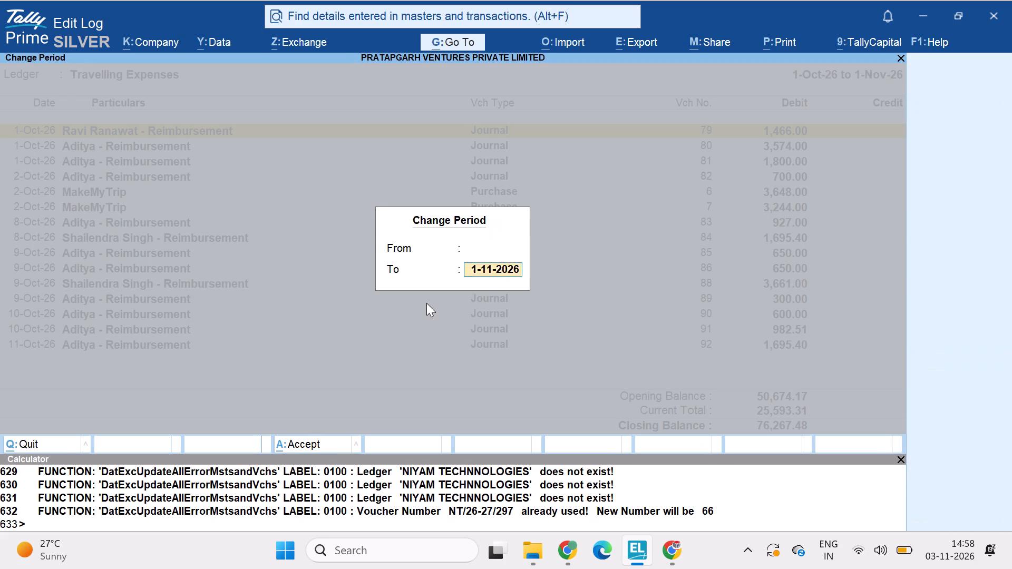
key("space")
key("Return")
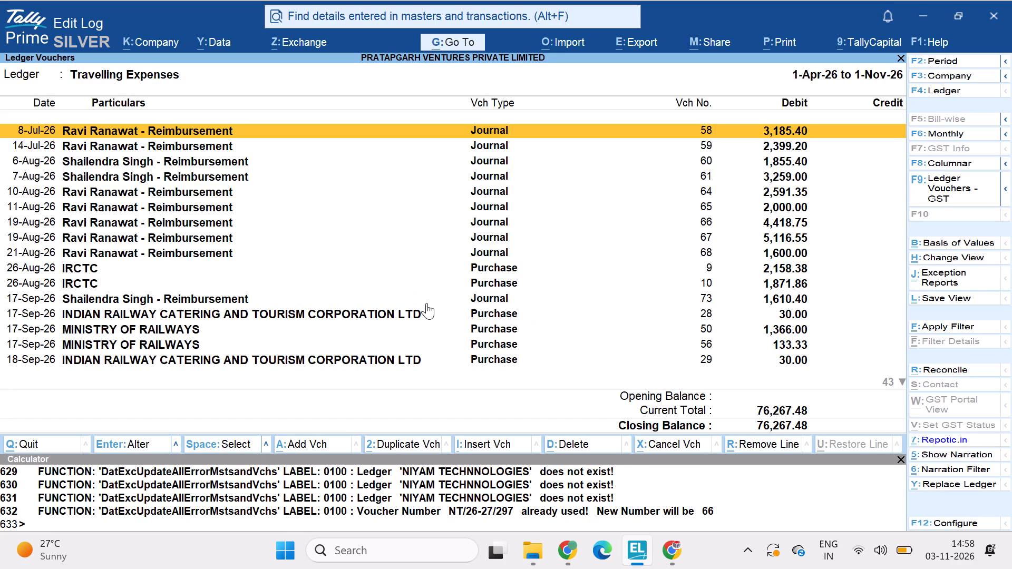
Go through the Travelling Expenses vouchers from 8-Jul-26 and mark the 17-Sep-26 Indian Railway Catering purchase voucher no. 28.
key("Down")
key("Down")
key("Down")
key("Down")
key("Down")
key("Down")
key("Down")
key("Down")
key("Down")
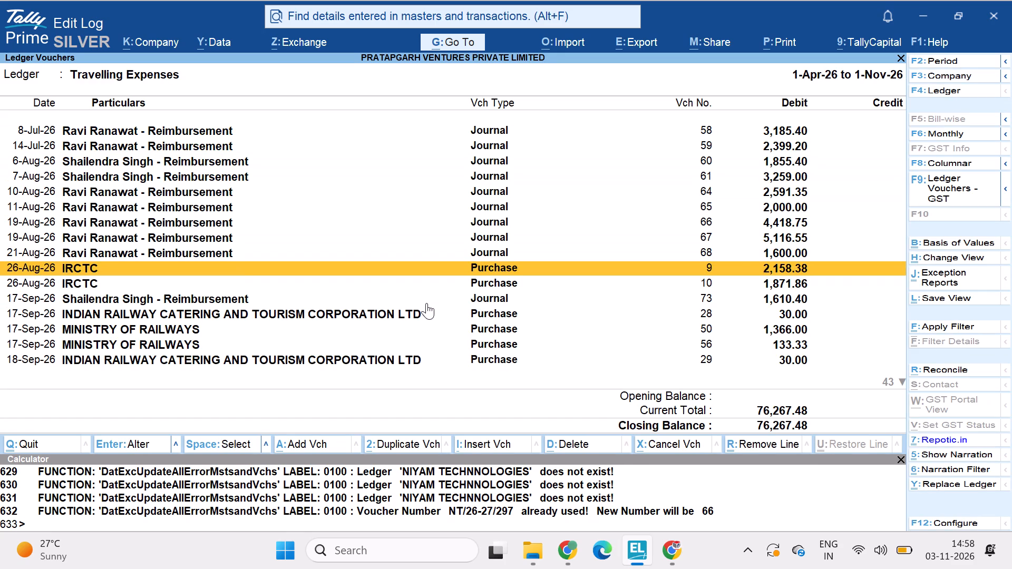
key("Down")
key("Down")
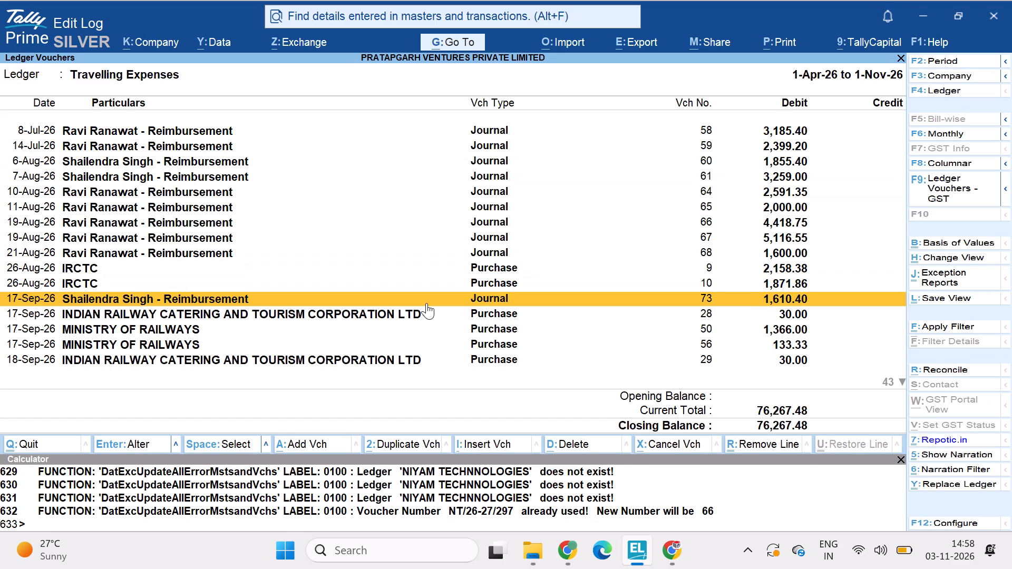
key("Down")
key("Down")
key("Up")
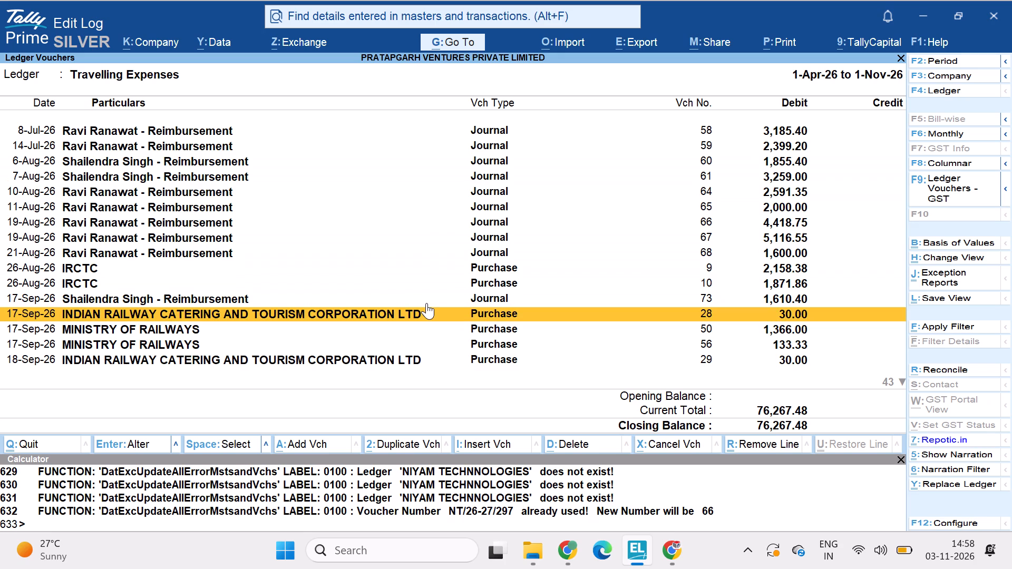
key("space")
Go through the Travelling Expenses vouchers from 26-Aug-26 to 27-Sep-26, comparing the railway purchase entries with the reimbursement journals.
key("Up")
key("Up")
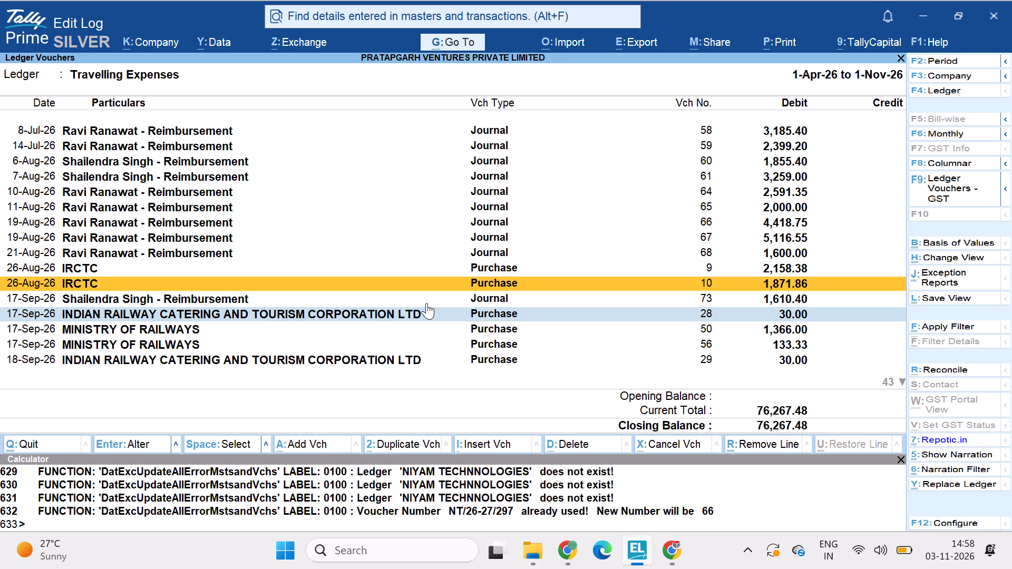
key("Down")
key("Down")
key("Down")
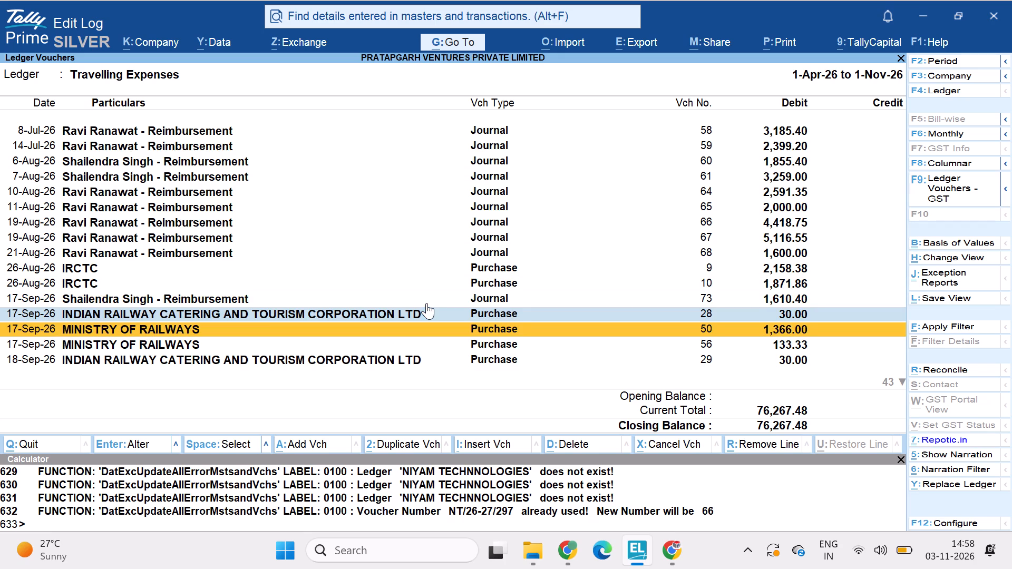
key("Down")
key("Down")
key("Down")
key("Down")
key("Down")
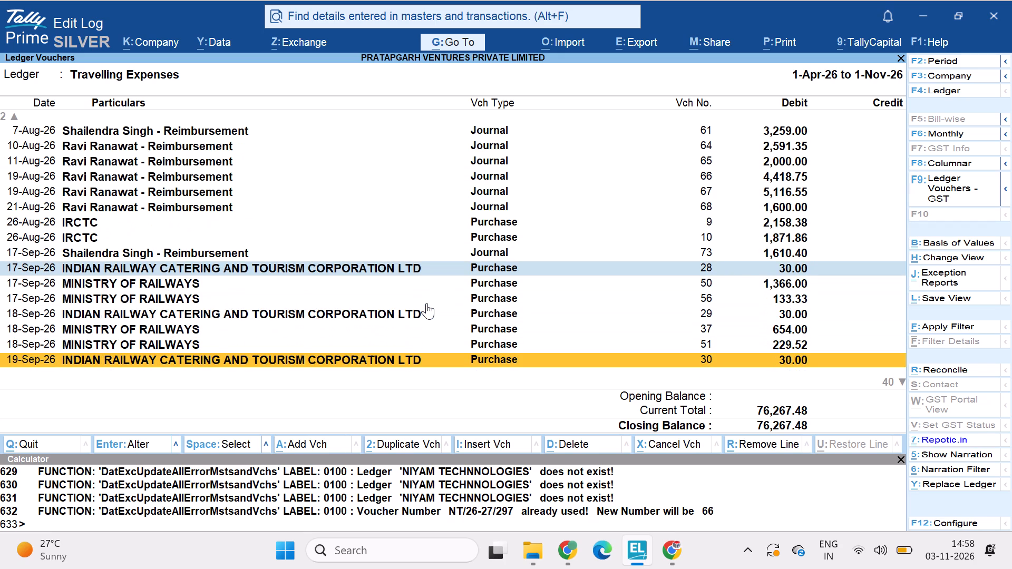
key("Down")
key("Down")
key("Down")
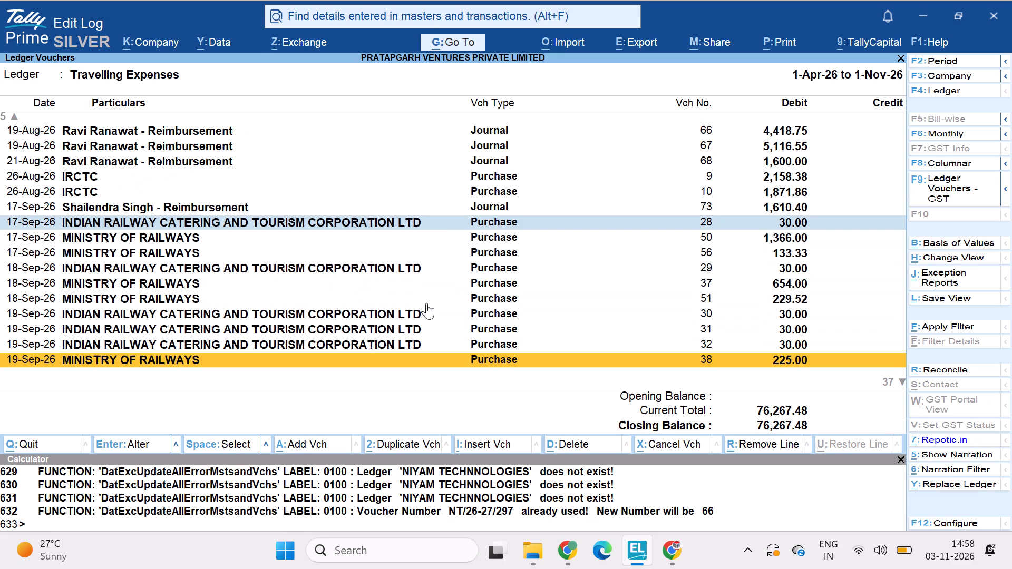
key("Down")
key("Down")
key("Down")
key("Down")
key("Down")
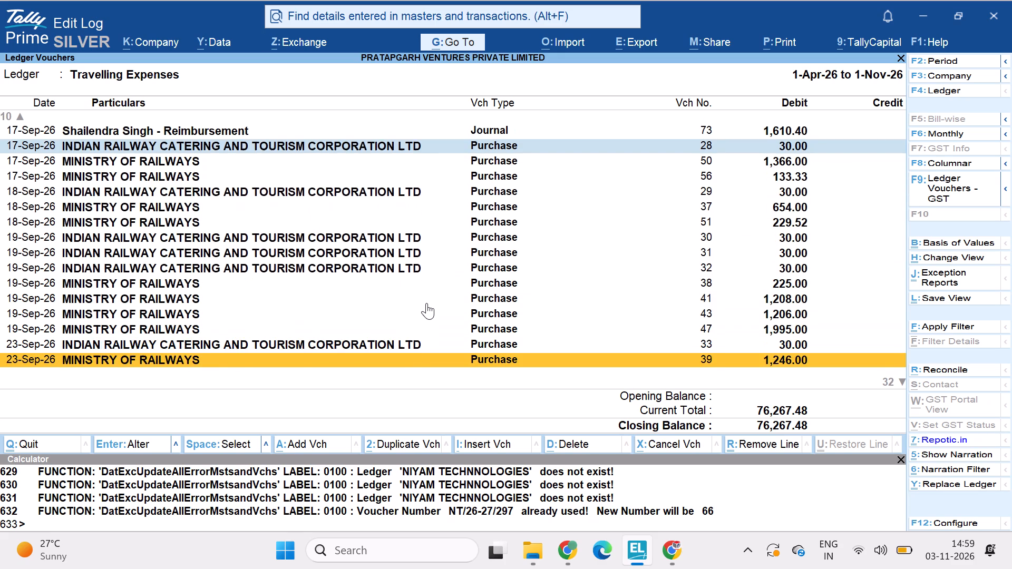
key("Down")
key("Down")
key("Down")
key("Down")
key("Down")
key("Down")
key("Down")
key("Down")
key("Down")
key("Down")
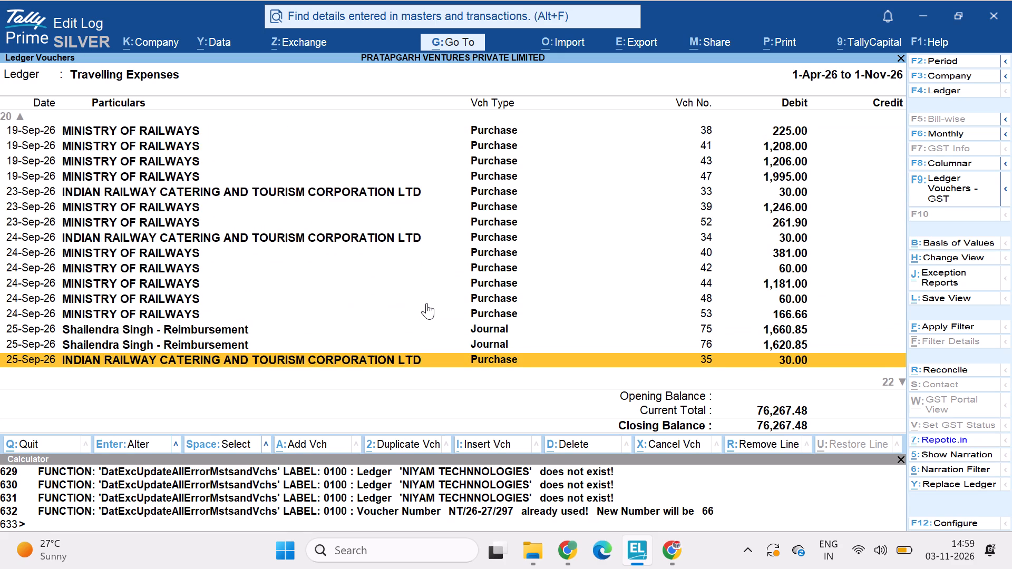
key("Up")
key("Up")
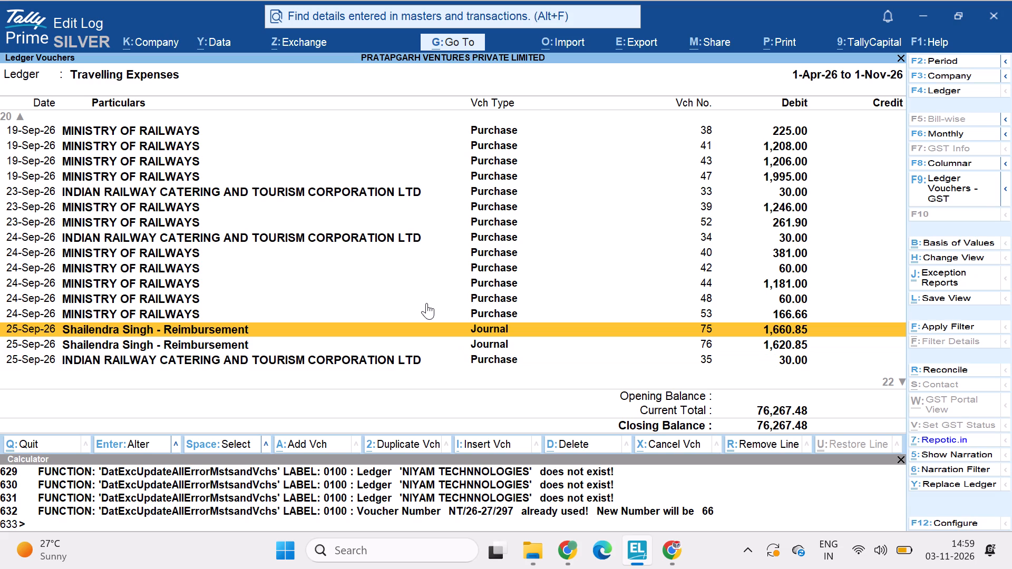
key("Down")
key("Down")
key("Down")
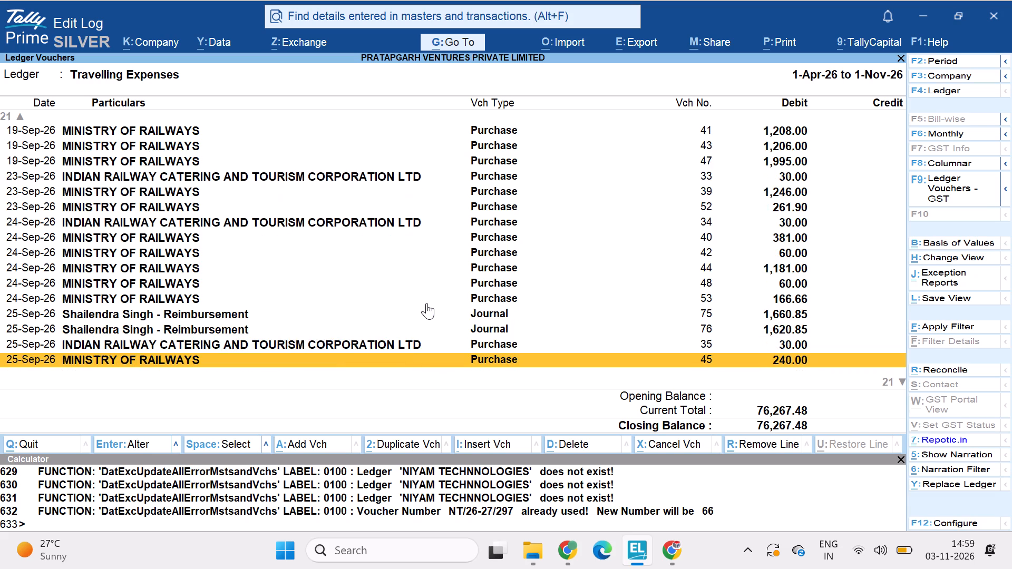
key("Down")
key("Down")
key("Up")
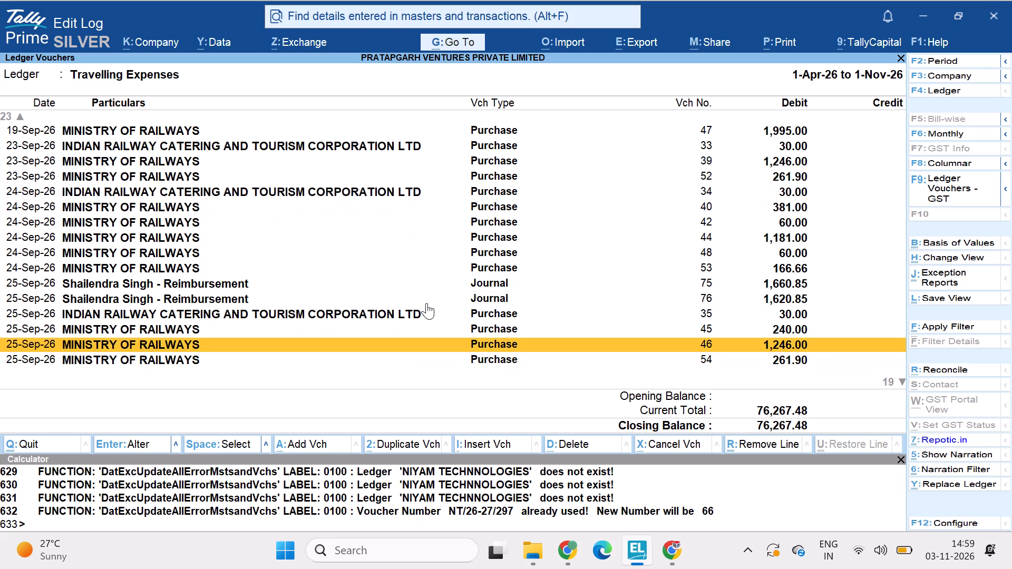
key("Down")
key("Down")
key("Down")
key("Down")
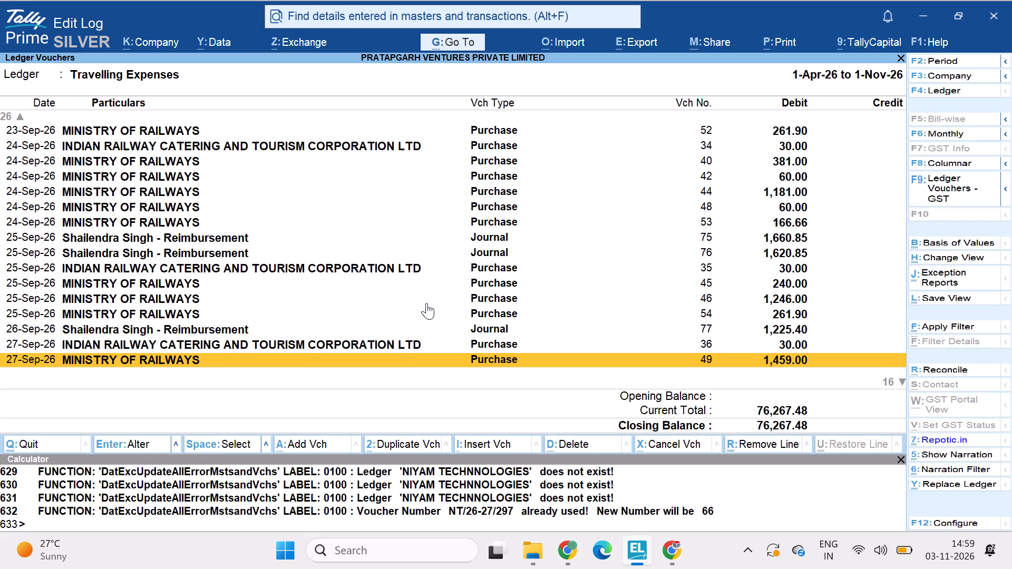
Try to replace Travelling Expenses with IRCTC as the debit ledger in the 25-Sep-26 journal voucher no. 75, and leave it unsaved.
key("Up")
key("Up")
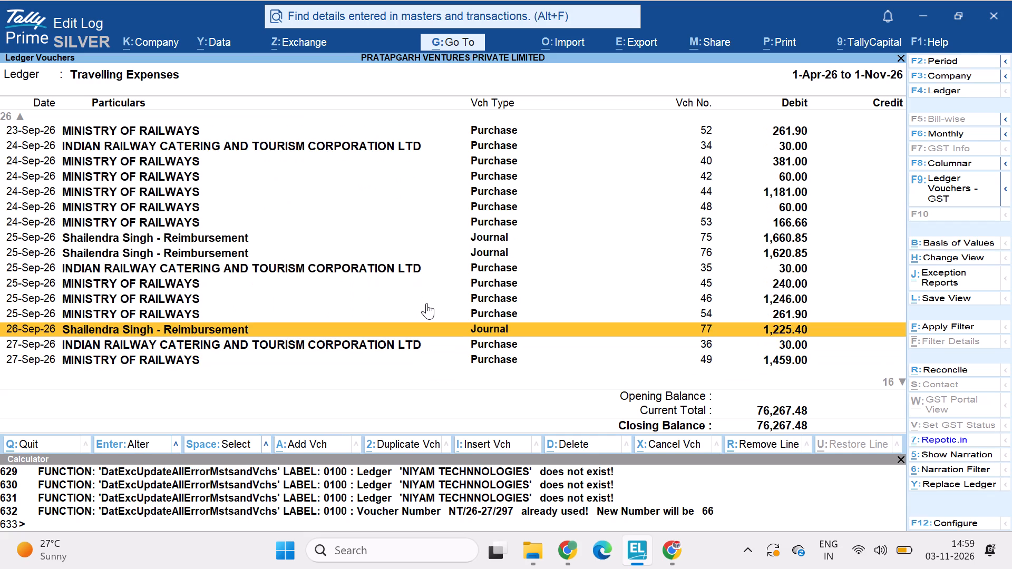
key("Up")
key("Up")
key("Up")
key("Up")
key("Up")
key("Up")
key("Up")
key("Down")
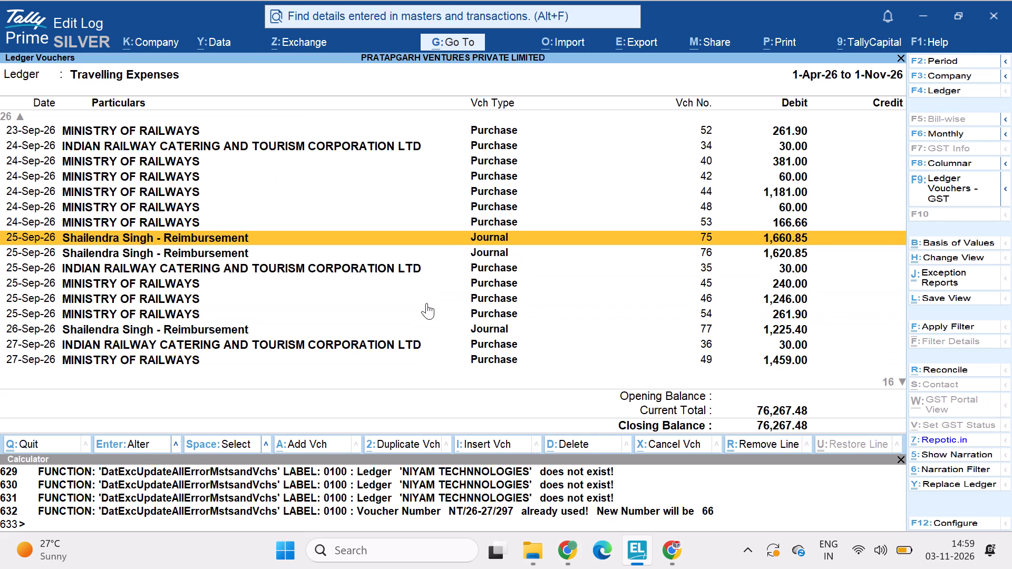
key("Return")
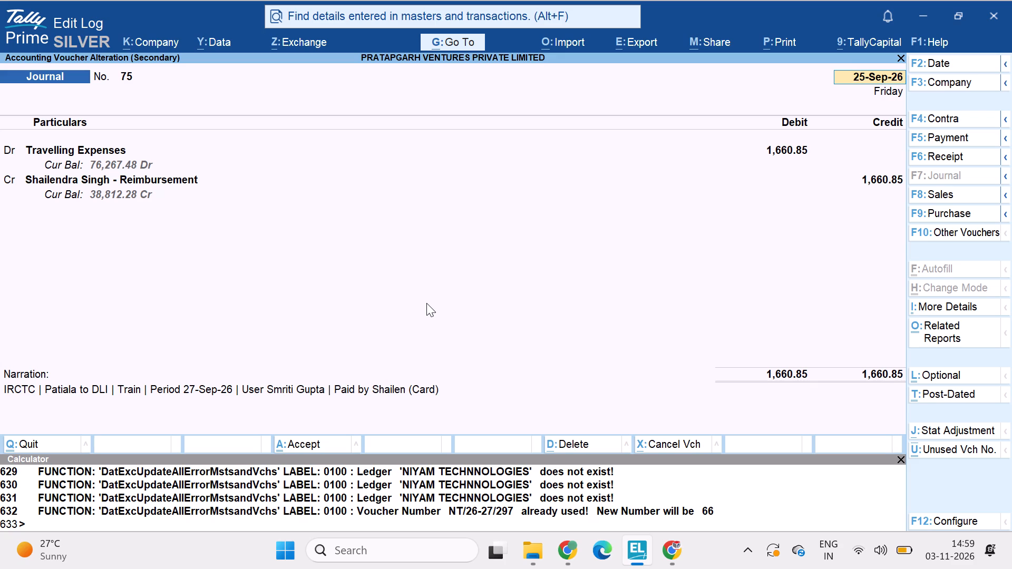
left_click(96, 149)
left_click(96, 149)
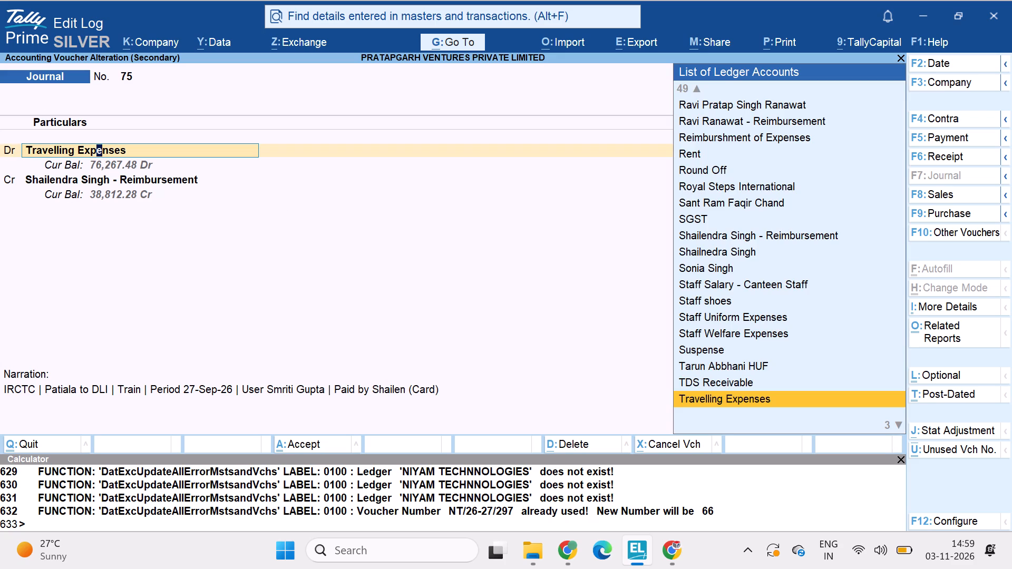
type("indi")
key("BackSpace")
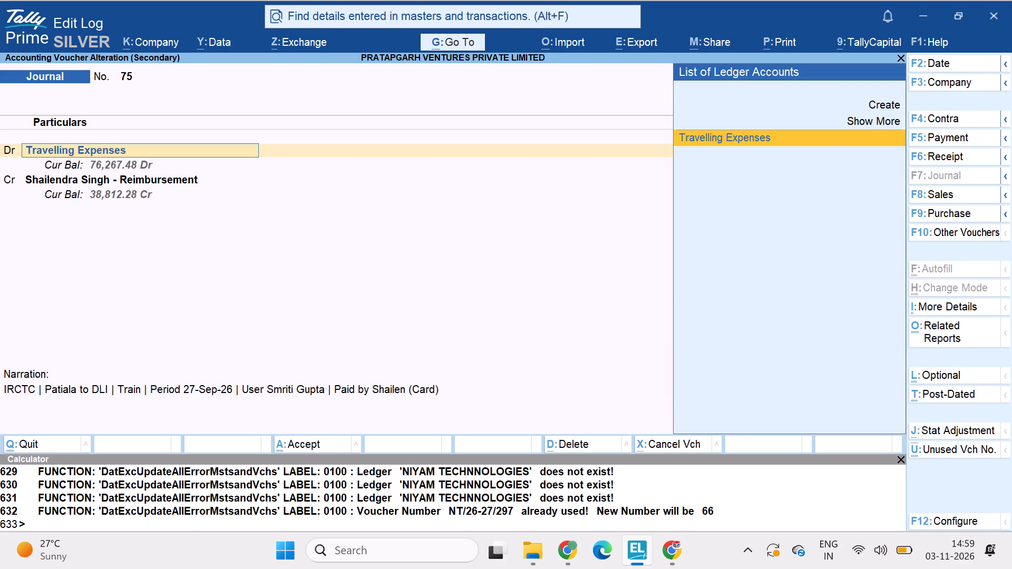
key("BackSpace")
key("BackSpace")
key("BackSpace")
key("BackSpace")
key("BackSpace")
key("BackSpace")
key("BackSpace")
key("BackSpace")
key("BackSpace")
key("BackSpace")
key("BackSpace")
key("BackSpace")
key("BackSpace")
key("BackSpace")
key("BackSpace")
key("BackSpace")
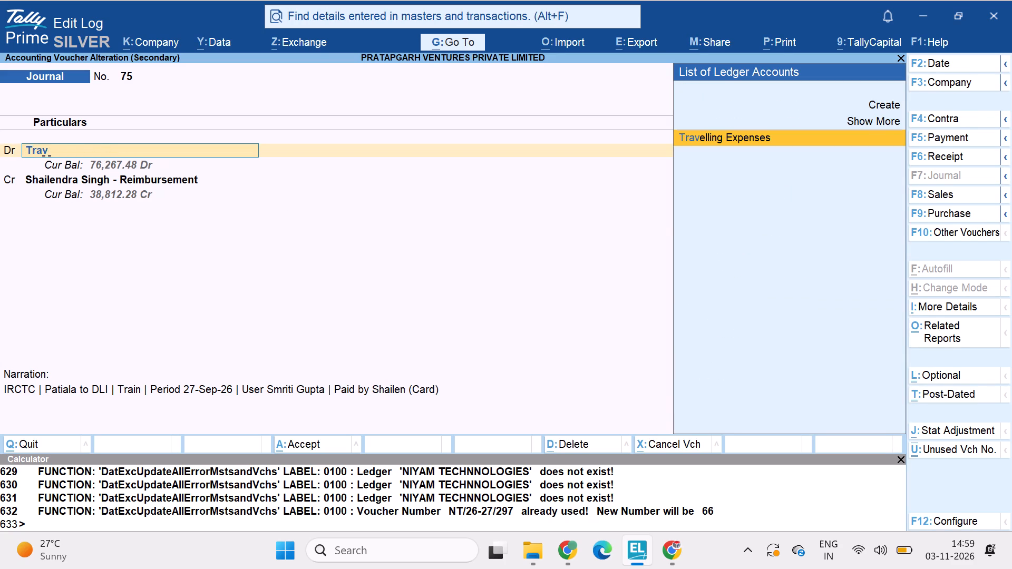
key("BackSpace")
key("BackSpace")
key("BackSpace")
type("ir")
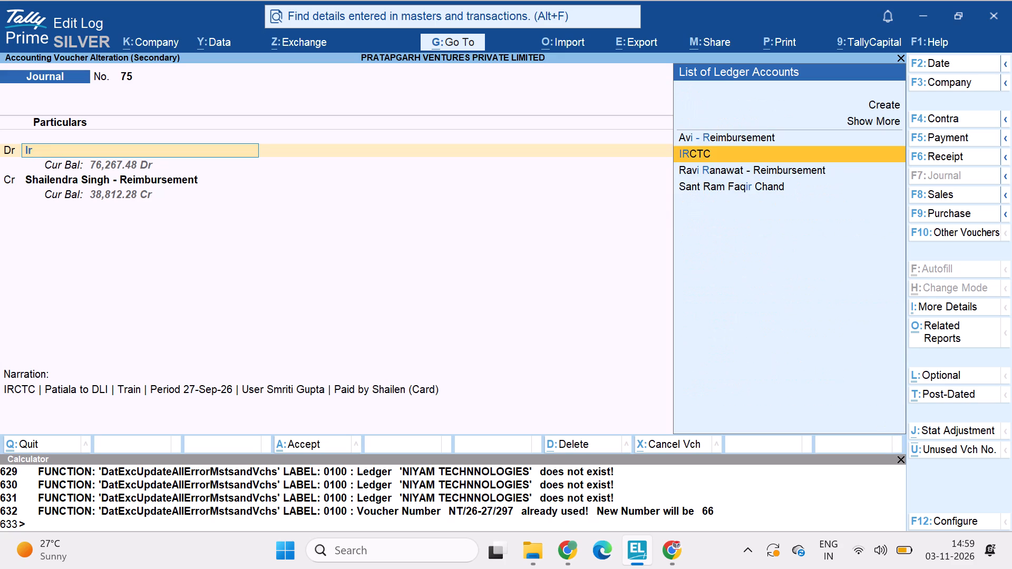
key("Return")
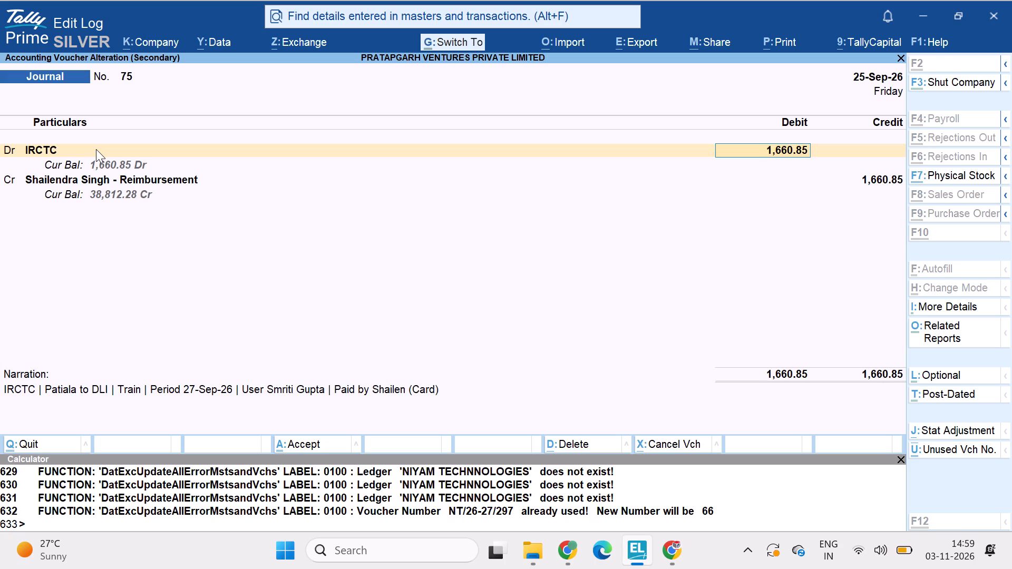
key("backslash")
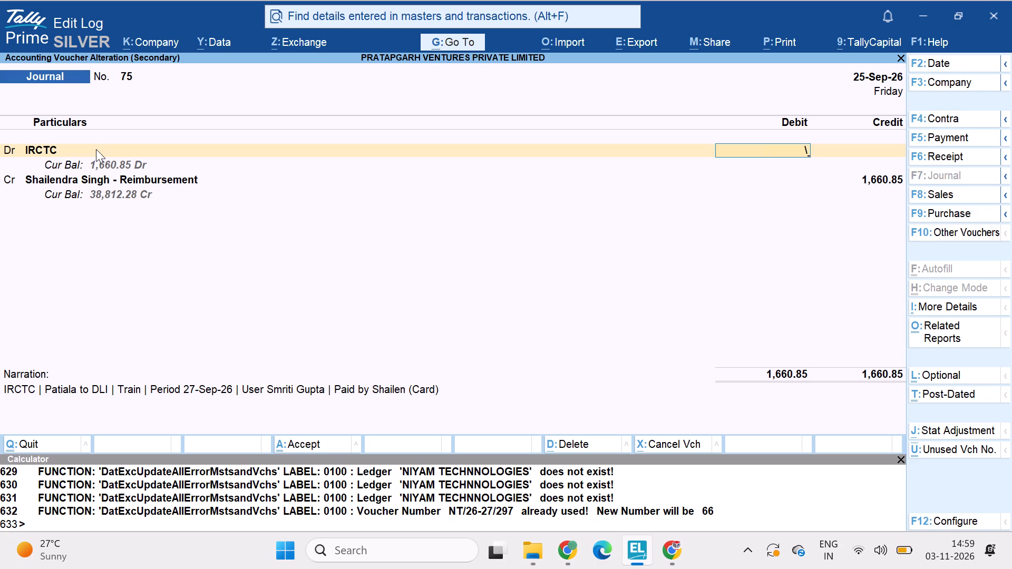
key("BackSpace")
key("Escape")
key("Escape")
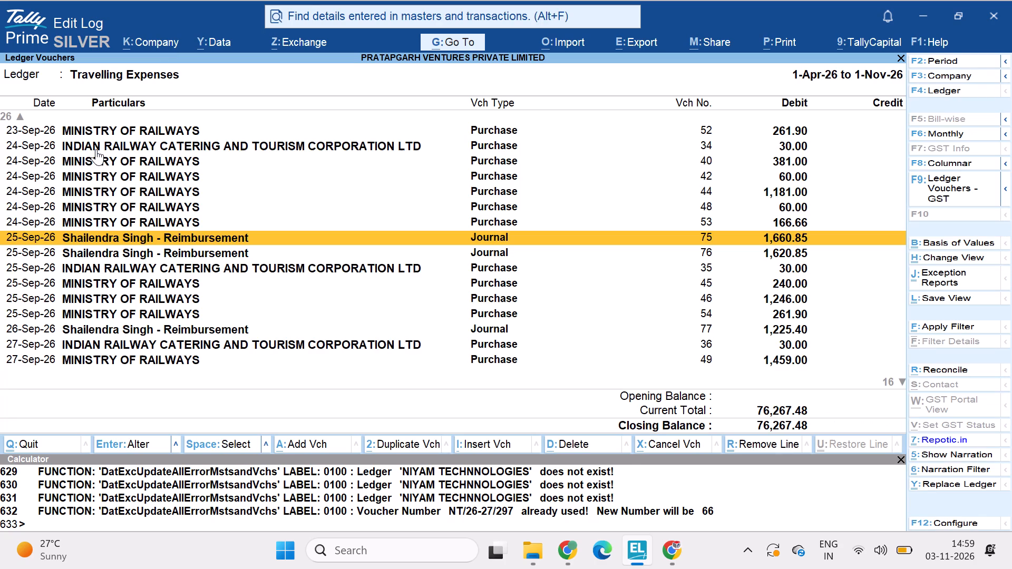
Review the Travelling Expenses vouchers between 19-Sep-26 and 2-Oct-26 for railway purchases and their matching reimbursement journals.
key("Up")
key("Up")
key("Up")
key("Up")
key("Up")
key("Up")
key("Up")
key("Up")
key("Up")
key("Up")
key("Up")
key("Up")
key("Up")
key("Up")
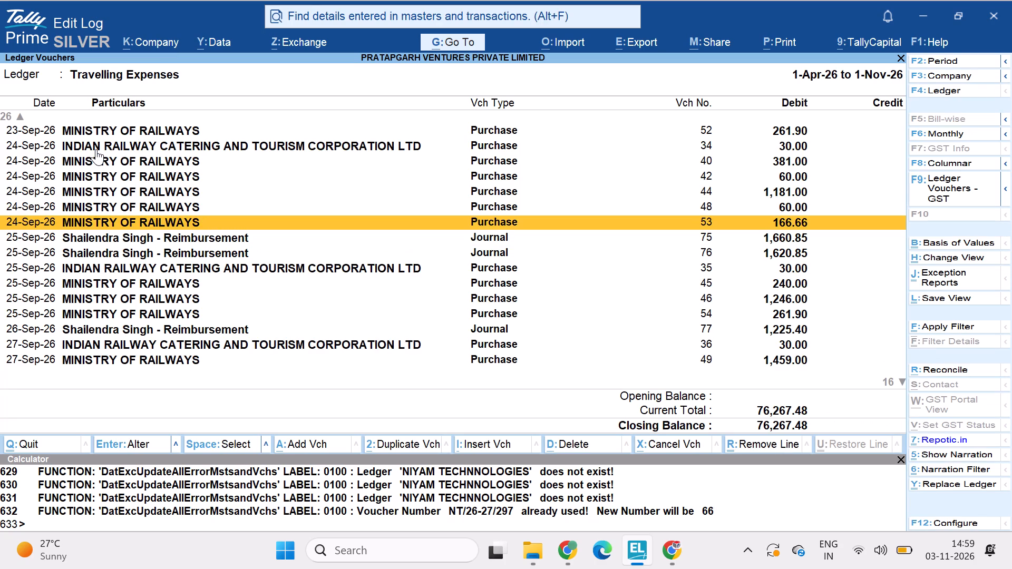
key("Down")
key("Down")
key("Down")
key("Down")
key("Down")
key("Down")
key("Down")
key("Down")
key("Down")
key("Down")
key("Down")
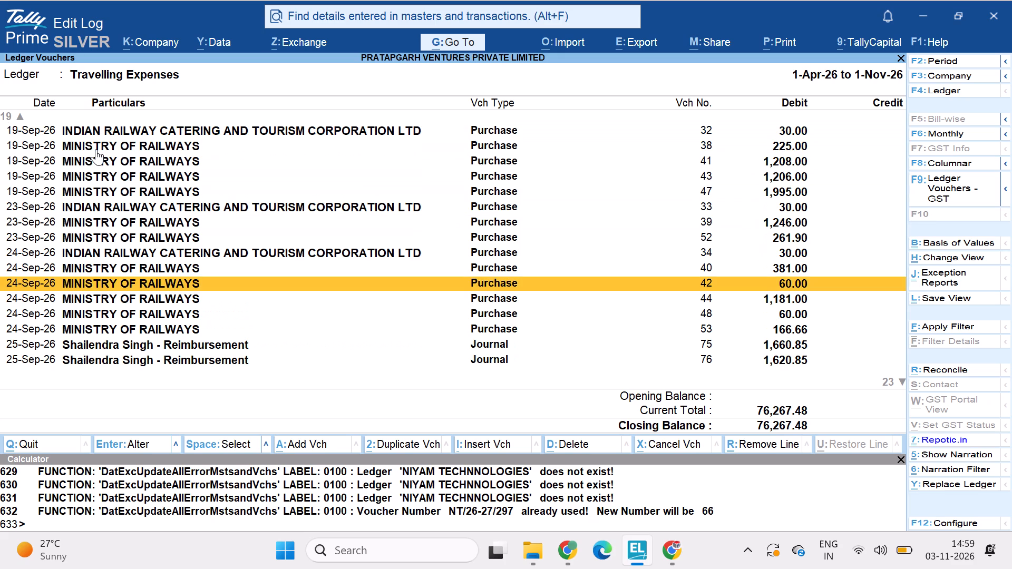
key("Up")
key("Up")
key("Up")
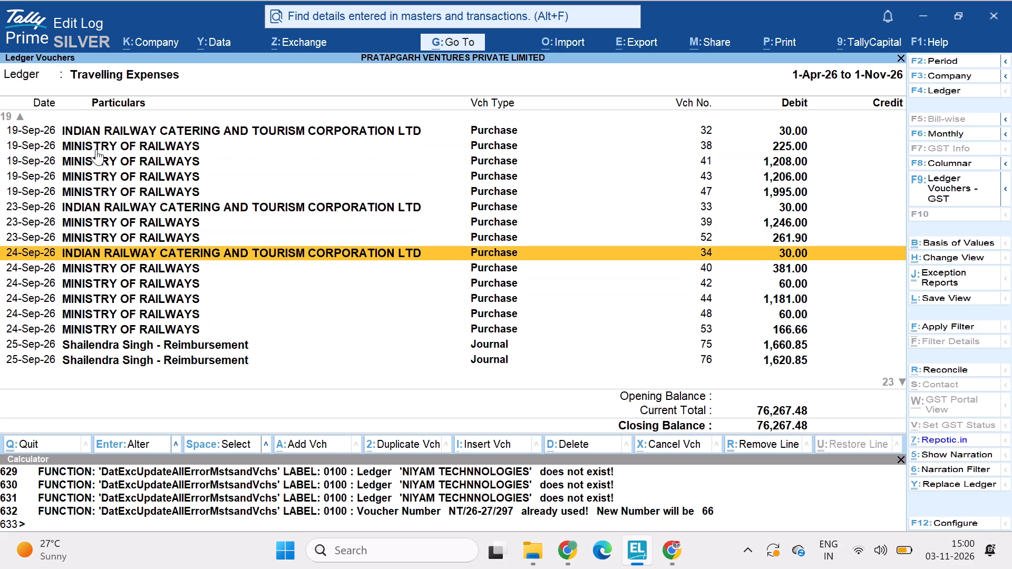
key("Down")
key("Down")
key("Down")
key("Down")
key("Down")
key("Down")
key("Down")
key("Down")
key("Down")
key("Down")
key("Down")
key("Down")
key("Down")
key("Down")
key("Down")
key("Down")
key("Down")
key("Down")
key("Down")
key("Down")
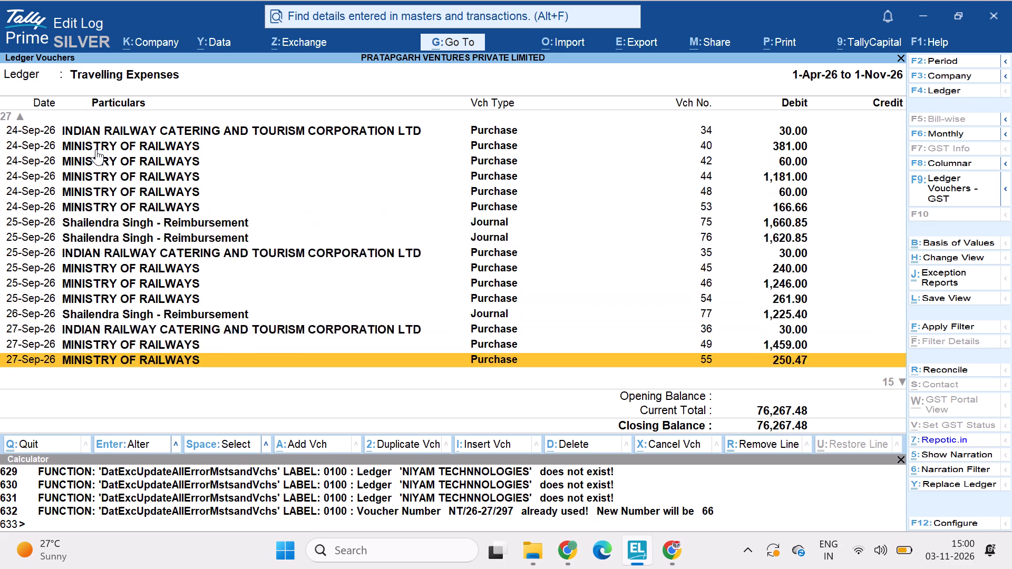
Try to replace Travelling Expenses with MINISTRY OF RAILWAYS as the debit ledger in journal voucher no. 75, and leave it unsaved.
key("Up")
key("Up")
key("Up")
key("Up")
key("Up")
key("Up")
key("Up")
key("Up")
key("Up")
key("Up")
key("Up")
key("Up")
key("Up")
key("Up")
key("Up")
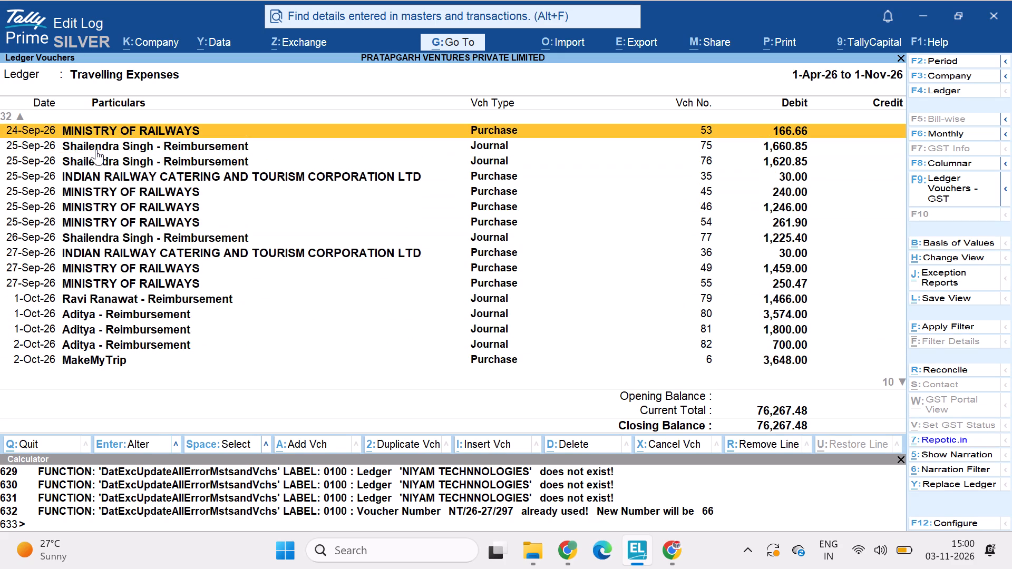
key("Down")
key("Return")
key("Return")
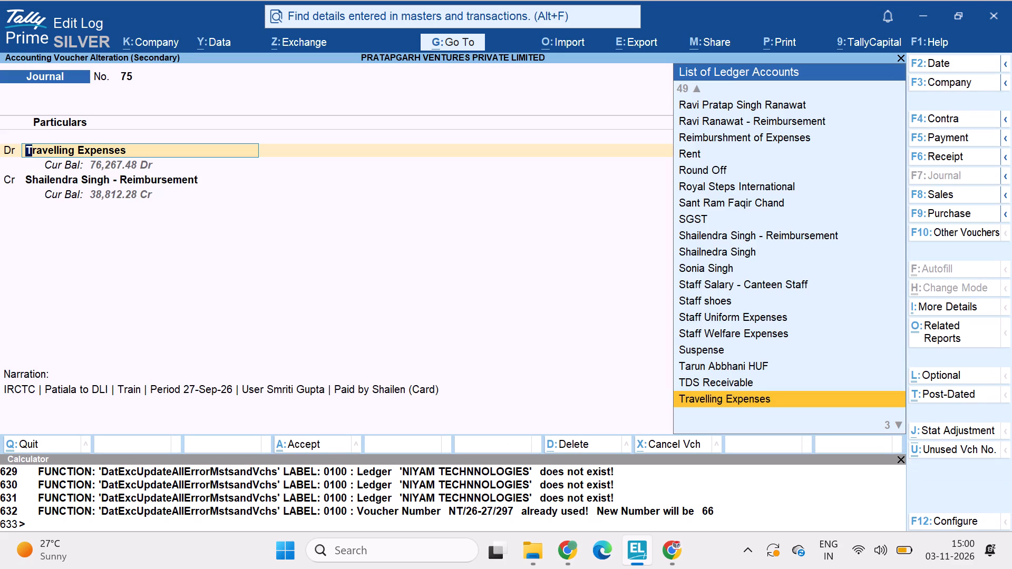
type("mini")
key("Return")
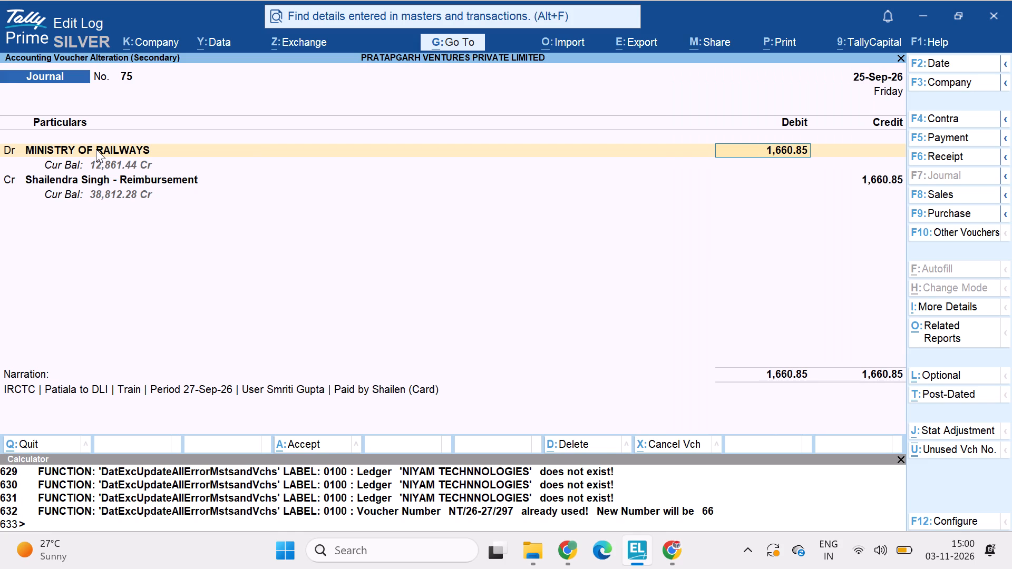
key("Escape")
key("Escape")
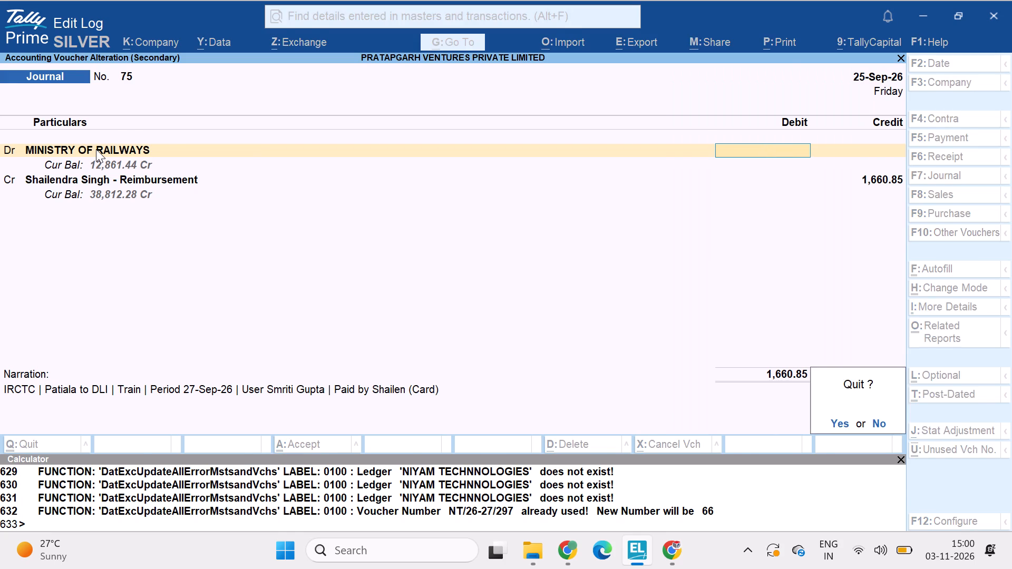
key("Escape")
Filter the Travelling Expenses vouchers by the text irctc.
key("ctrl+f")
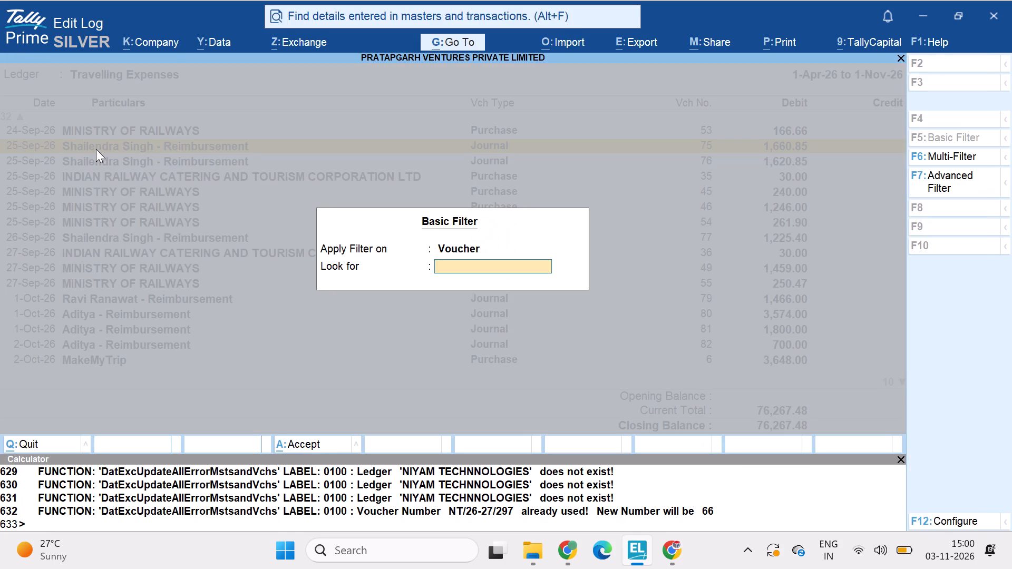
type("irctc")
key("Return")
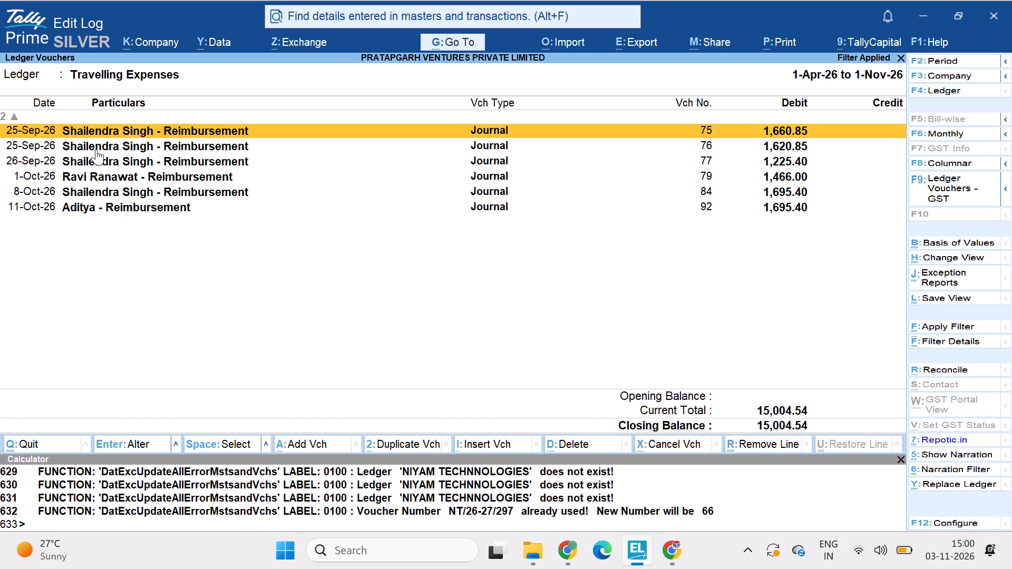
Select all the irctc-filtered Travelling Expenses vouchers, from the 26-Aug-26 purchases to the 11-Oct-26 journal.
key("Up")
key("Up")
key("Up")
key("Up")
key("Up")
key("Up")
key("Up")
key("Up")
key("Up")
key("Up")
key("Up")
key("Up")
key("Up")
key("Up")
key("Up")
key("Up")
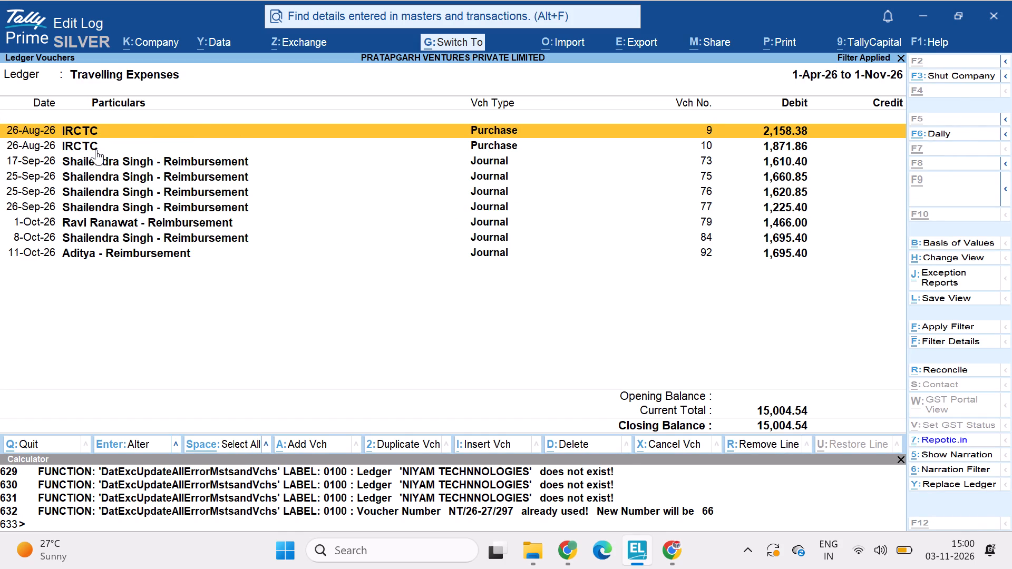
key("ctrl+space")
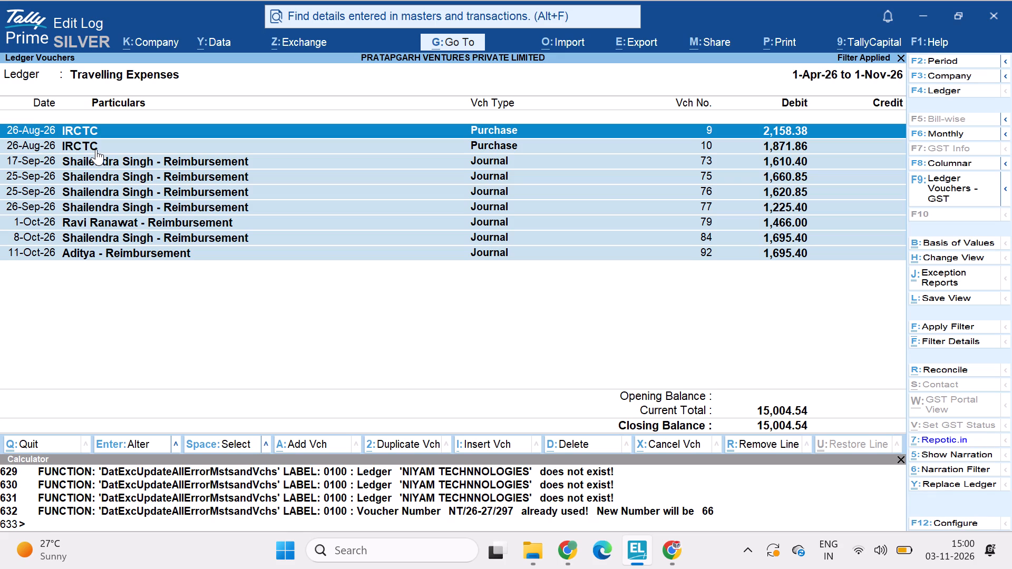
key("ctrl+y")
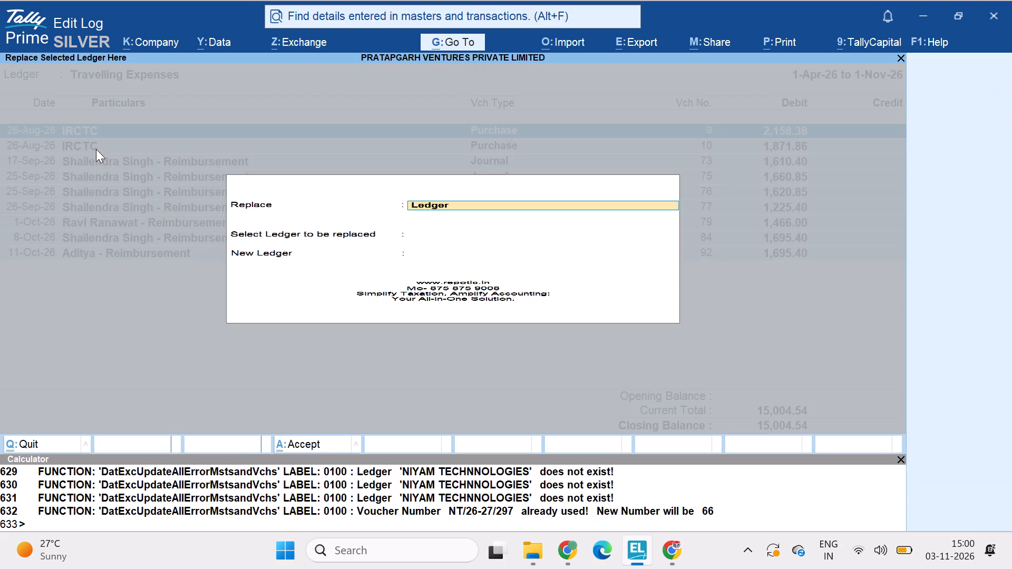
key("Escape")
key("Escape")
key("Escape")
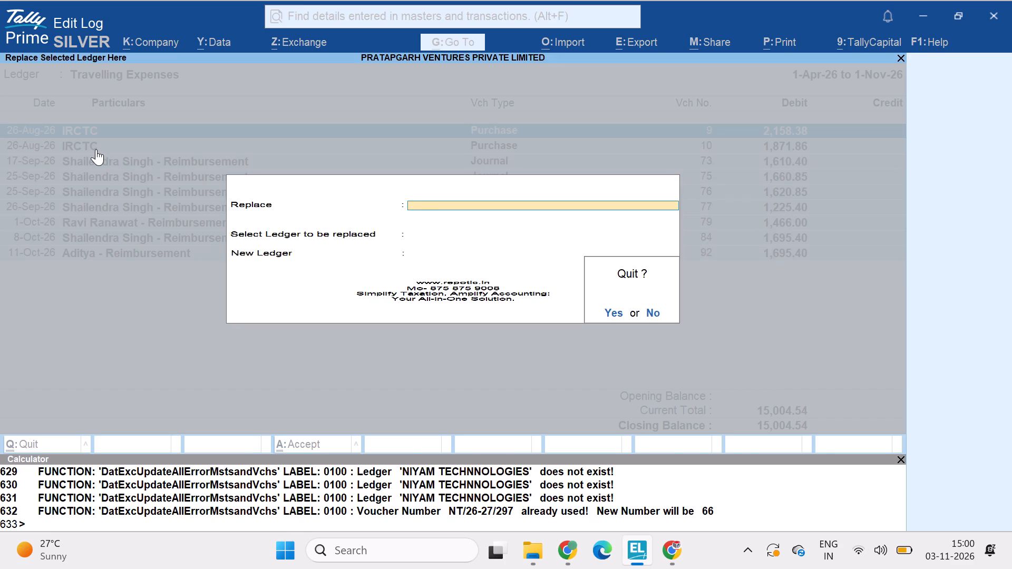
Check the ledger entries and narration of the 26-Aug-26 IRCTC purchase voucher no. 9.
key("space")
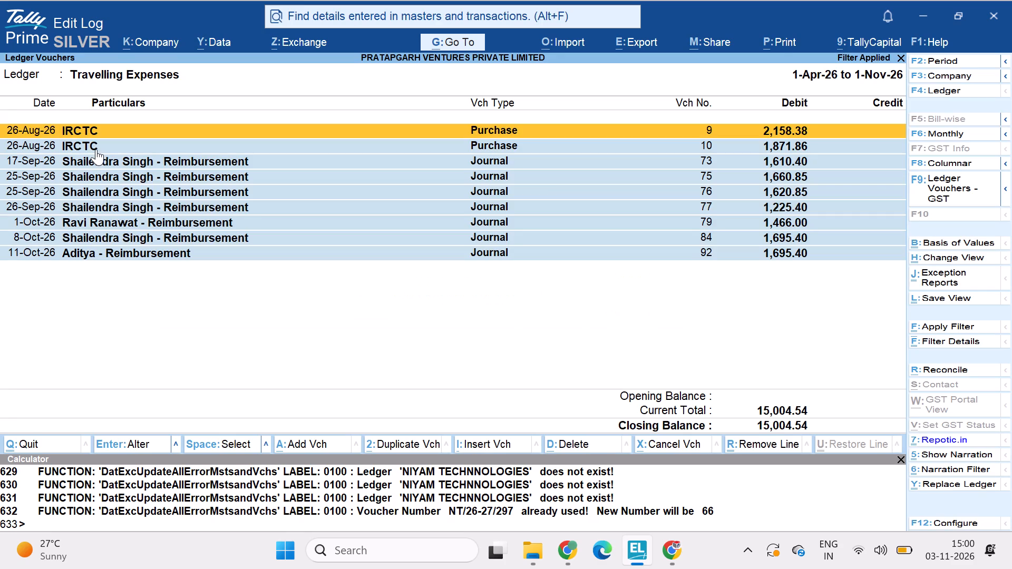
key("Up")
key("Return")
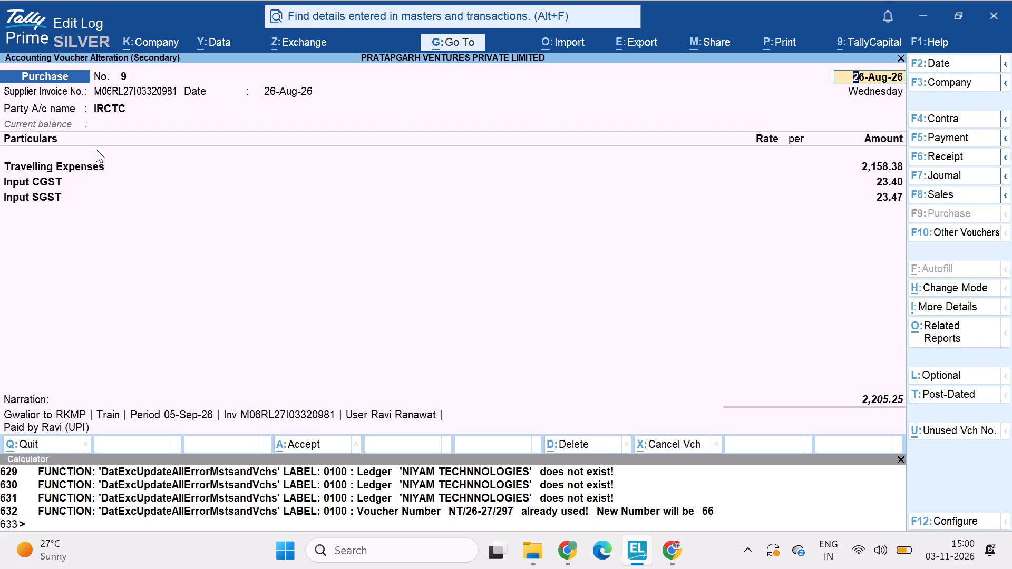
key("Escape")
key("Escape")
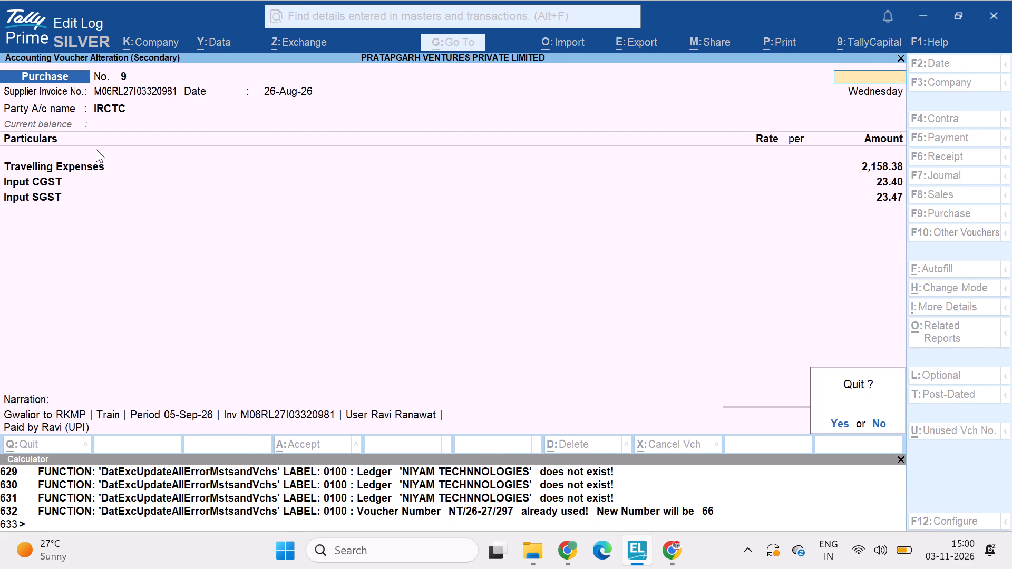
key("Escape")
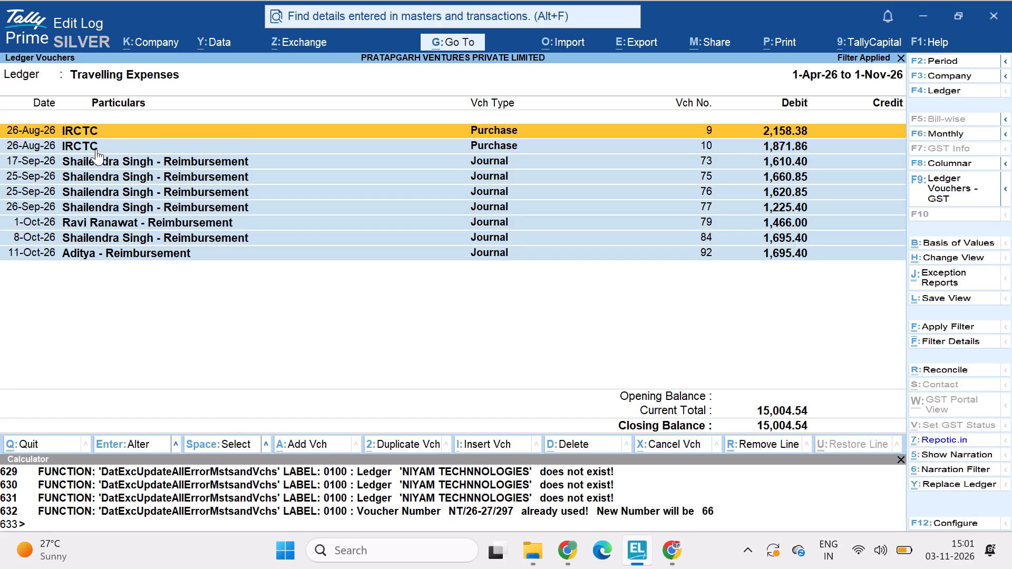
Leave IRCTC purchases no. 9 and 10 out of the selection and replace Travelling Expenses with MINISTRY OF RAILWAYS in the seven reimbursement journals.
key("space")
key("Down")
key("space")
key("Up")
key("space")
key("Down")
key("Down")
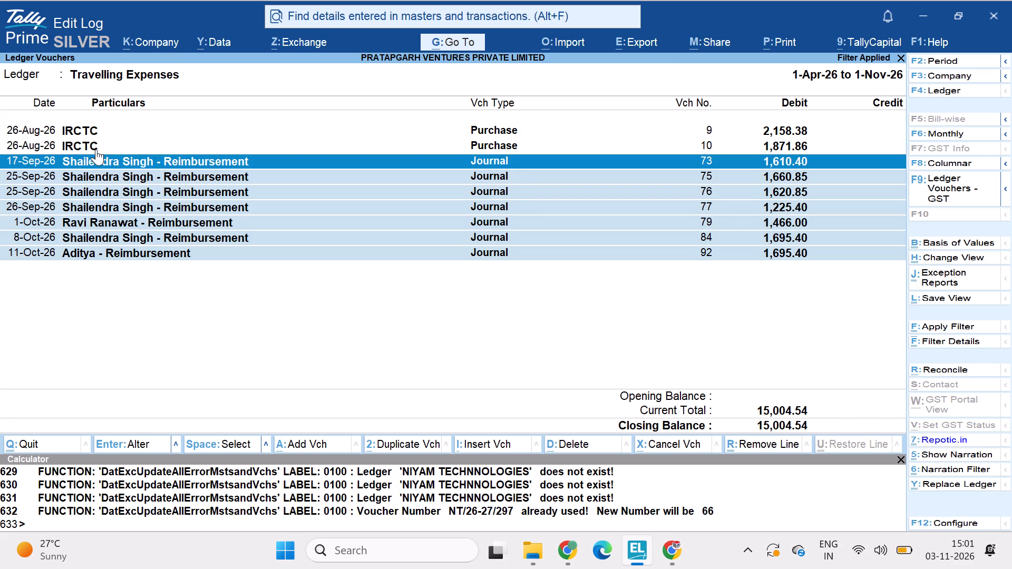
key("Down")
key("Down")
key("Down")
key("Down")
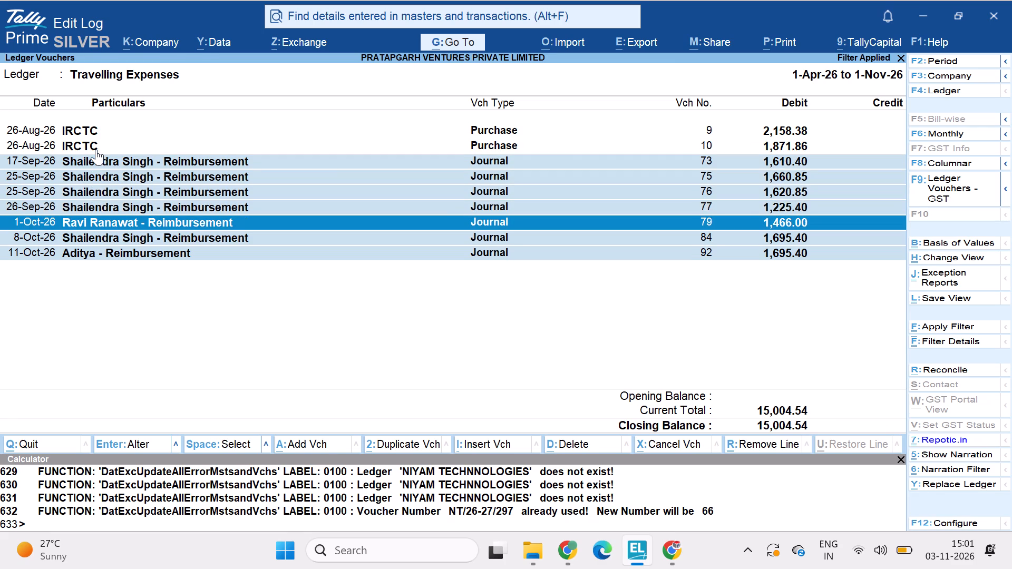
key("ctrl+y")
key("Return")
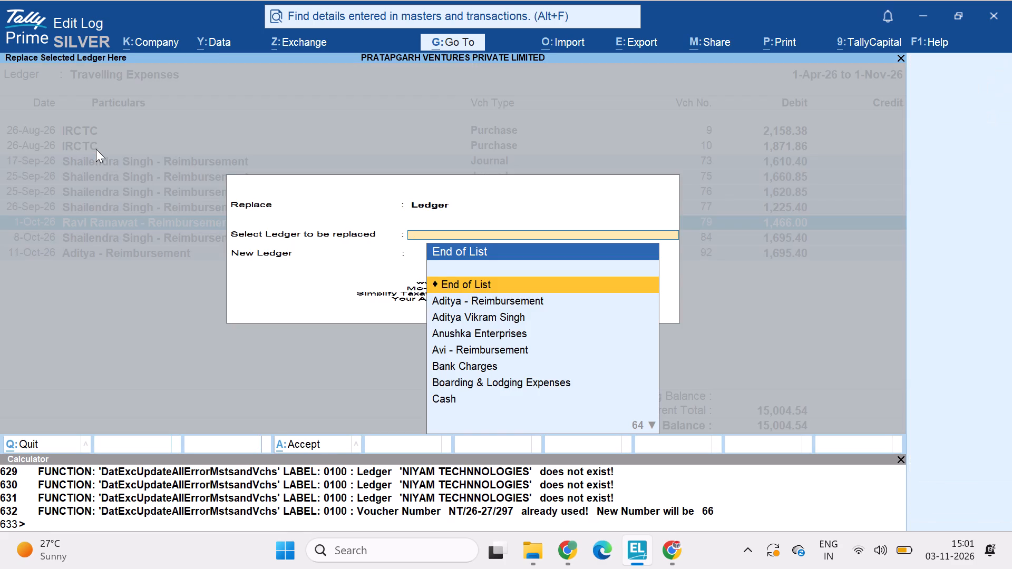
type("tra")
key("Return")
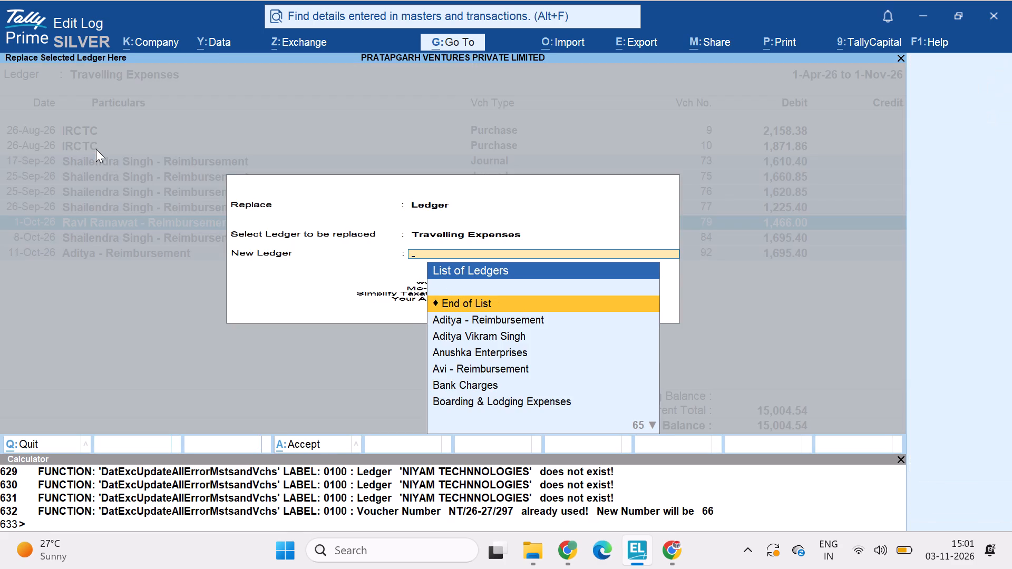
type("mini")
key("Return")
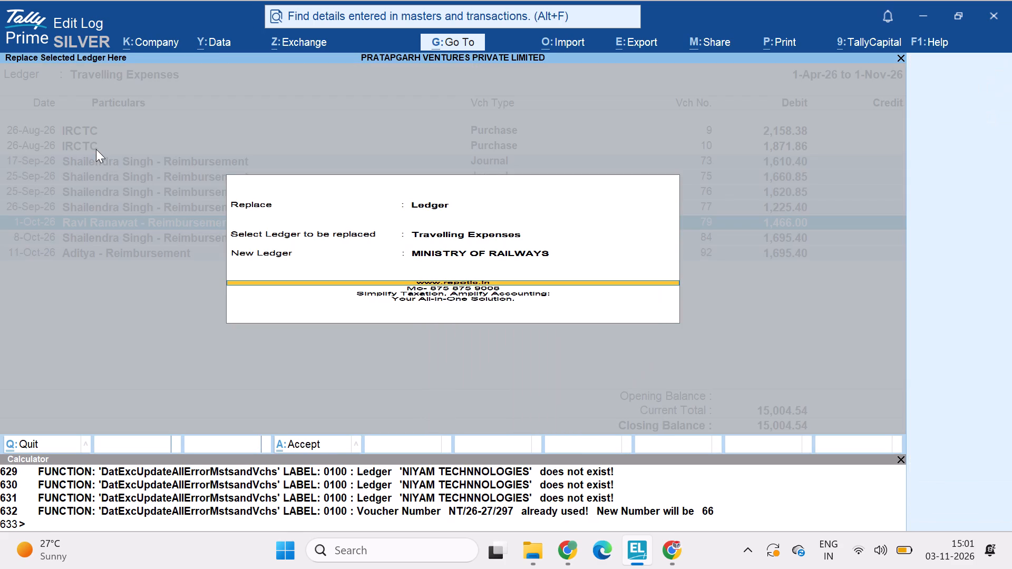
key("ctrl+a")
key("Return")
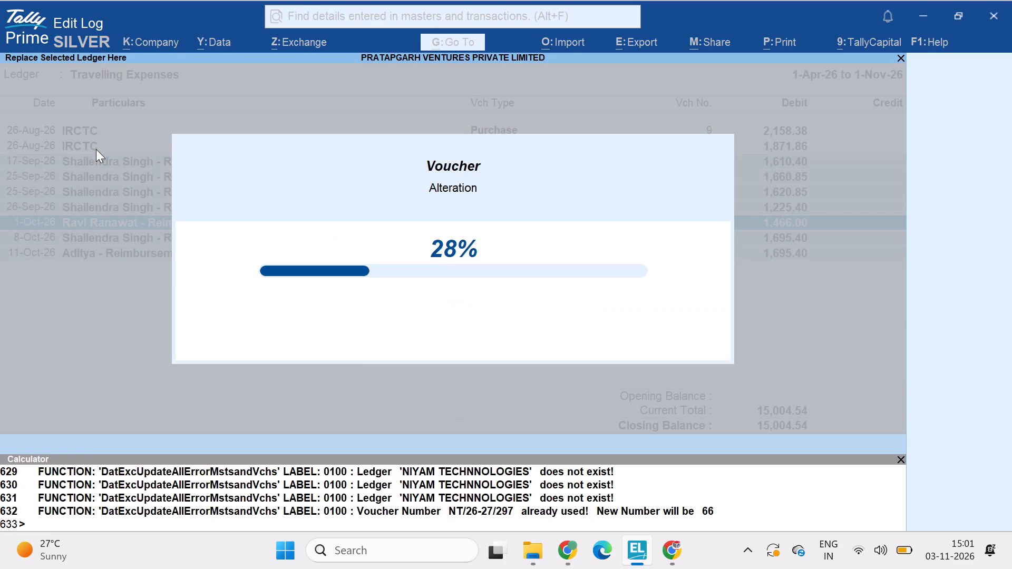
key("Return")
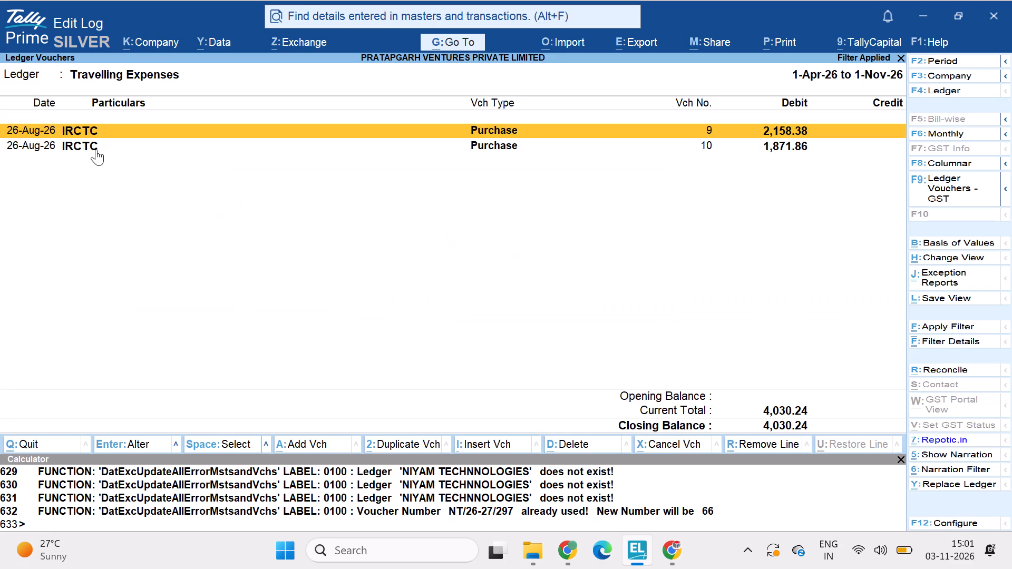
Clear the filter and reopen the Travelling Expenses ledger vouchers for the period 1-Apr-26 to 1-Nov-26.
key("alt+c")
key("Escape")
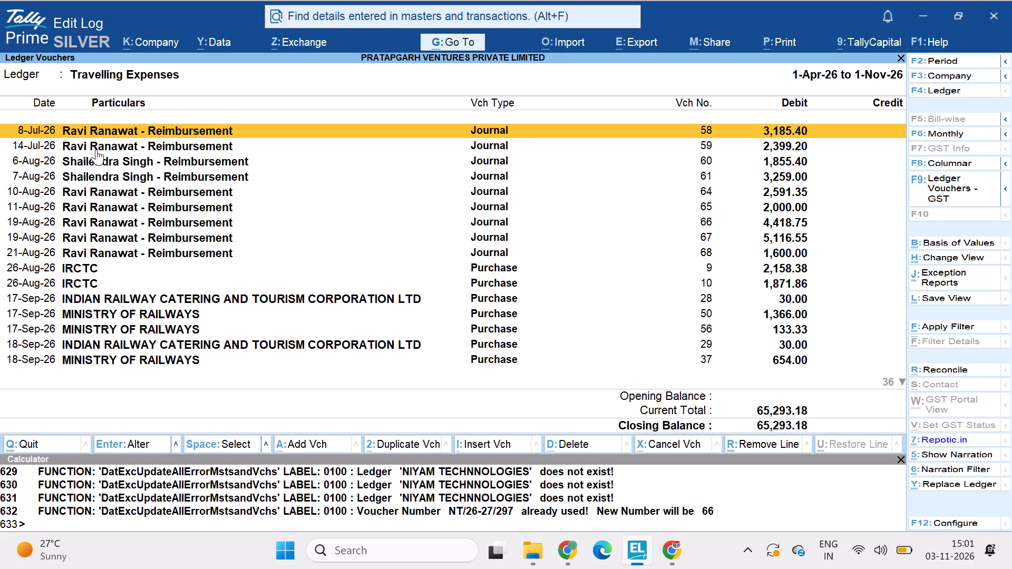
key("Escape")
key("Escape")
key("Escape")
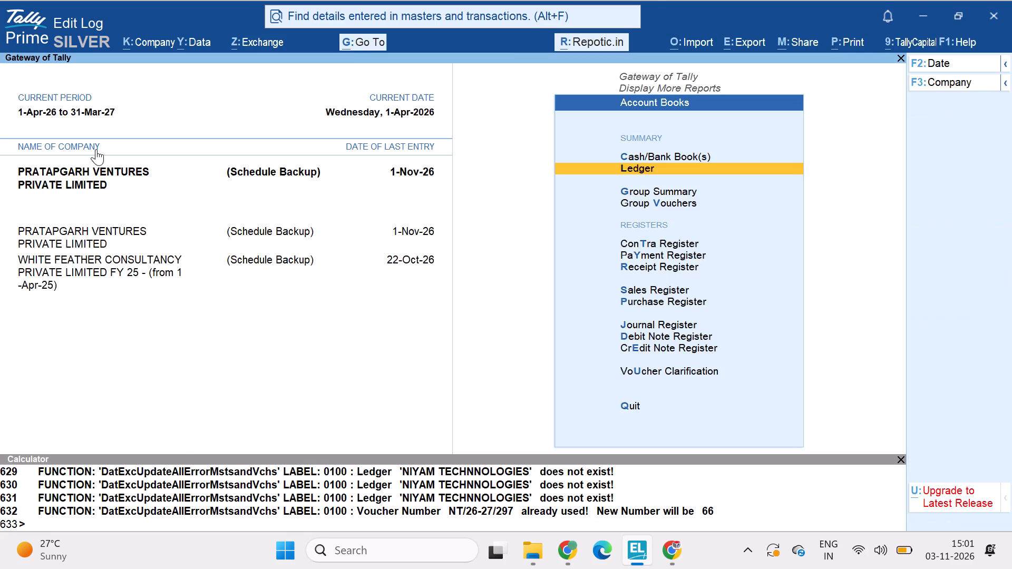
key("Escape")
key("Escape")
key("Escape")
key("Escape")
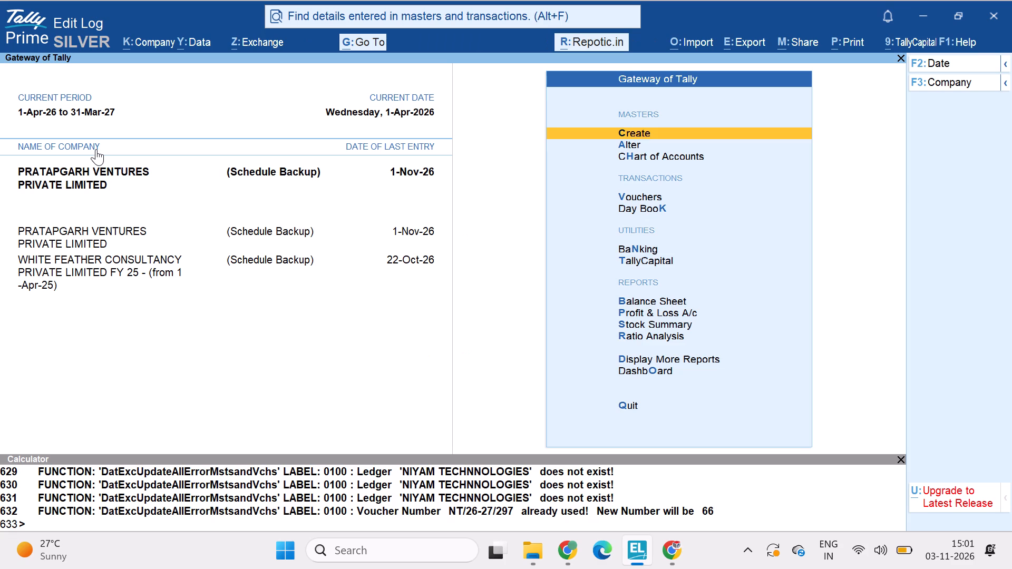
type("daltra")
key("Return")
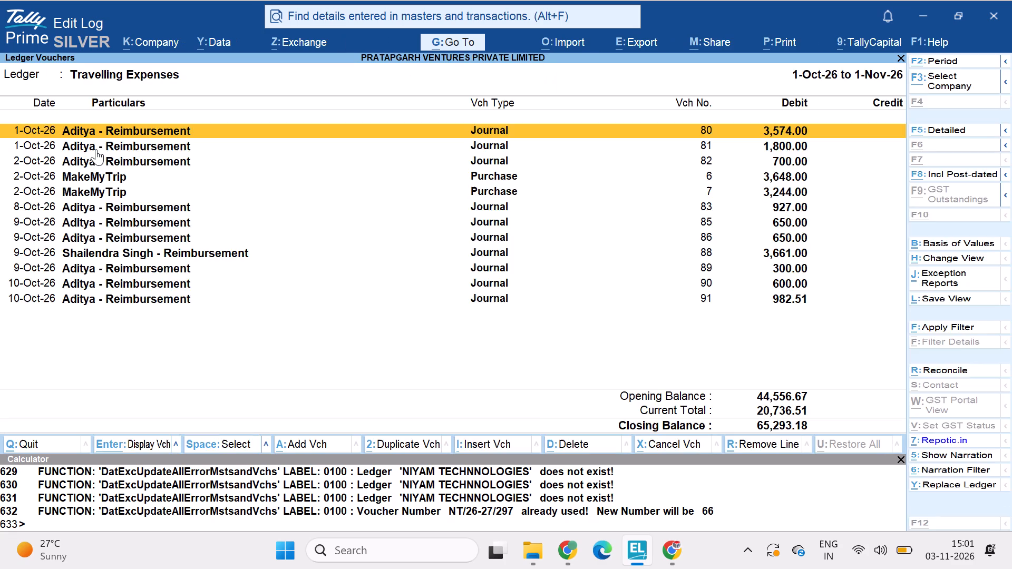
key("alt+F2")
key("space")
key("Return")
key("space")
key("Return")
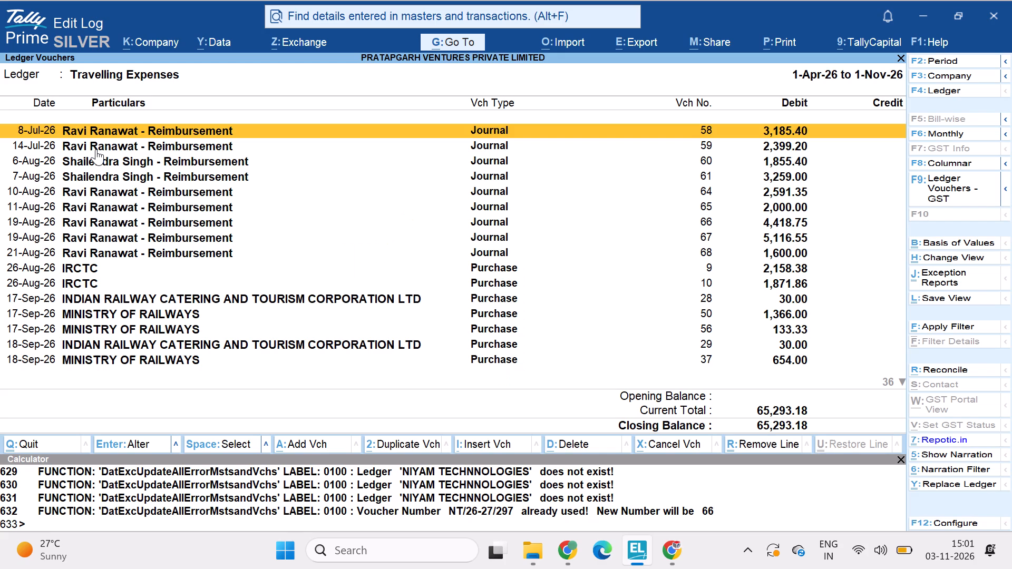
Examine the Travelling Expenses vouchers from 8-Jul-26 to 26-Aug-26, comparing the reimbursement journals with IRCTC purchases no. 9 and 10.
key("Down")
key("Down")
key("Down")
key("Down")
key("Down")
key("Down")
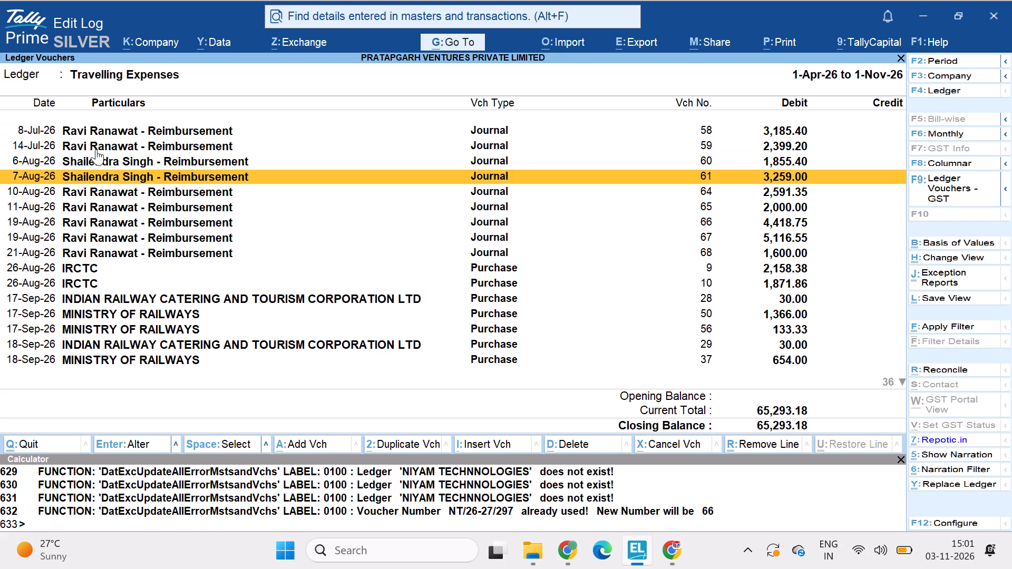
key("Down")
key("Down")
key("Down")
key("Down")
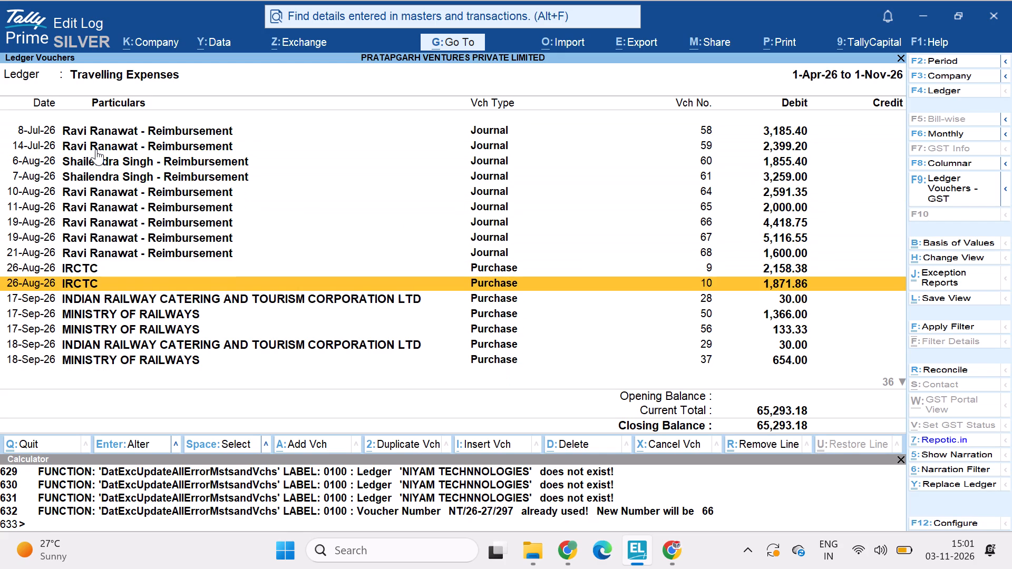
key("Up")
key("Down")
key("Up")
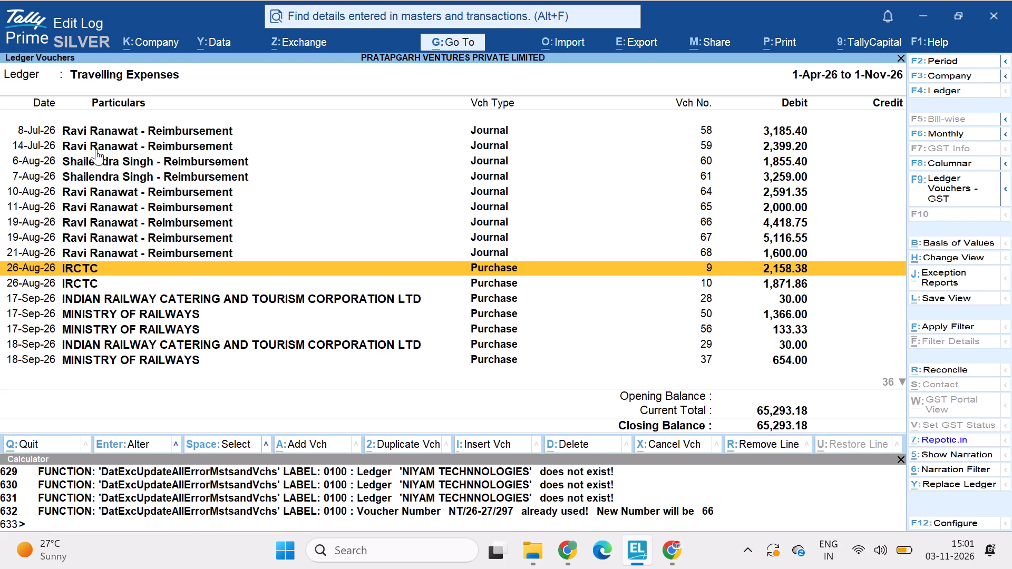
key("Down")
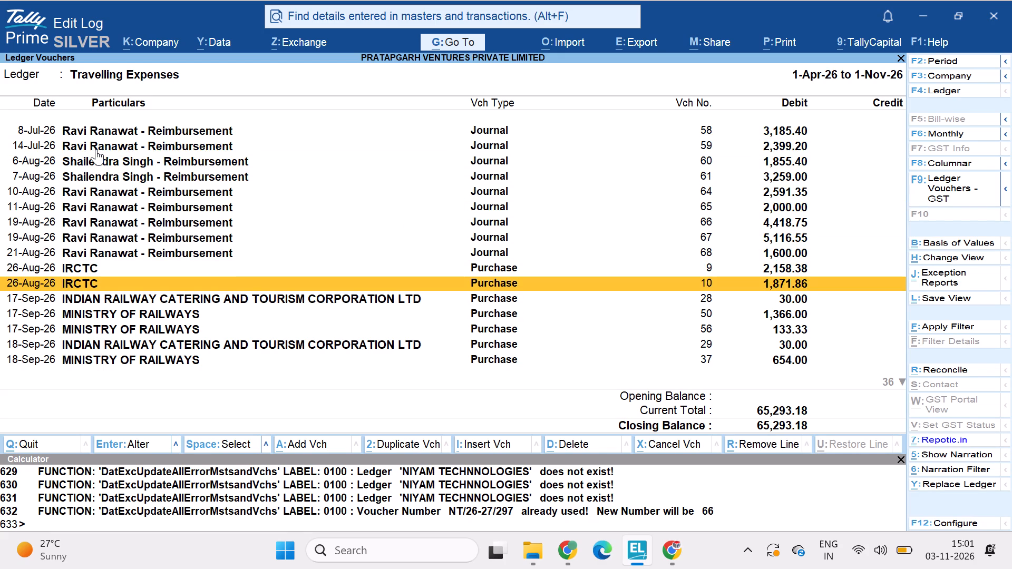
Check the ledgers and narration of the 8-Jul-26 journal voucher no. 58.
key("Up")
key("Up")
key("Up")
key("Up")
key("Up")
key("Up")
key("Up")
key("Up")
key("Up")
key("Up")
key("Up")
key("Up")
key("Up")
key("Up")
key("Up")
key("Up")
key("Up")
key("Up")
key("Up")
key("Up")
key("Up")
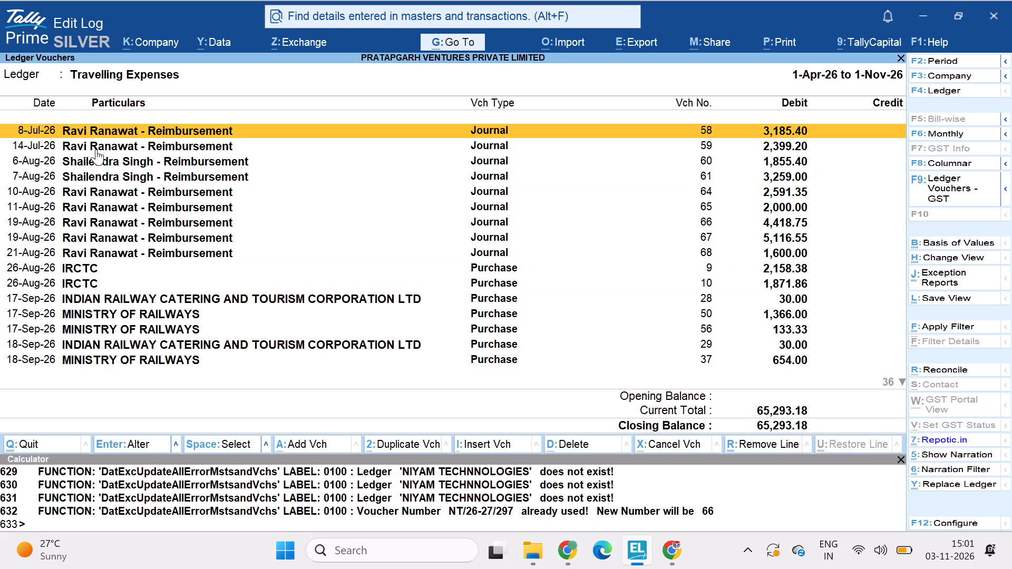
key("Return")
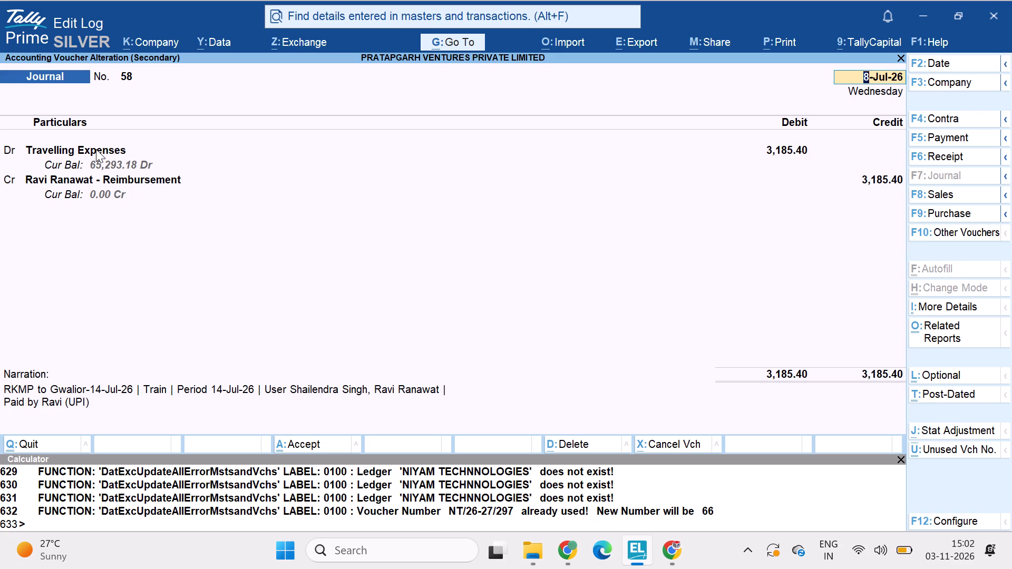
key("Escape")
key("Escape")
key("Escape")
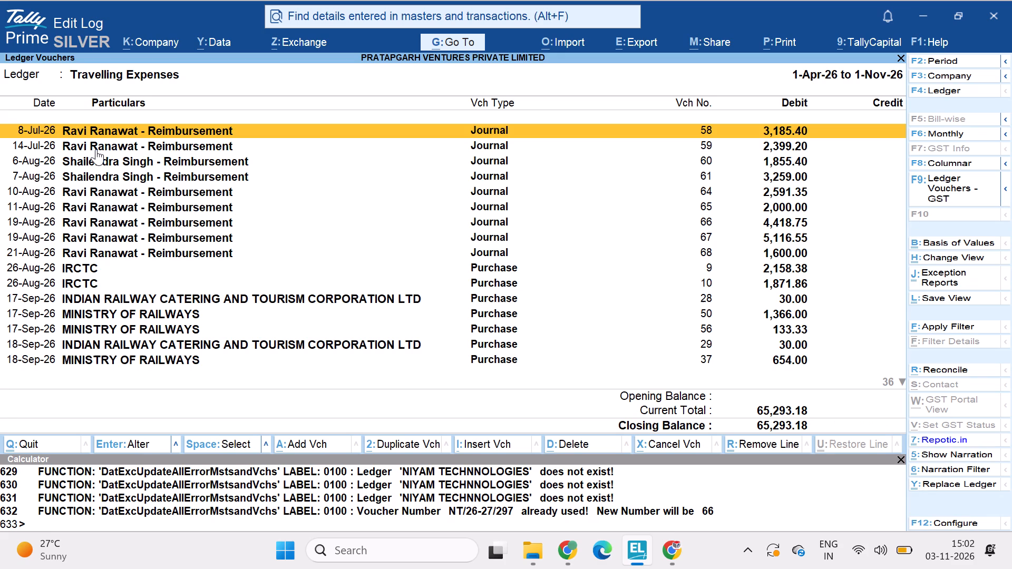
Review the rest of the Travelling Expenses vouchers through 10-Oct-26, covering the railway purchases and remaining reimbursement journals.
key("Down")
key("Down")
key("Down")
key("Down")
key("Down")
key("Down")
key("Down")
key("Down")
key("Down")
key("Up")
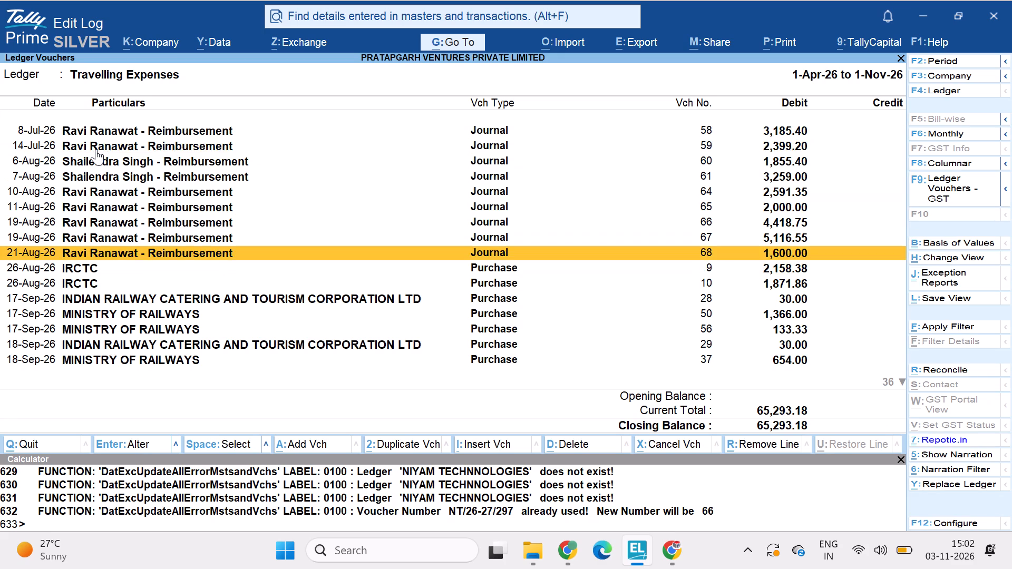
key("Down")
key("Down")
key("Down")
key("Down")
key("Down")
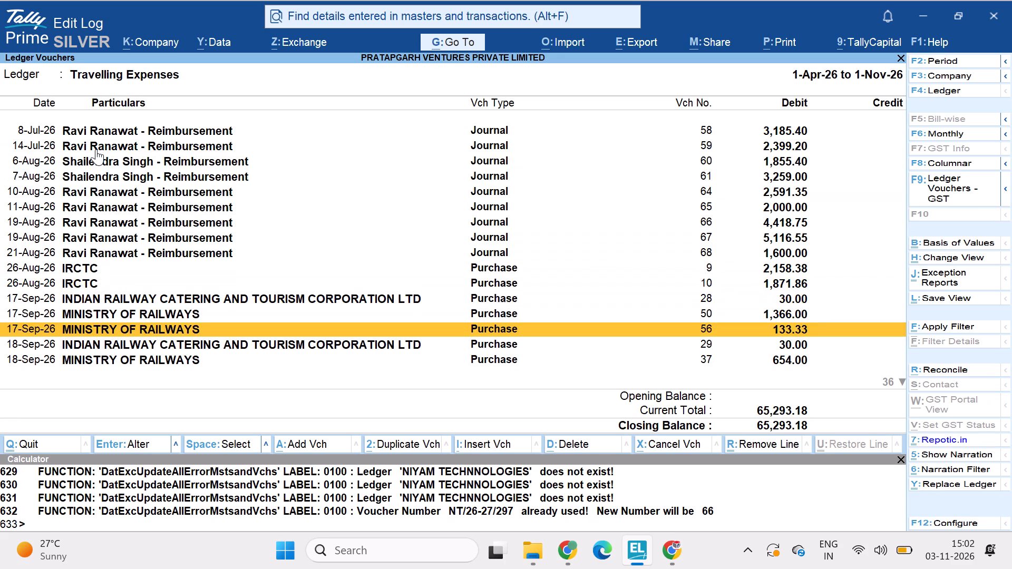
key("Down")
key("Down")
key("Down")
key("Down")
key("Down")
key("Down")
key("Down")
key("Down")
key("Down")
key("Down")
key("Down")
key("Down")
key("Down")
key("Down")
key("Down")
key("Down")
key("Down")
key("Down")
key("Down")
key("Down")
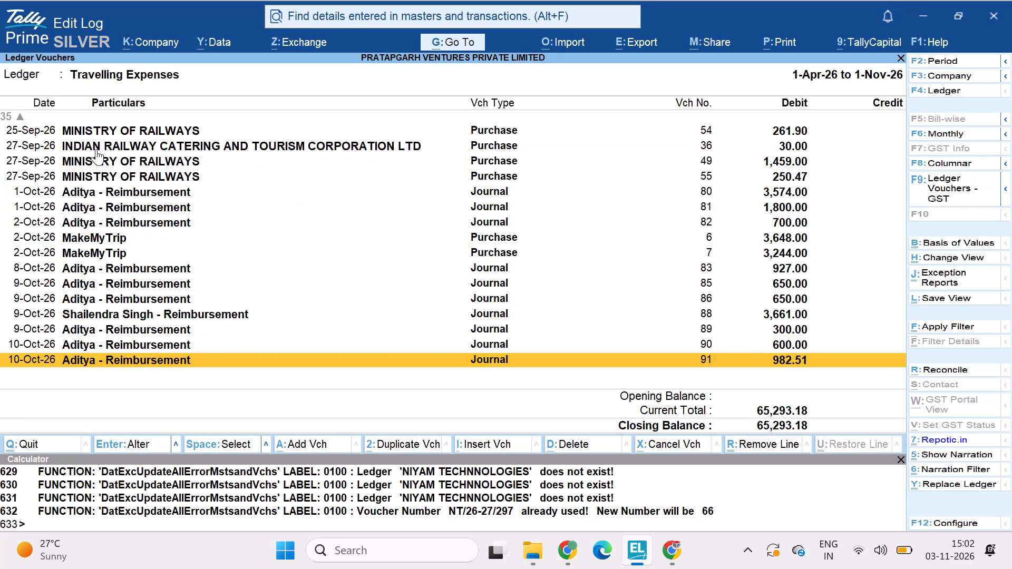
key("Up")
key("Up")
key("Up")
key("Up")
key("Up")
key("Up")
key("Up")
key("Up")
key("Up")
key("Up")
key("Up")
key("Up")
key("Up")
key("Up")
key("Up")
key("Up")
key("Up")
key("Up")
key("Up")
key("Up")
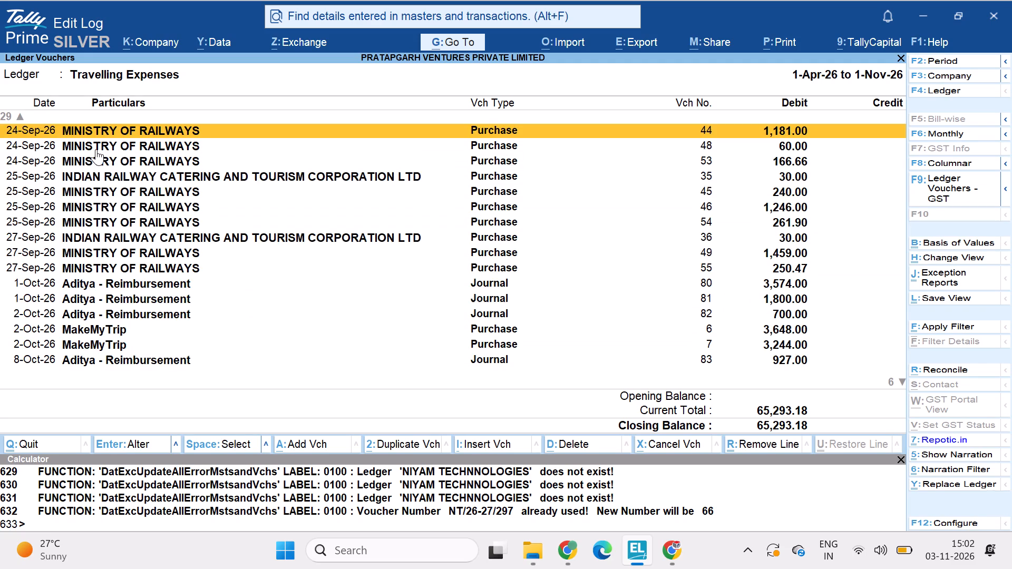
Check the ledgers and narration of the 8-Oct-26 journal voucher no. 83 in the Travelling Expenses ledger.
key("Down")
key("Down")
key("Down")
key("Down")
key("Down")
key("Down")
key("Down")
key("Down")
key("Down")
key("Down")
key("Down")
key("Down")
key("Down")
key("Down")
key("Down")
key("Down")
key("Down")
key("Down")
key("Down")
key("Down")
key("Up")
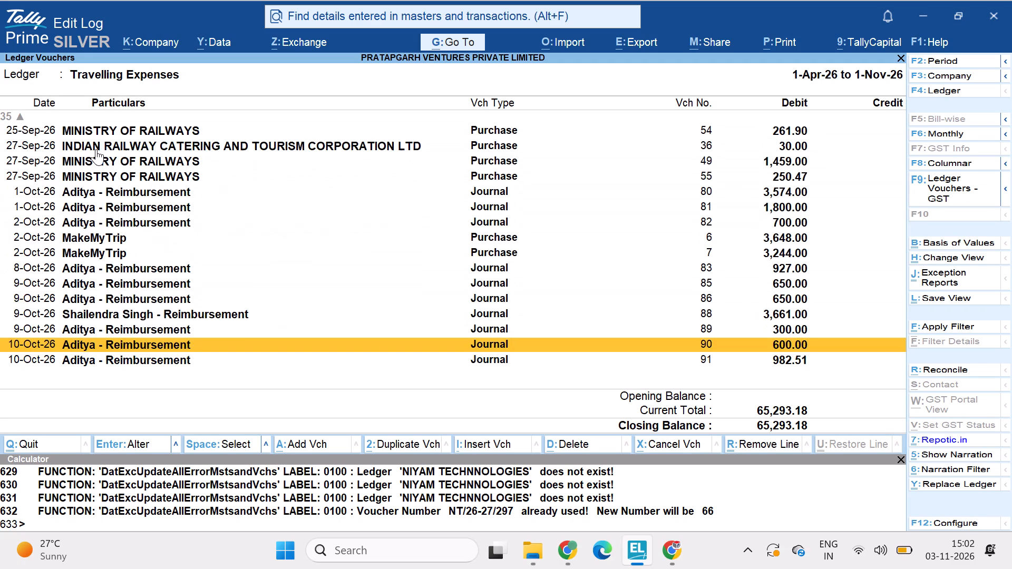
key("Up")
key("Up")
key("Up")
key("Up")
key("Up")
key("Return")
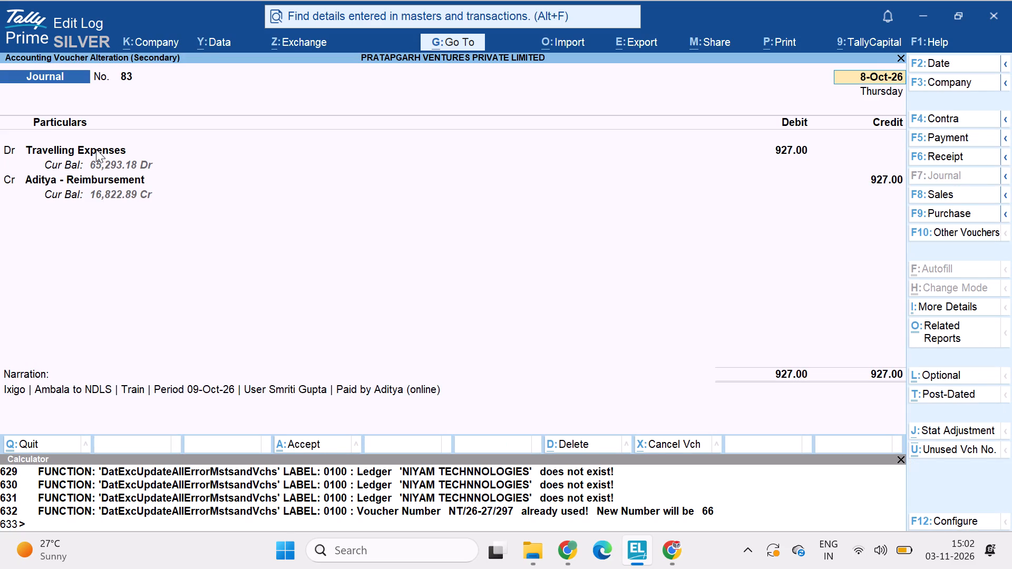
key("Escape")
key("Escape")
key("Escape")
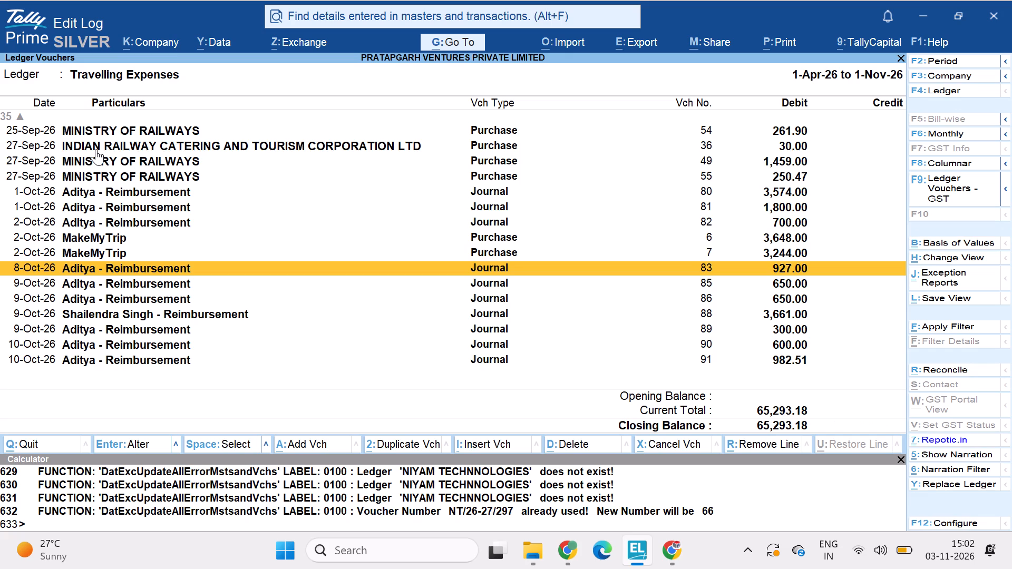
Check the party, ledger and narration of the 2-Oct-26 MakeMyTrip purchase voucher no. 6.
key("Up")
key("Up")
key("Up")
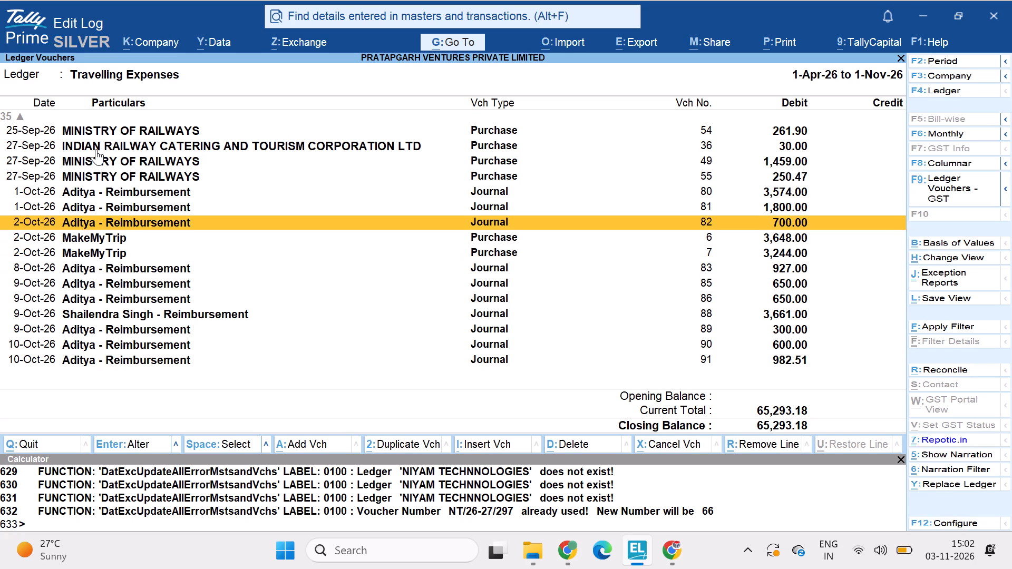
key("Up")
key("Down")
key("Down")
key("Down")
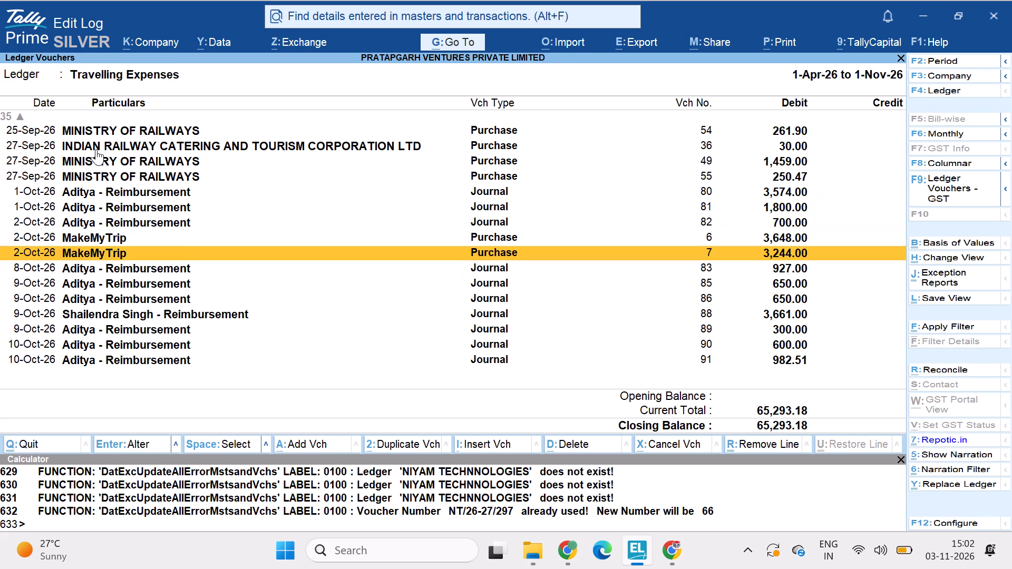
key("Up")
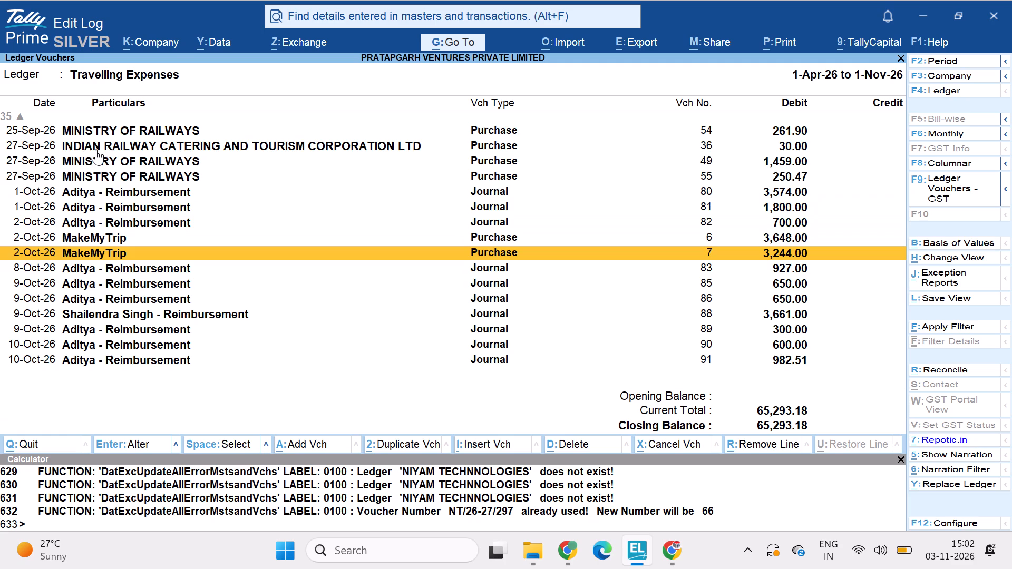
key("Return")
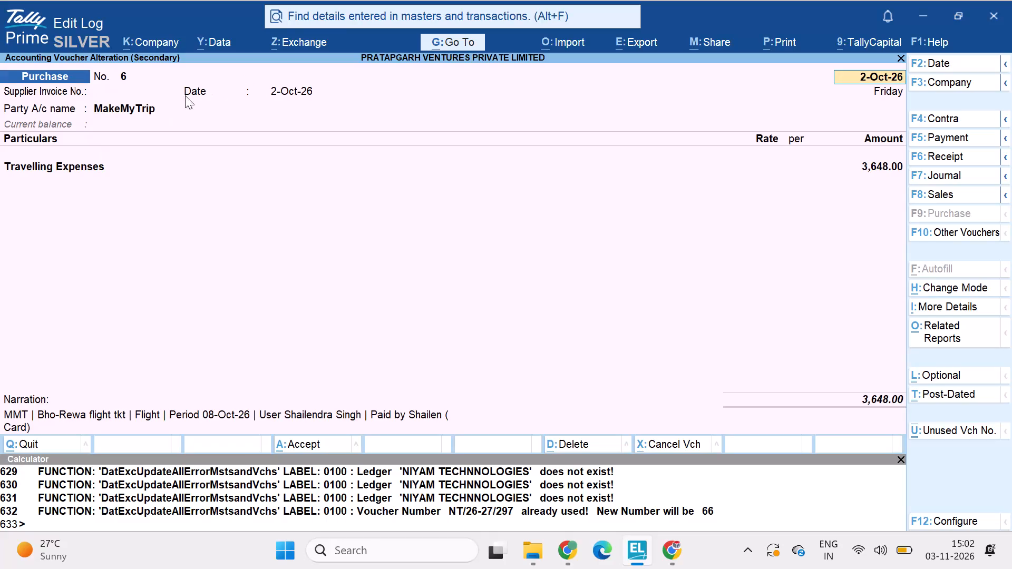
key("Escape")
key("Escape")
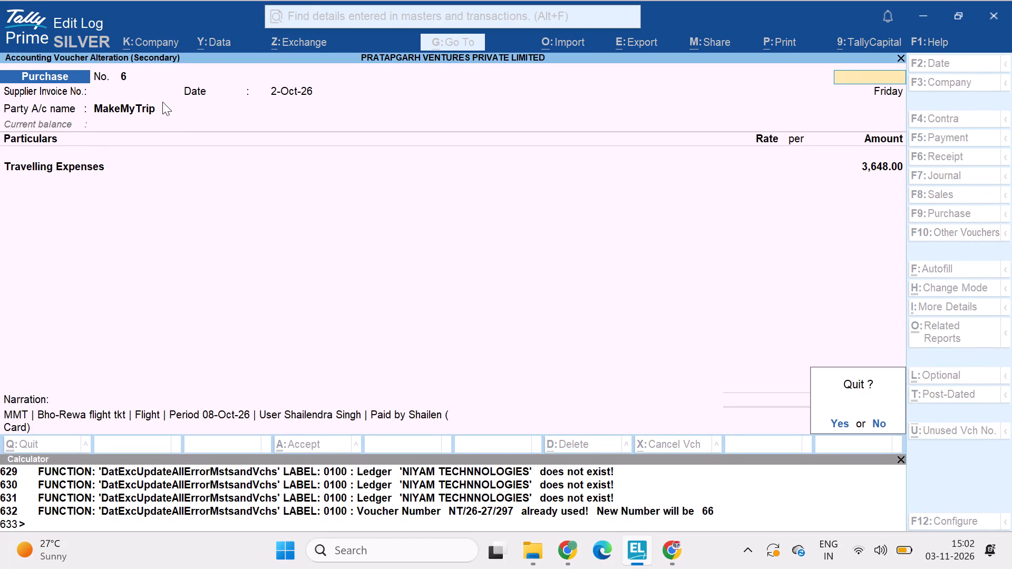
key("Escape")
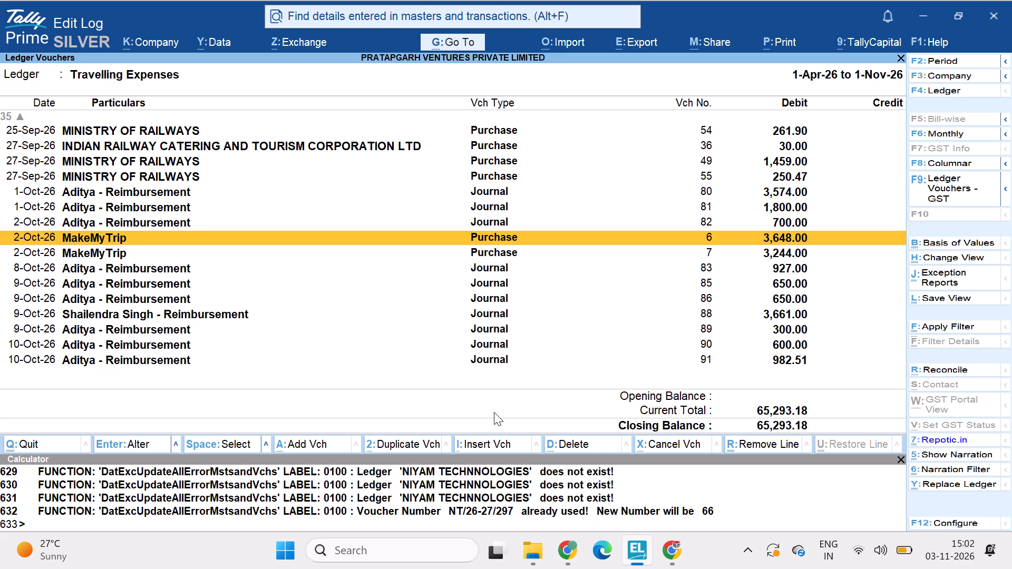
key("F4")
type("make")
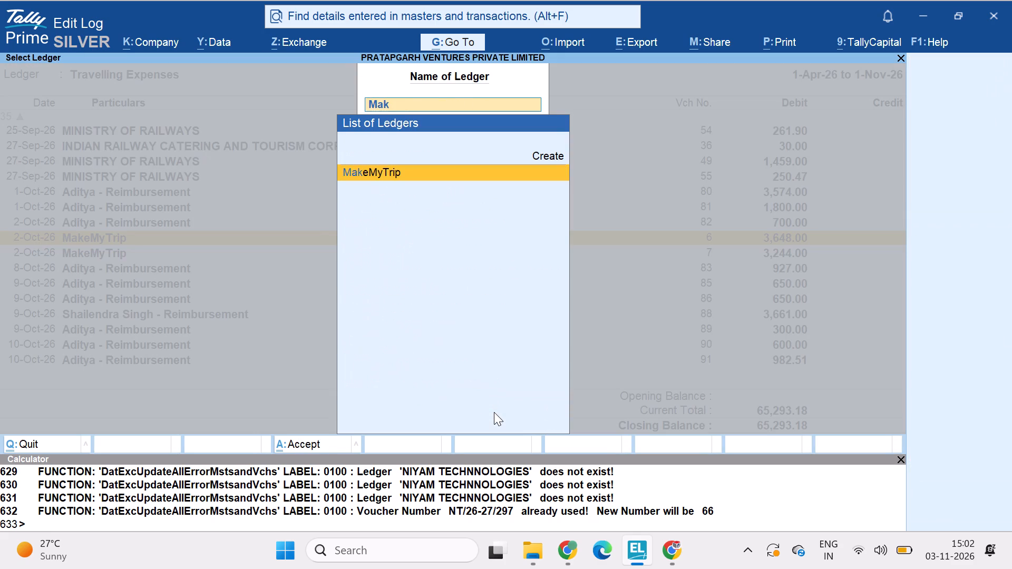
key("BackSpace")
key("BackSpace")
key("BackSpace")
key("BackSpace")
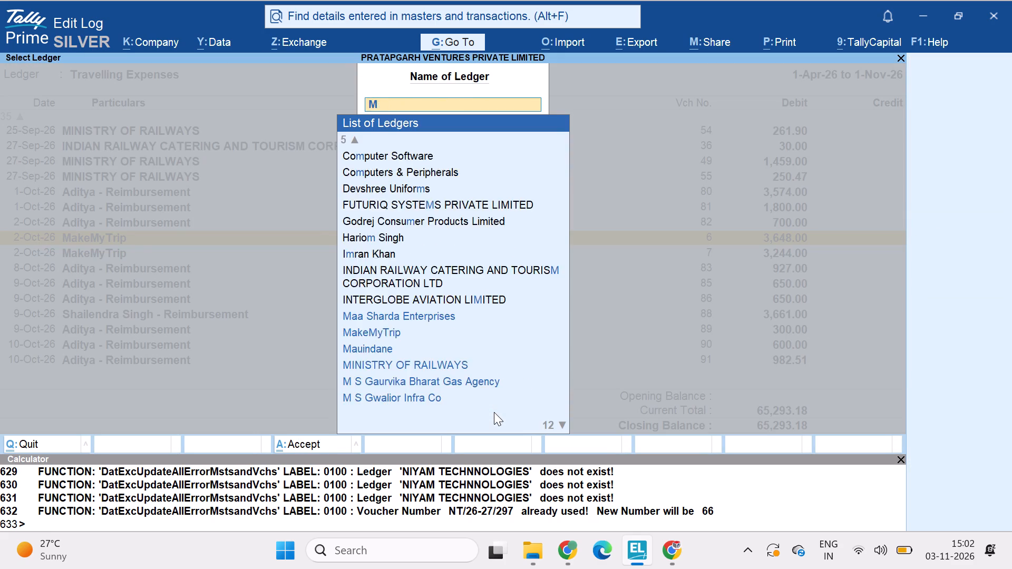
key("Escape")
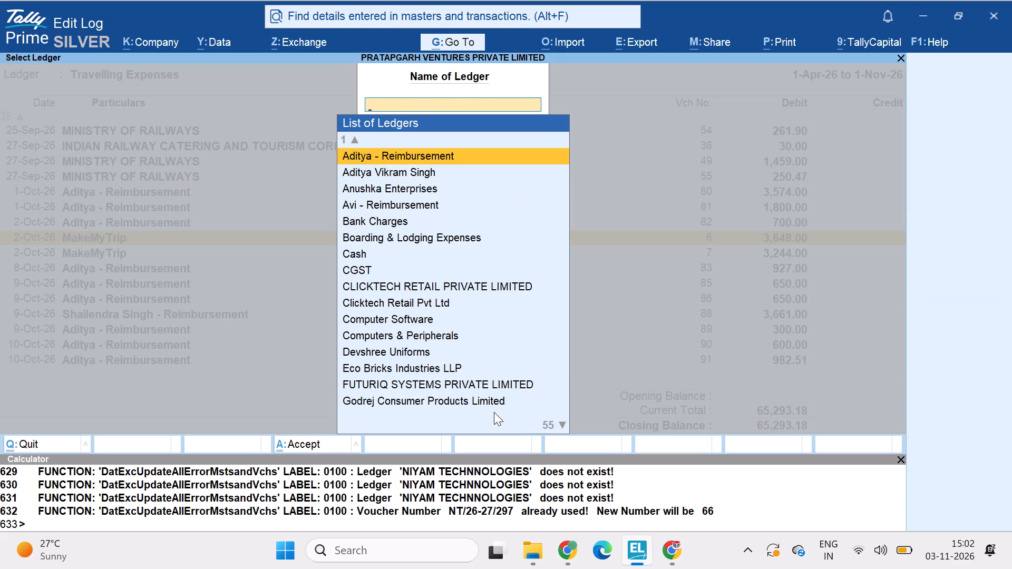
Check the ledgers and narration of the 9-Oct-26 journal voucher no. 88.
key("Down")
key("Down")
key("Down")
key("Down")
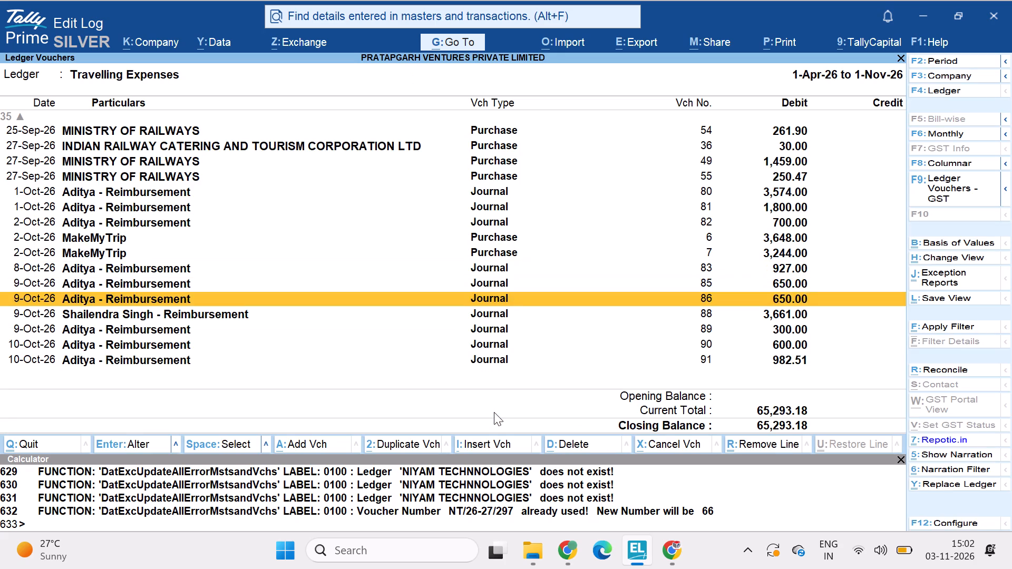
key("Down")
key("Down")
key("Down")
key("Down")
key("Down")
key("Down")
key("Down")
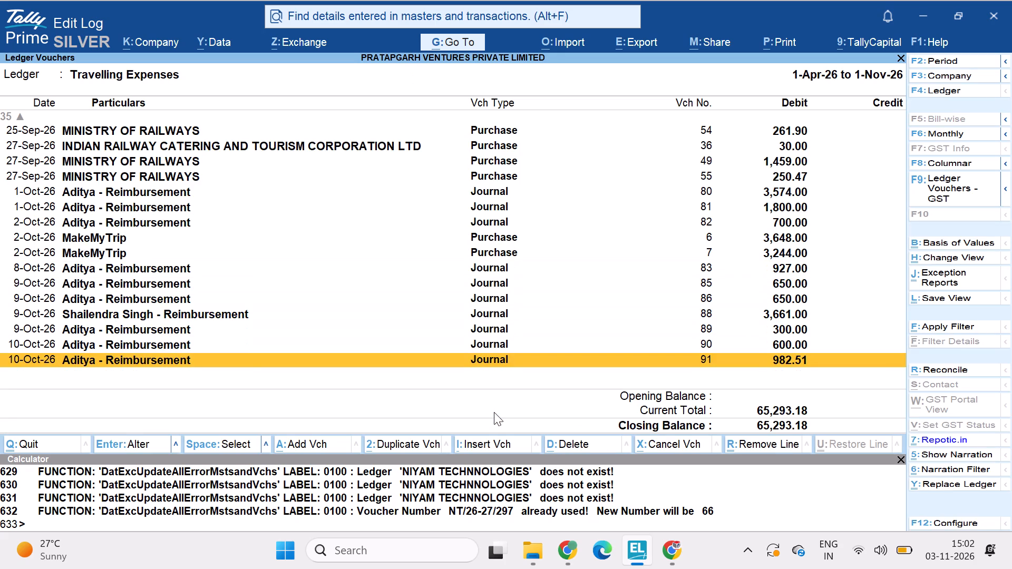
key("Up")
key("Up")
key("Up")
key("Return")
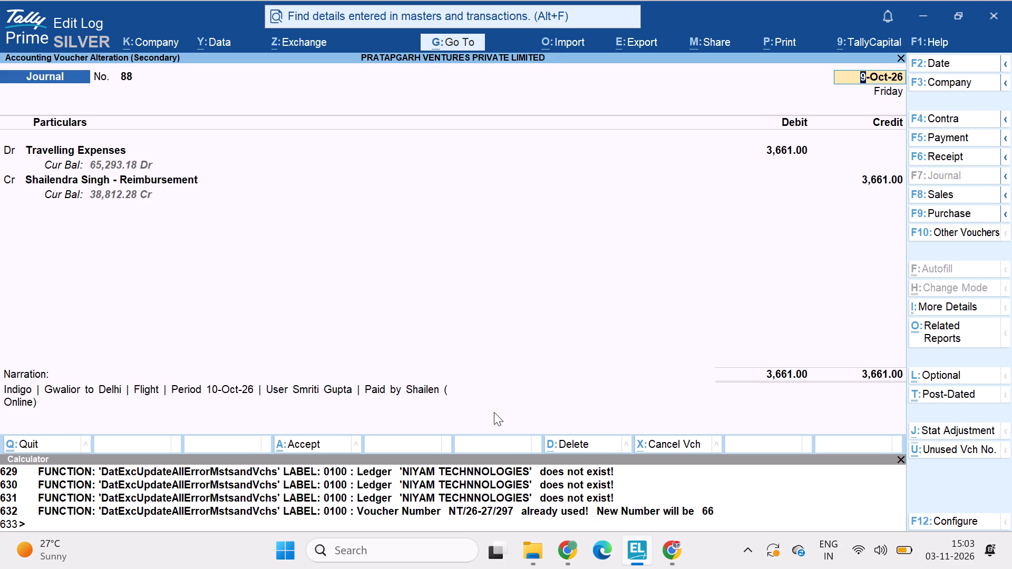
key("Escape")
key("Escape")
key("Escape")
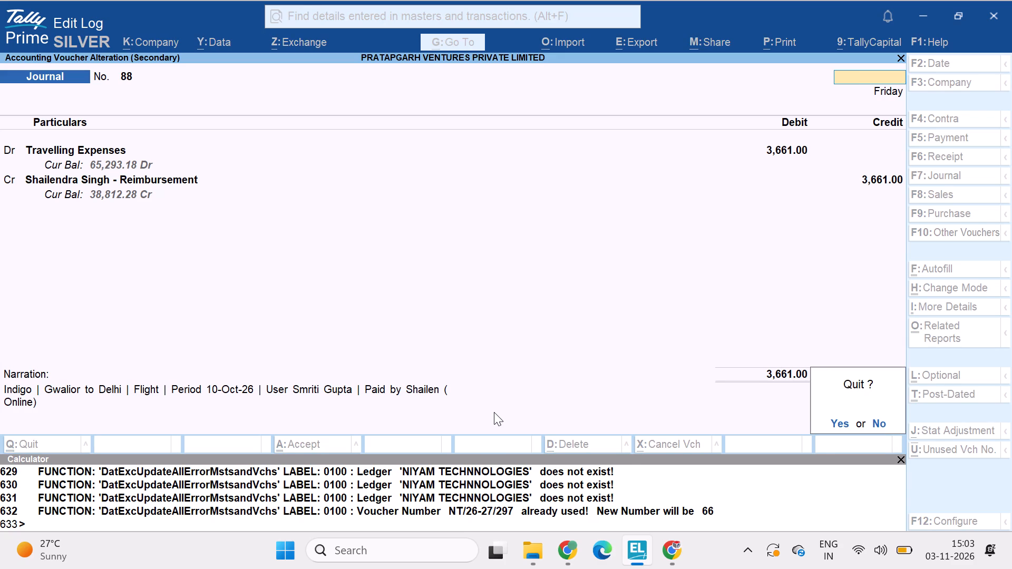
Review the Travelling Expenses vouchers from 10-Oct-26 back to 8-Jul-26, covering the reimbursement journals and the MakeMyTrip, railway and IRCTC purchases.
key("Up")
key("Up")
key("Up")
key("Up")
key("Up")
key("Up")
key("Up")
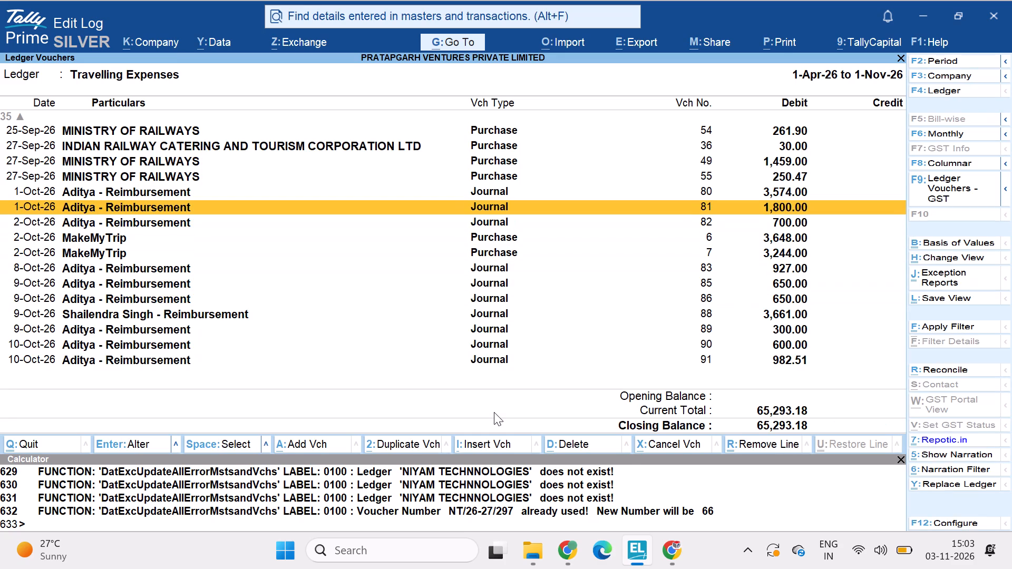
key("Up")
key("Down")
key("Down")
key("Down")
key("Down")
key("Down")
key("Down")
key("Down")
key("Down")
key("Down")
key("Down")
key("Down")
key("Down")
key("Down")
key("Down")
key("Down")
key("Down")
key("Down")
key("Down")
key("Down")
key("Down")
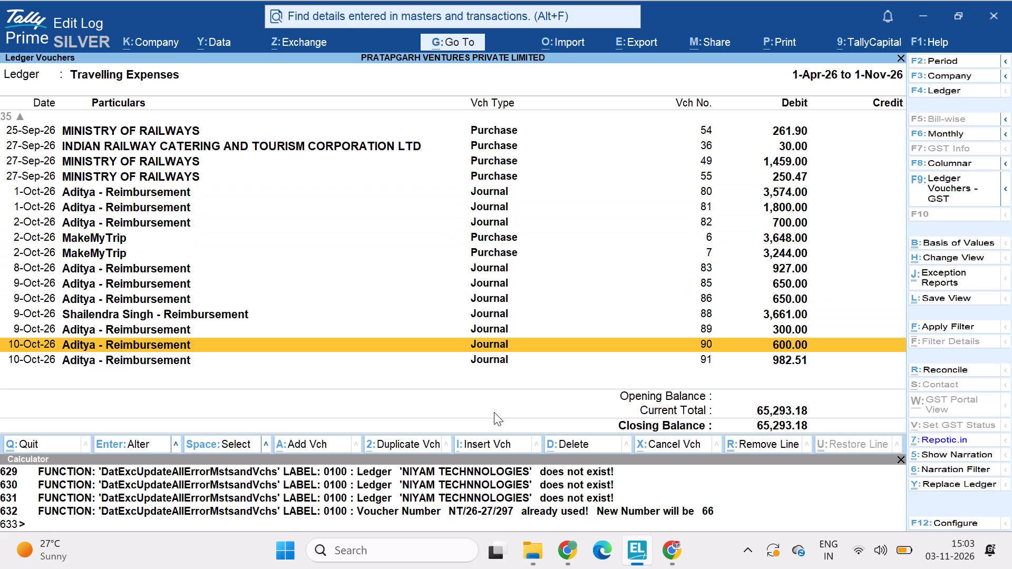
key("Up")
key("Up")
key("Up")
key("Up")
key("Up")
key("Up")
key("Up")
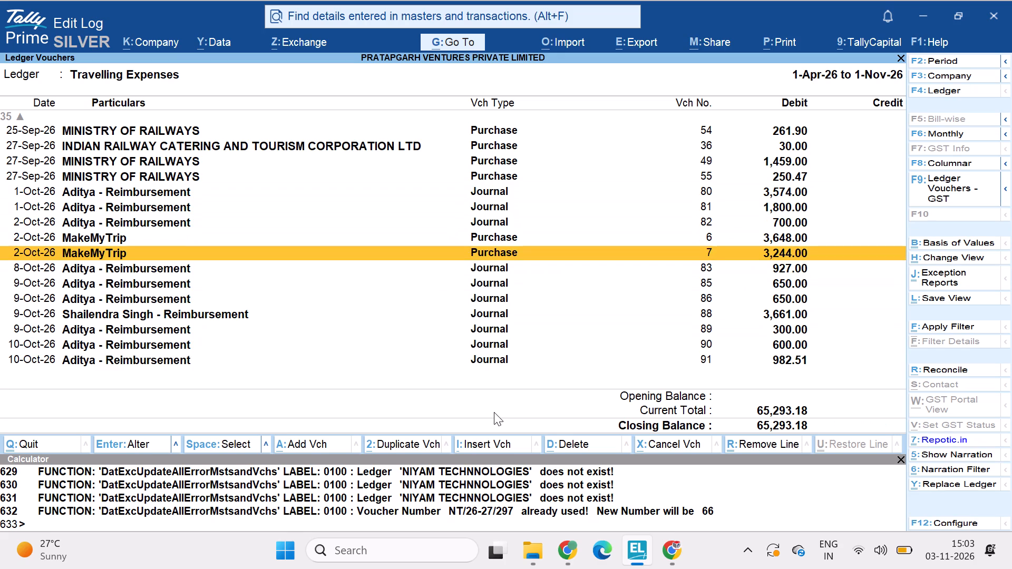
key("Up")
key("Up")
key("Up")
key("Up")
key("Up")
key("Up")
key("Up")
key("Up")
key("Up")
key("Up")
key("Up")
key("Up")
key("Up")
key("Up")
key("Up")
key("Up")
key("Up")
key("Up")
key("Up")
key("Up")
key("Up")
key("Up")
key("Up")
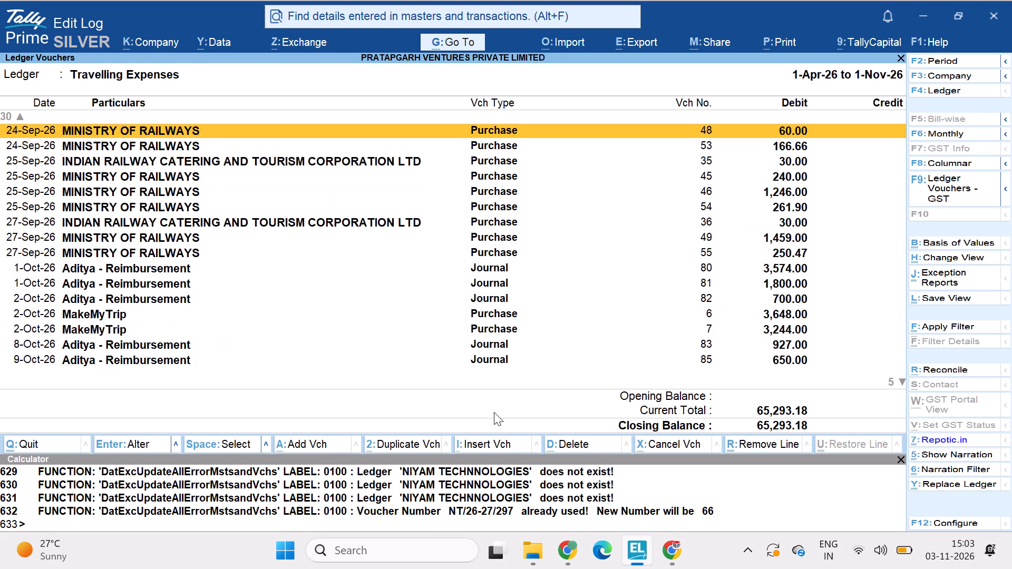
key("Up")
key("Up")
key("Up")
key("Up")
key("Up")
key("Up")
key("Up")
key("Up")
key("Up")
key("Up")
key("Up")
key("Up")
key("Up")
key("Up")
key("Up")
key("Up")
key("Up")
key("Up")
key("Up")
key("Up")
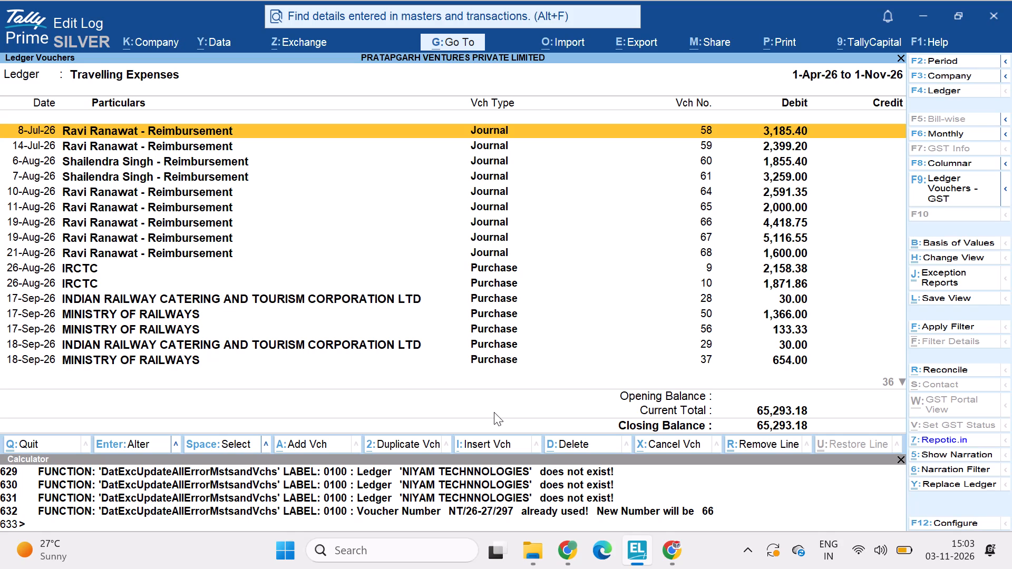
Open the MINISTRY OF RAILWAYS ledger vouchers with the period reset to the full range, 1-Apr-26 to 1-Nov-26.
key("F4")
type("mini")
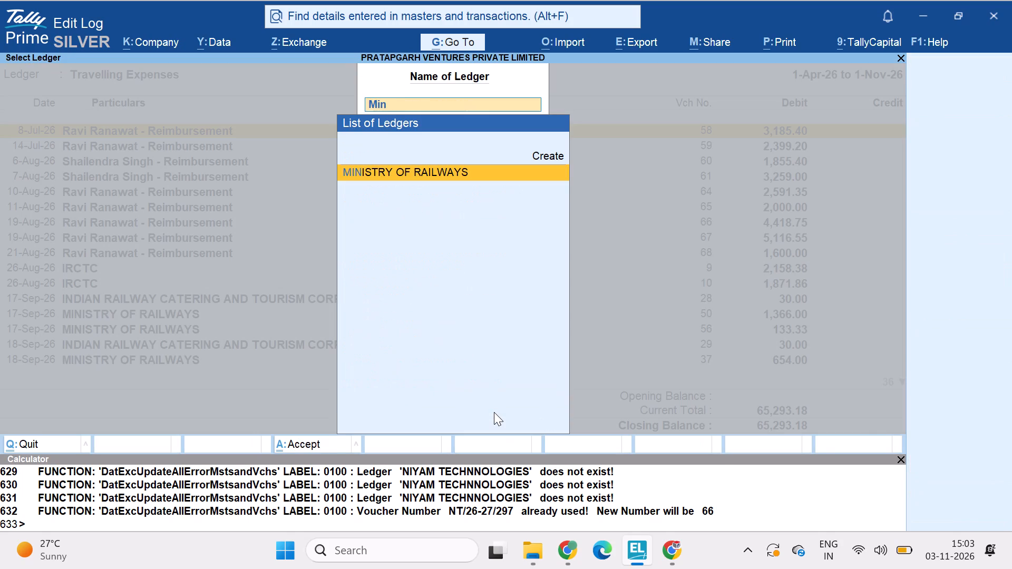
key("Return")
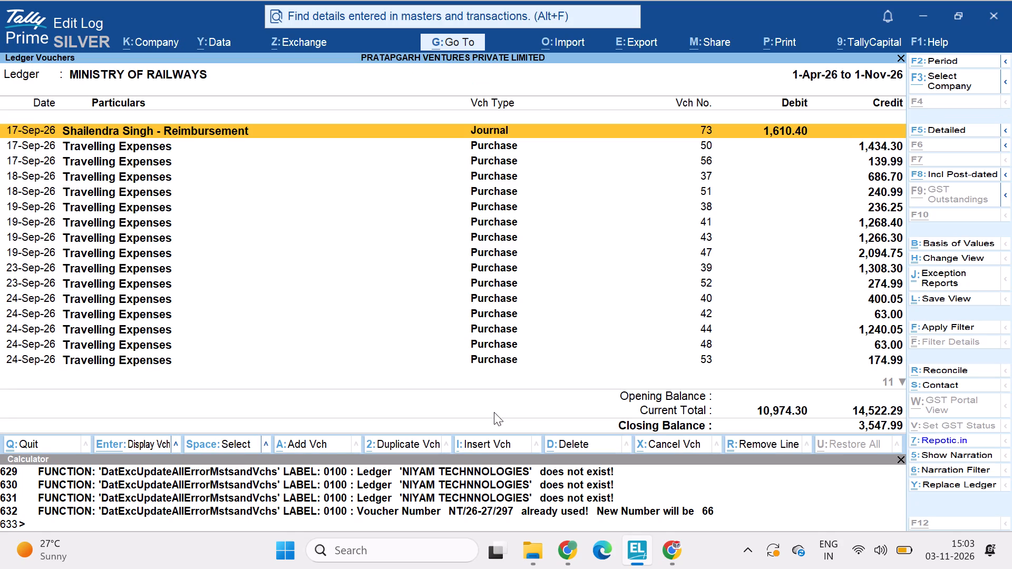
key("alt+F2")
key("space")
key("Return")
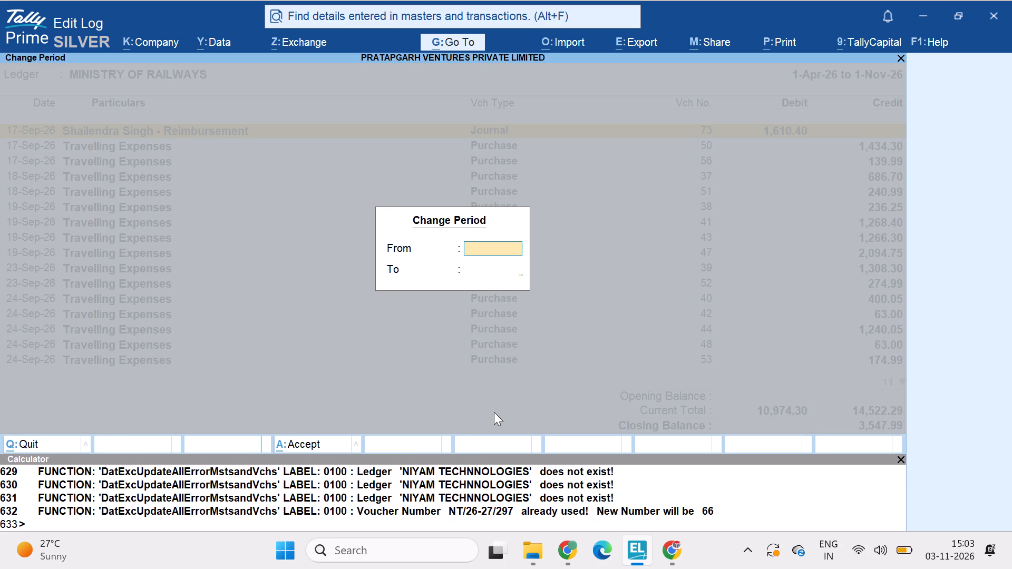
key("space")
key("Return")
Review the MINISTRY OF RAILWAYS purchase and reimbursement journal vouchers from 17-Sep-26 through 11-Oct-26.
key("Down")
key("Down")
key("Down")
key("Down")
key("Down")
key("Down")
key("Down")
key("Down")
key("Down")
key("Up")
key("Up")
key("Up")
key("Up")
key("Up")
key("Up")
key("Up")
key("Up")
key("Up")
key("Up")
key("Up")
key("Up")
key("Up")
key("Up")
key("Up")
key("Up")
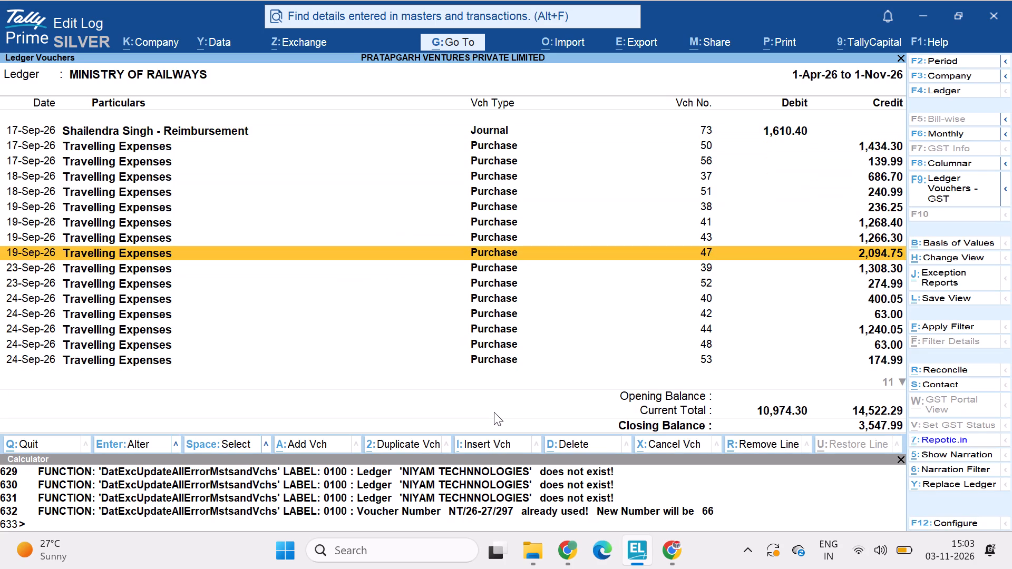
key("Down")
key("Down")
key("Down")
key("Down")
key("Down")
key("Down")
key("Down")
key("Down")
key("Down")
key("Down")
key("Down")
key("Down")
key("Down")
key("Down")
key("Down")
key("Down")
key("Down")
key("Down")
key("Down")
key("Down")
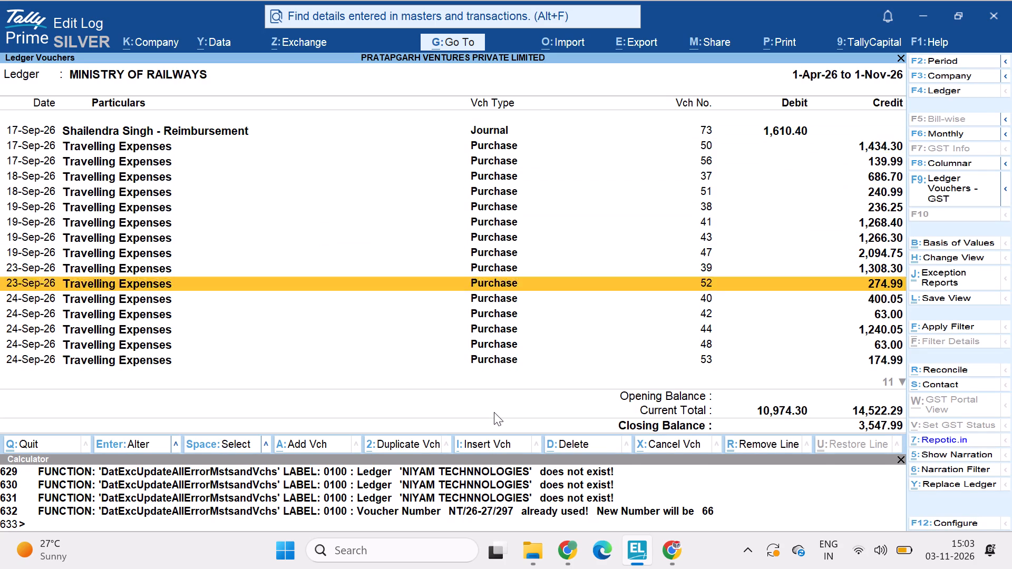
Review the debit journals against the railway purchases from 11-Oct-26 back to 17-Sep-26.
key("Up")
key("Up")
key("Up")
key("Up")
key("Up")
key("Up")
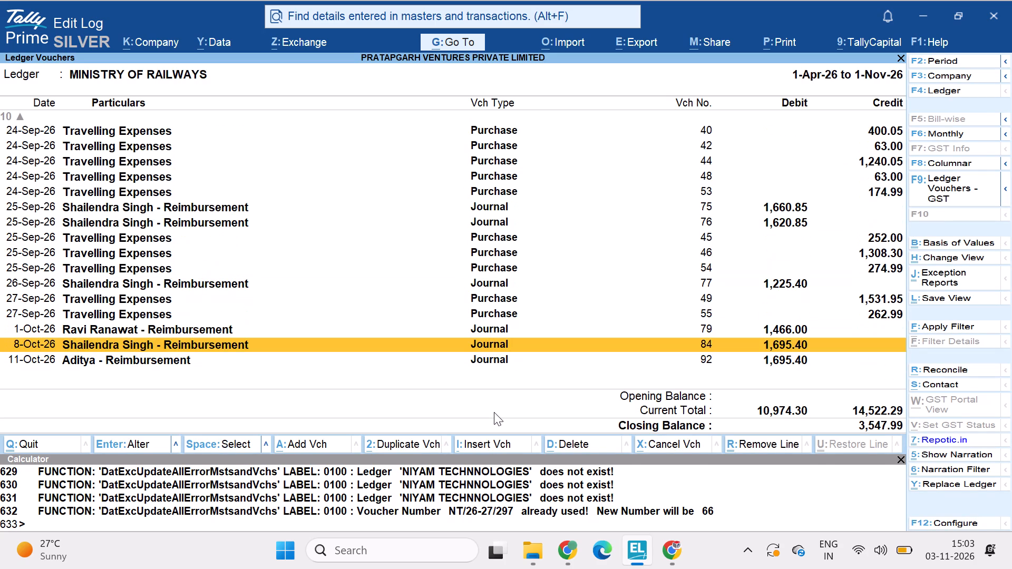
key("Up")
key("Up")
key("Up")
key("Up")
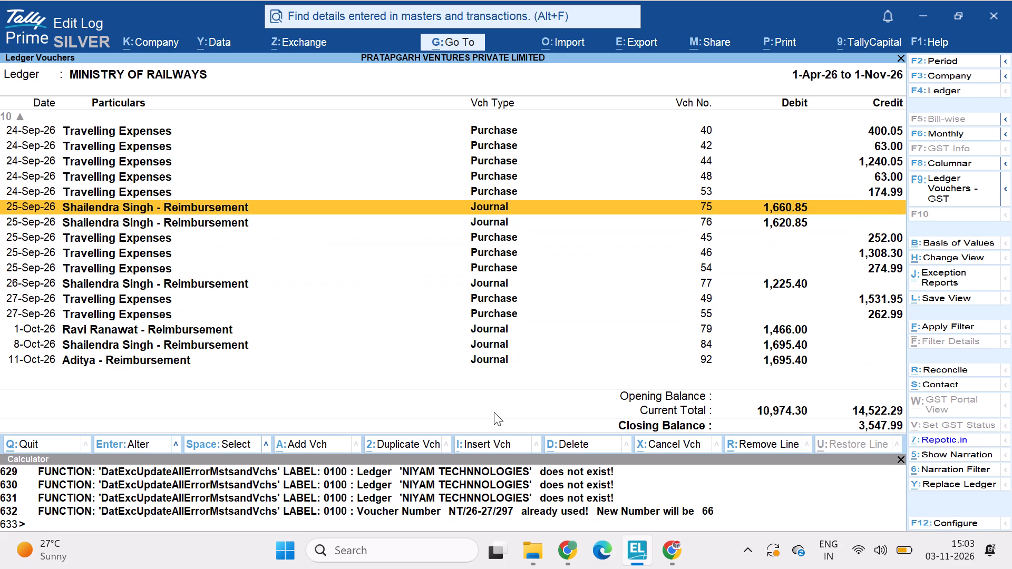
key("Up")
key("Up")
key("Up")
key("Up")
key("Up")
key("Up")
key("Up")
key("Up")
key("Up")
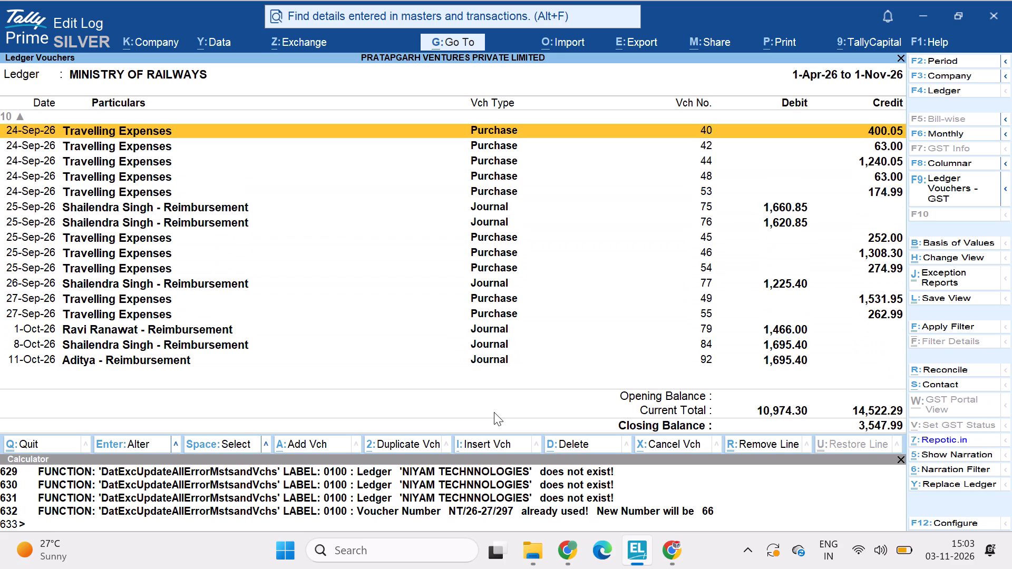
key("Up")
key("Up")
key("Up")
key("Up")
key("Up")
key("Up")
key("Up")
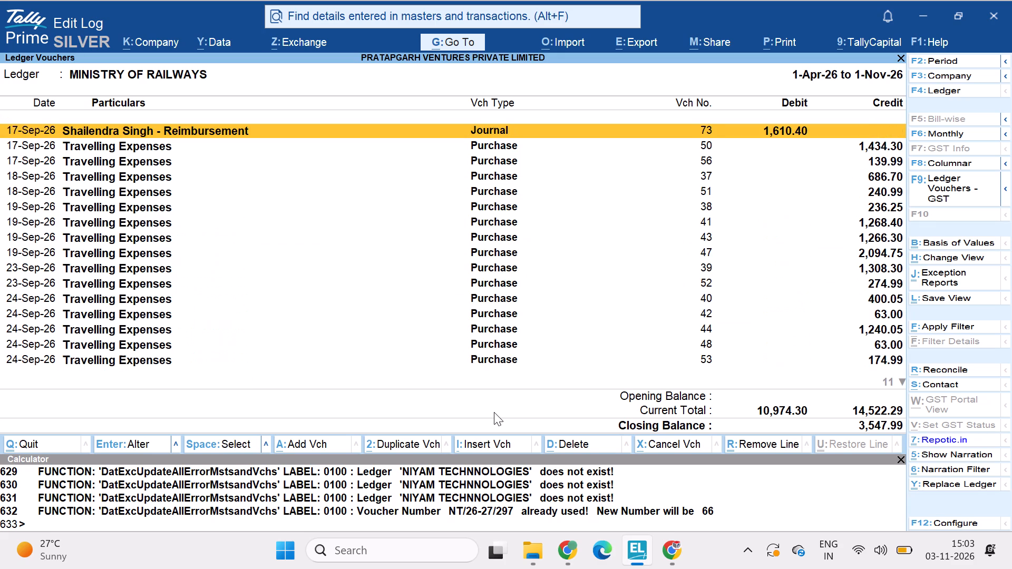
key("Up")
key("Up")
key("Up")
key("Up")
Mark the 17-Sep-26 reimbursement journal voucher no. 73 in the MINISTRY OF RAILWAYS ledger.
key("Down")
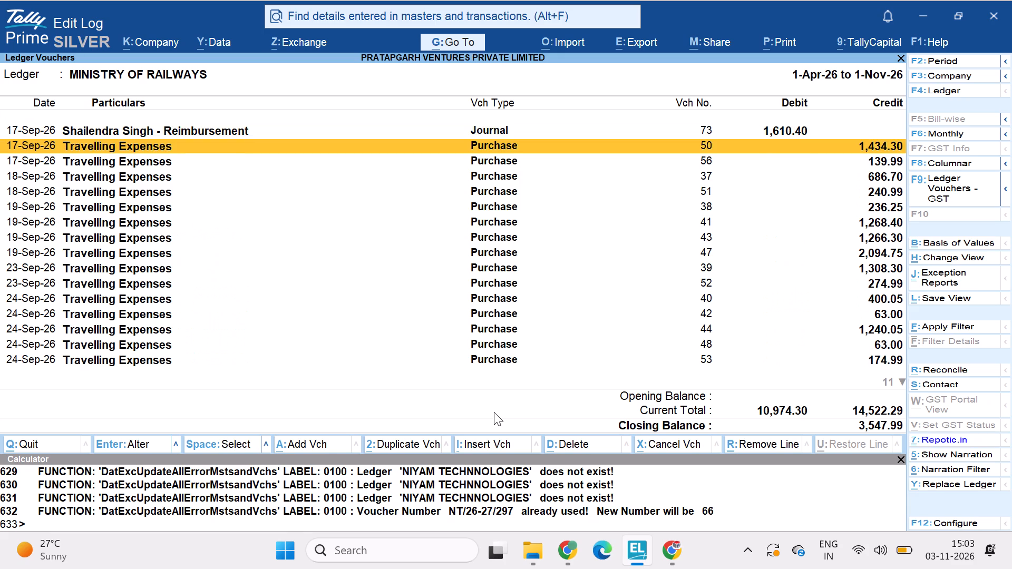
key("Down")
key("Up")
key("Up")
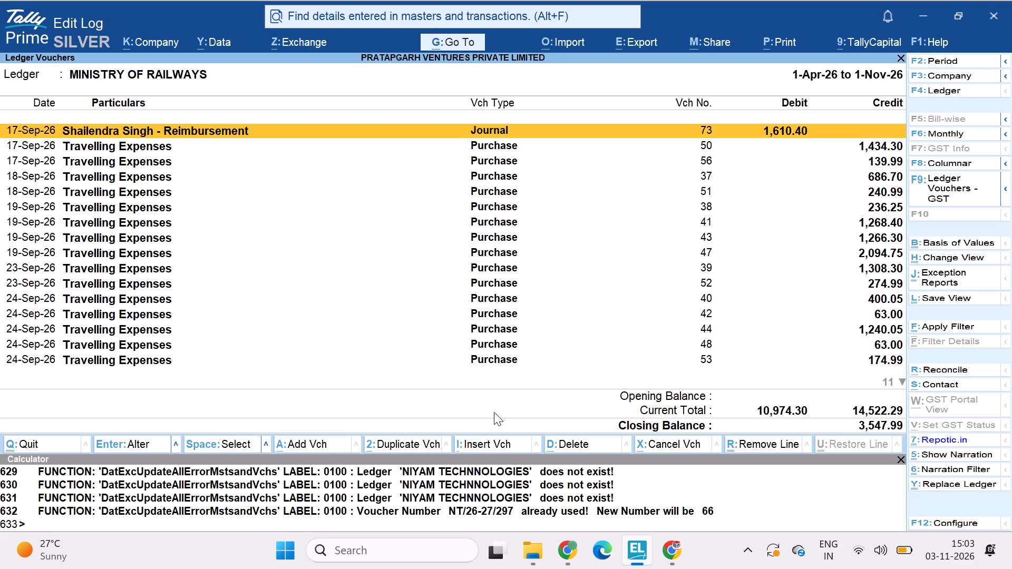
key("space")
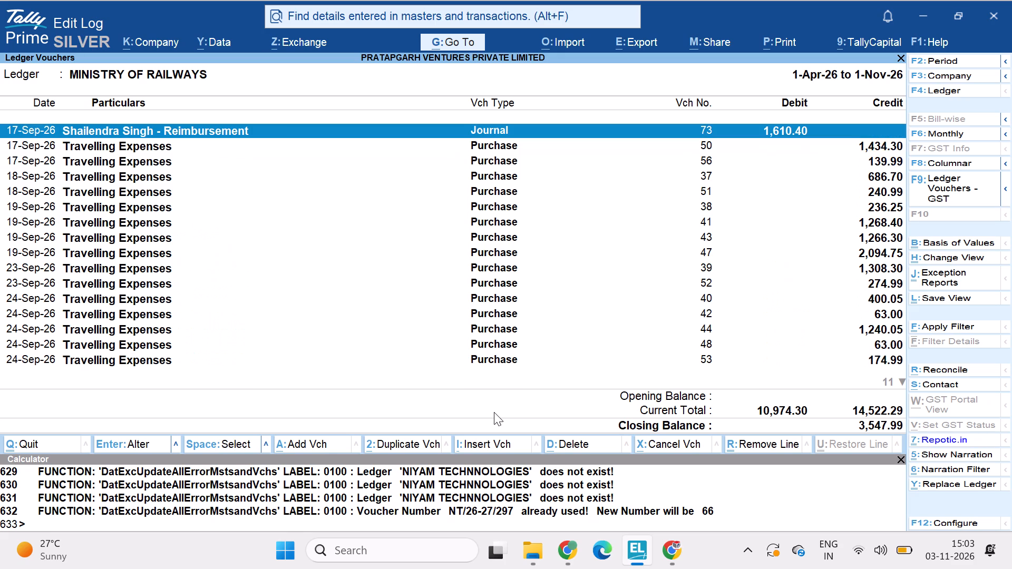
Check the ledgers, amounts and narration of the 17-Sep-26 purchase voucher no. 50, leaving it unaltered.
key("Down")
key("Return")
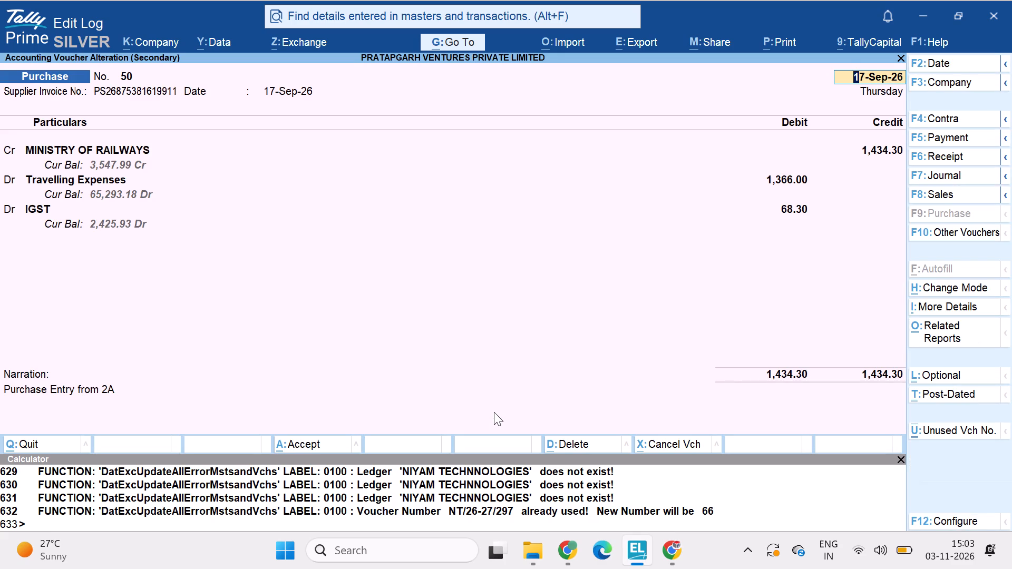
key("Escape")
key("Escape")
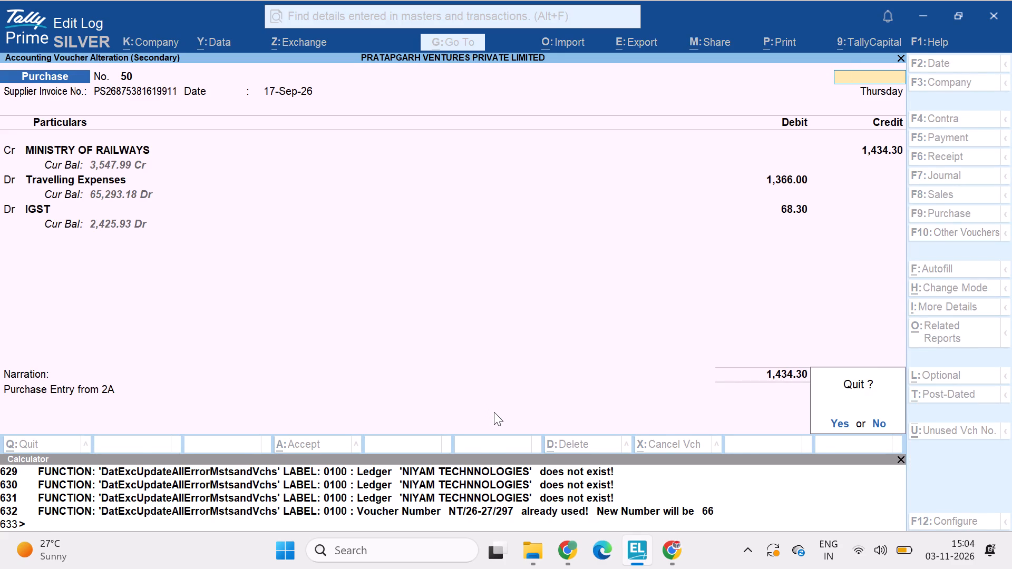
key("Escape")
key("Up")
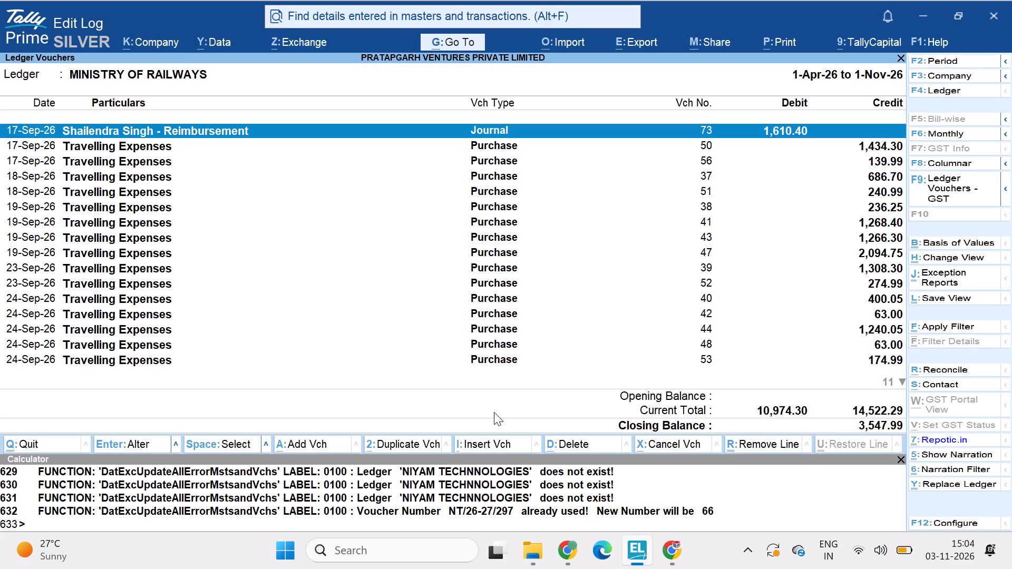
Compare the railway purchases with the reimbursement journals from 17-Sep-26 to 11-Oct-26, focusing on the late-September entries.
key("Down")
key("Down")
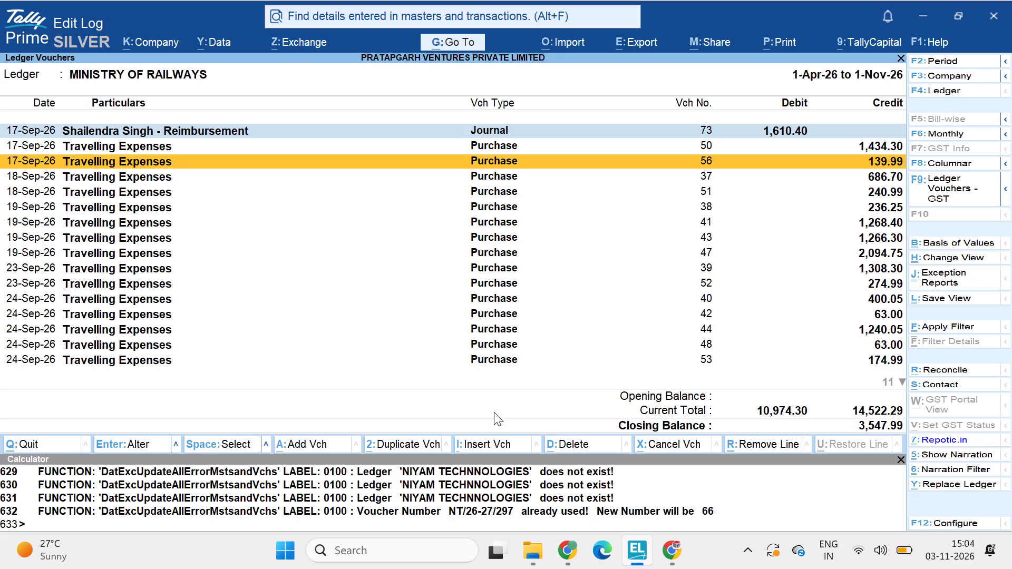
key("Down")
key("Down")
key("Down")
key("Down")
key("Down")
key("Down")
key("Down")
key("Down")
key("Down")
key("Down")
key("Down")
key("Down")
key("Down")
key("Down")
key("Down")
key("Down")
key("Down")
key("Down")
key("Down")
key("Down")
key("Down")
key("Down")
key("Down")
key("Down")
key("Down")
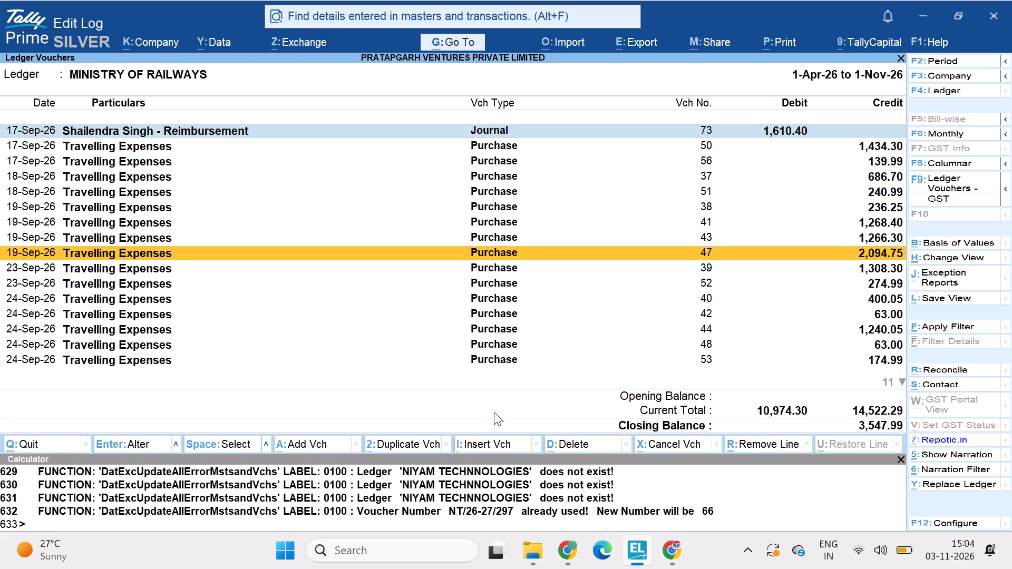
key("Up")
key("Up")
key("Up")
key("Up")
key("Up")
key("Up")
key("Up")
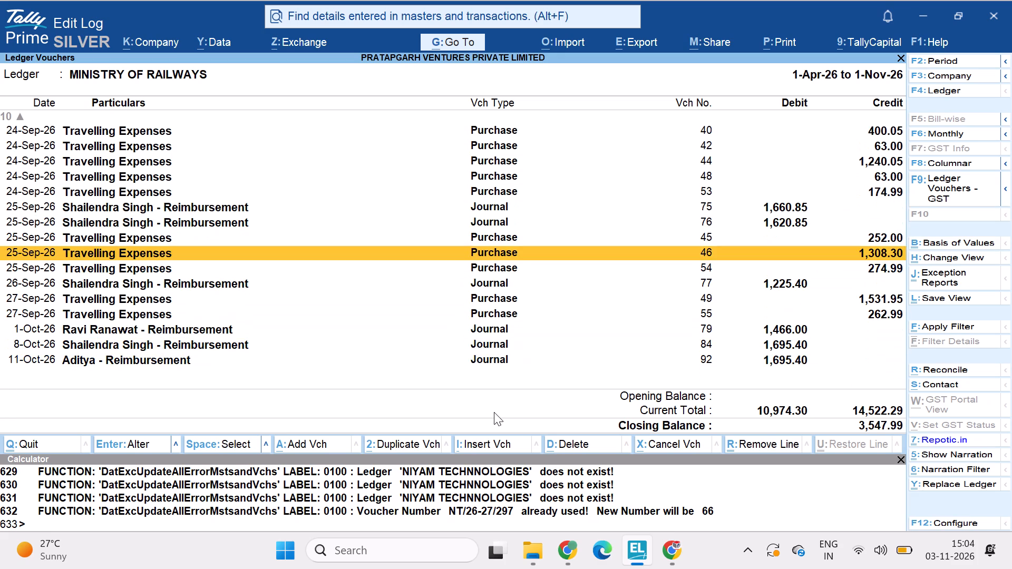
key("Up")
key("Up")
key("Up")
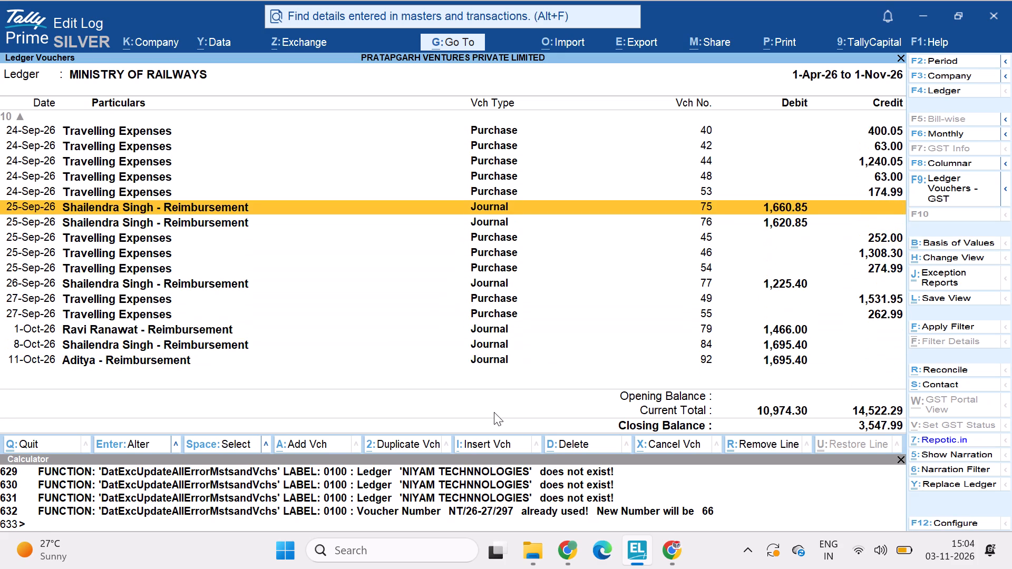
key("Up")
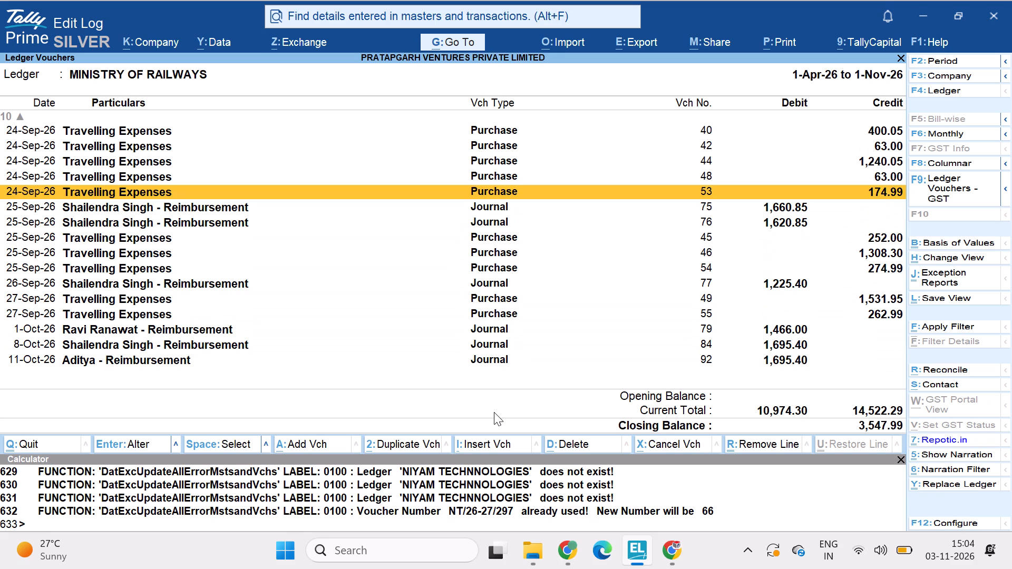
Check the ledgers and IRCTC narration of the 17-Sep-26 journal voucher no. 73.
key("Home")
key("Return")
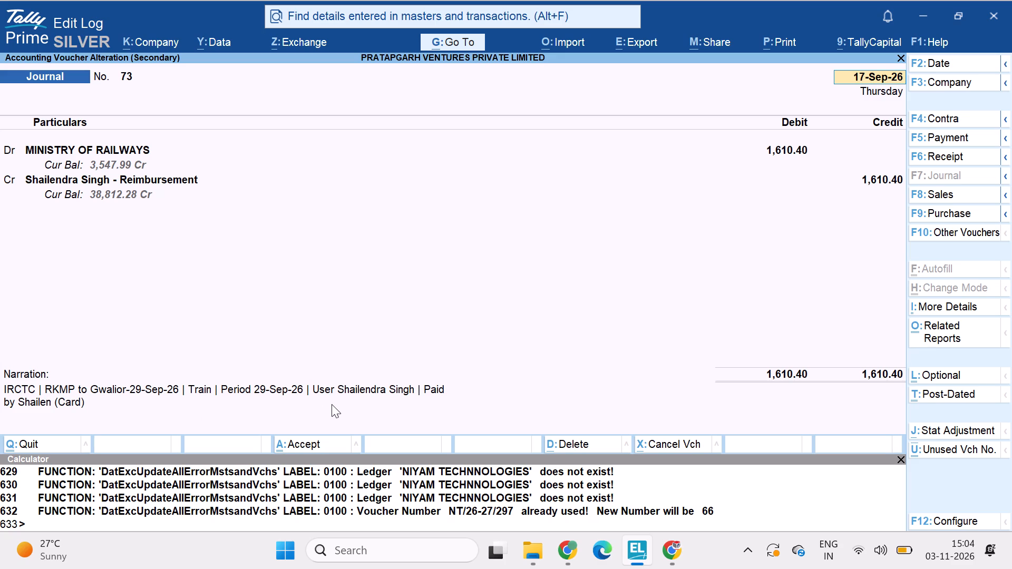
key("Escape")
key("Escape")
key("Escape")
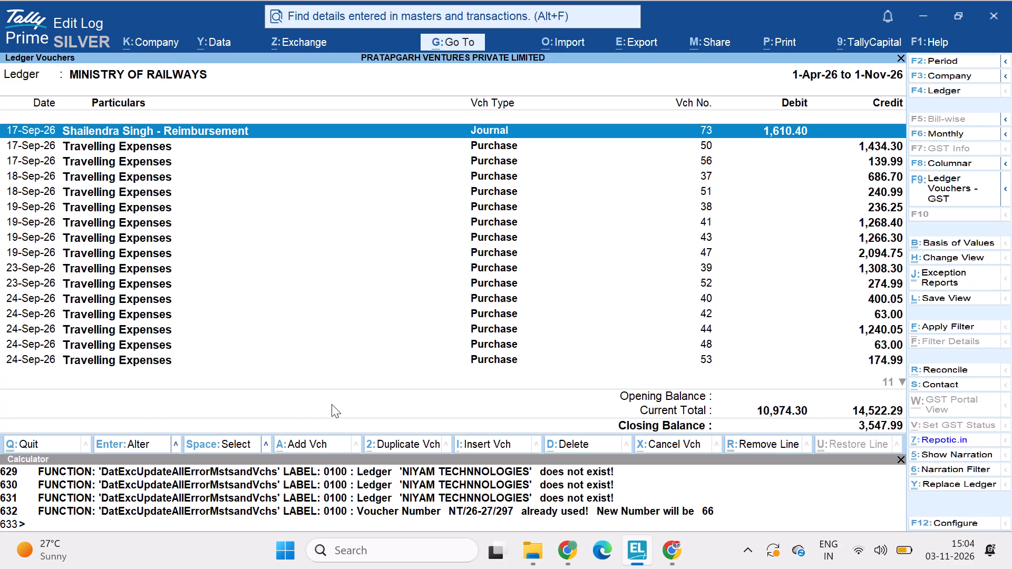
Review the railway purchases and reimbursement journals in the MINISTRY OF RAILWAYS ledger from 17-Sep-26 to 8-Oct-26, comparing their amounts.
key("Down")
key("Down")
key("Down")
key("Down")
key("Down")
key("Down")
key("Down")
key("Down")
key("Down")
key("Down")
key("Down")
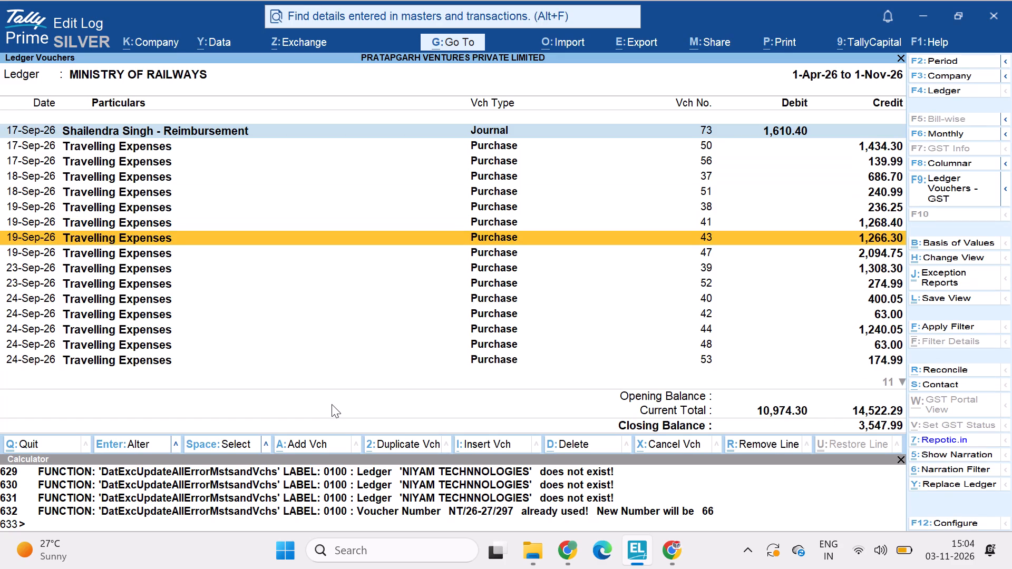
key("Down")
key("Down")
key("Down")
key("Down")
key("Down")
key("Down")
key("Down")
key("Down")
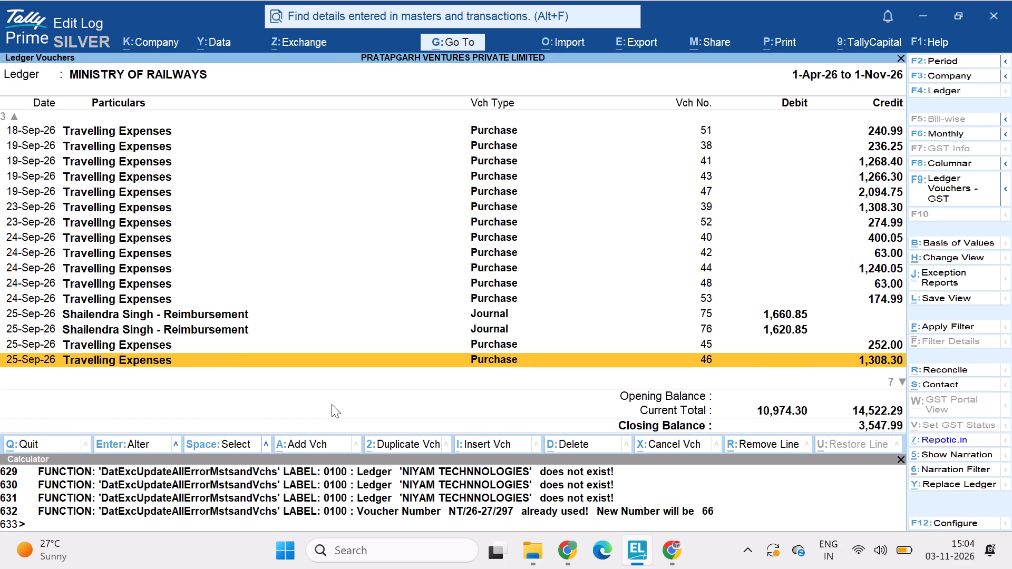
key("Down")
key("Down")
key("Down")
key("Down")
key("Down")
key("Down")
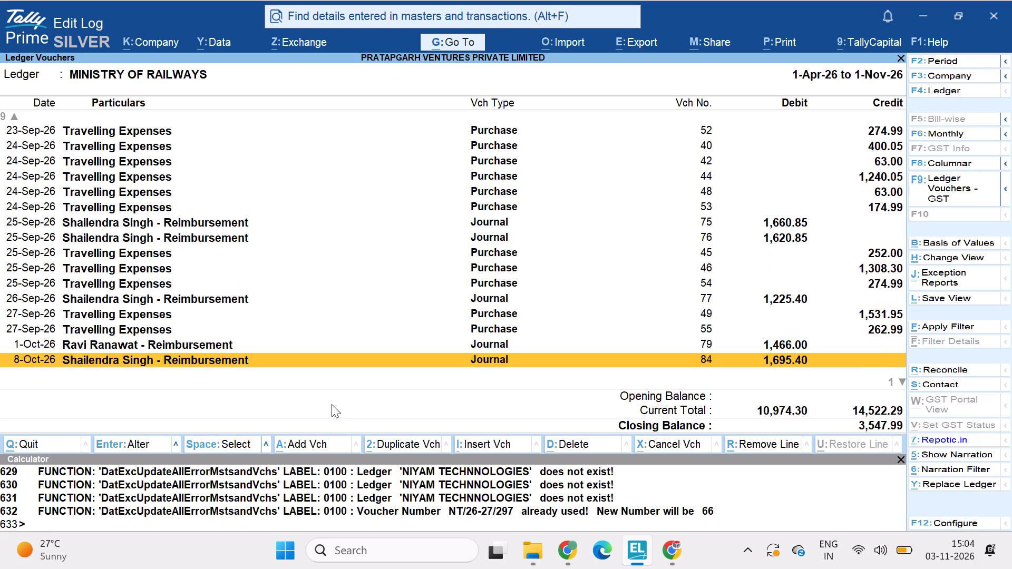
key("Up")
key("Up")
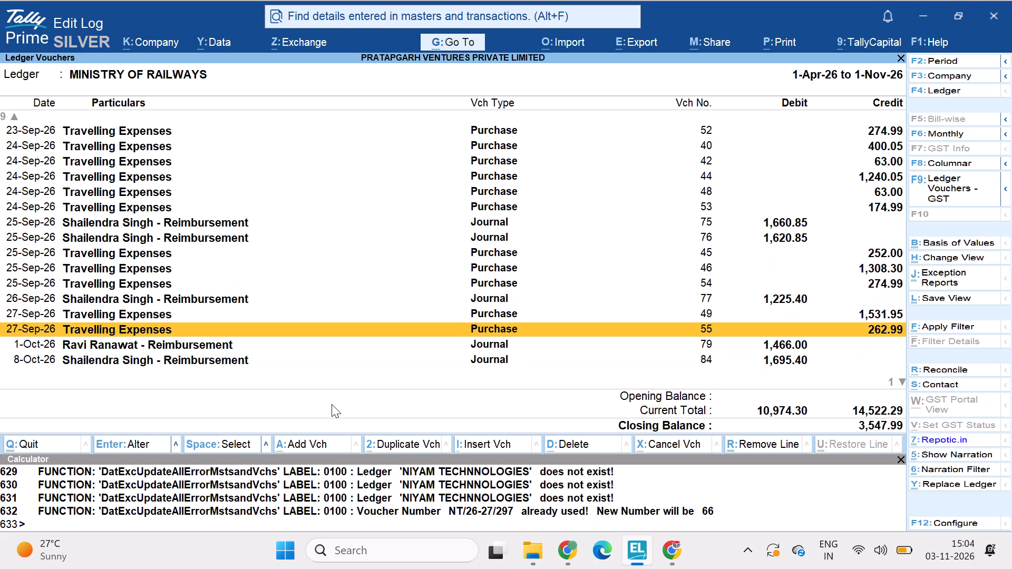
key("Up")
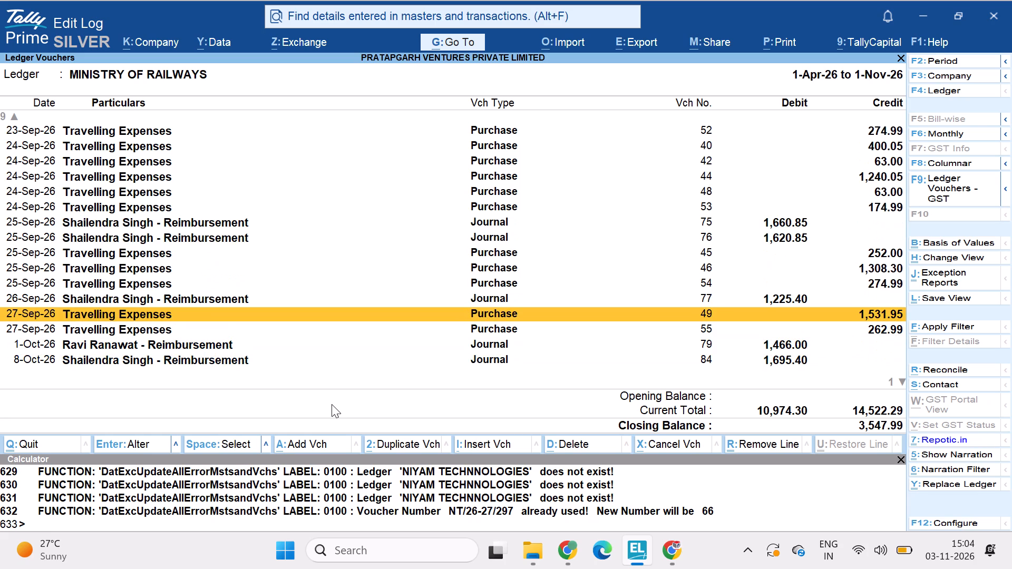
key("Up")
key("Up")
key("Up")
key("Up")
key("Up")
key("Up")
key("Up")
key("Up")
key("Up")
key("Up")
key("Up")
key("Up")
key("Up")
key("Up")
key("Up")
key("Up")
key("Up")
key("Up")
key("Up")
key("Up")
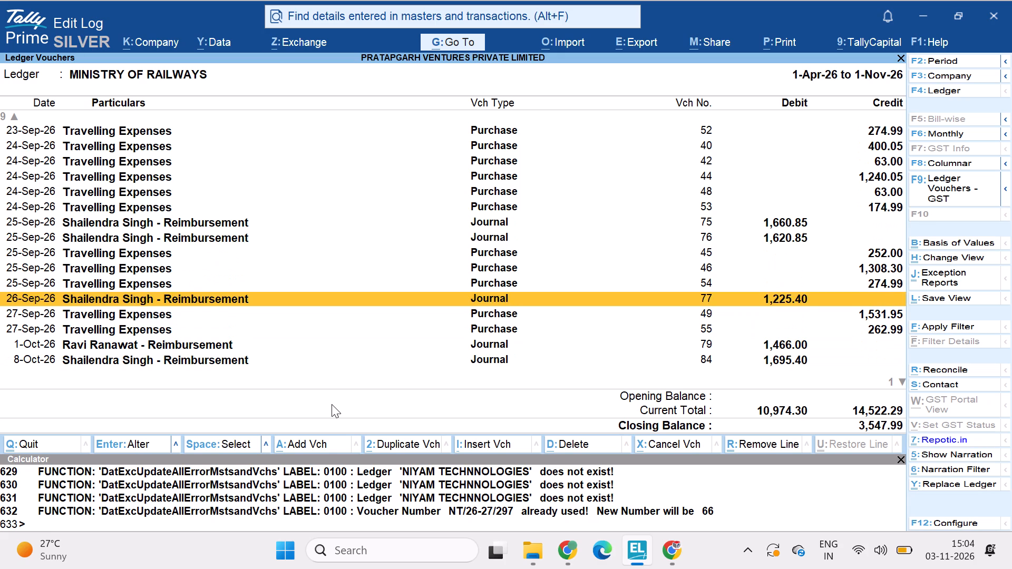
Check the ledgers, amount and IRCTC travel narration of the 17-Sep-26 journal voucher no. 73 without altering it.
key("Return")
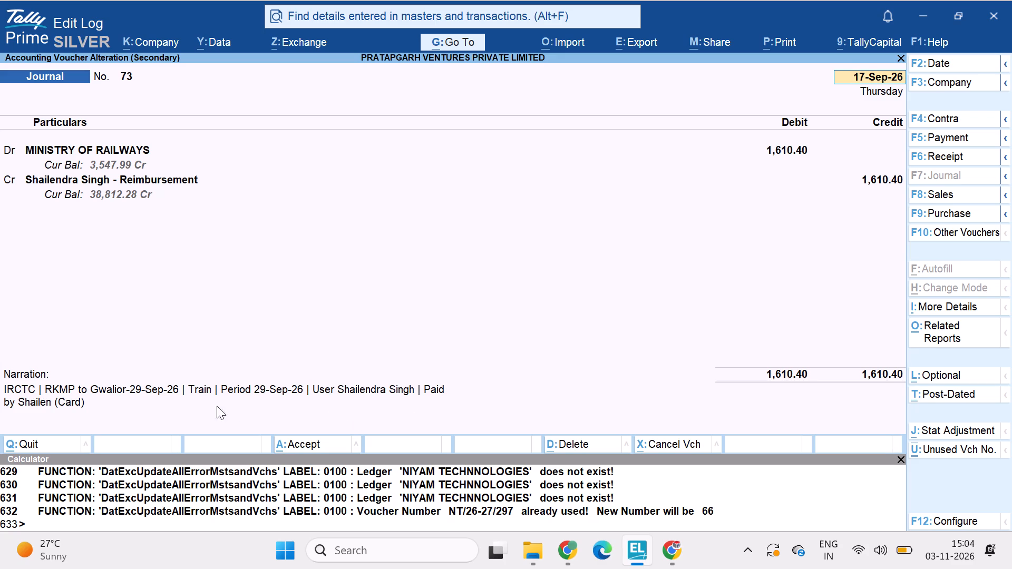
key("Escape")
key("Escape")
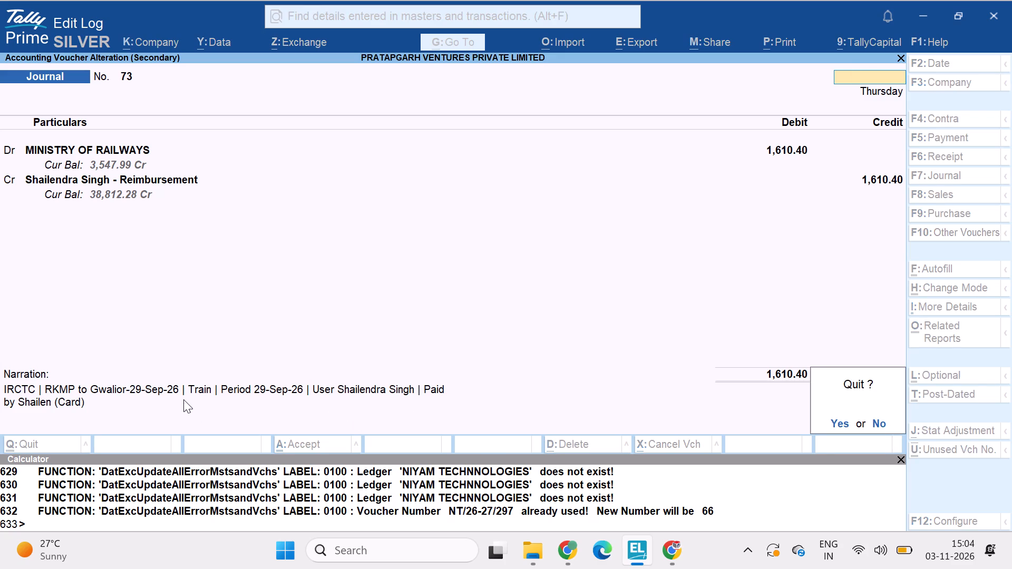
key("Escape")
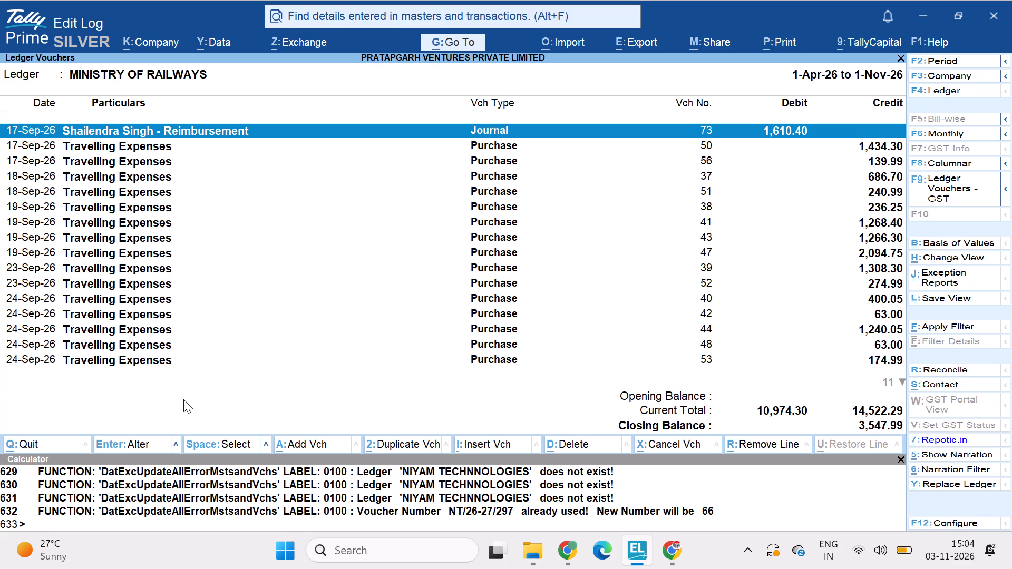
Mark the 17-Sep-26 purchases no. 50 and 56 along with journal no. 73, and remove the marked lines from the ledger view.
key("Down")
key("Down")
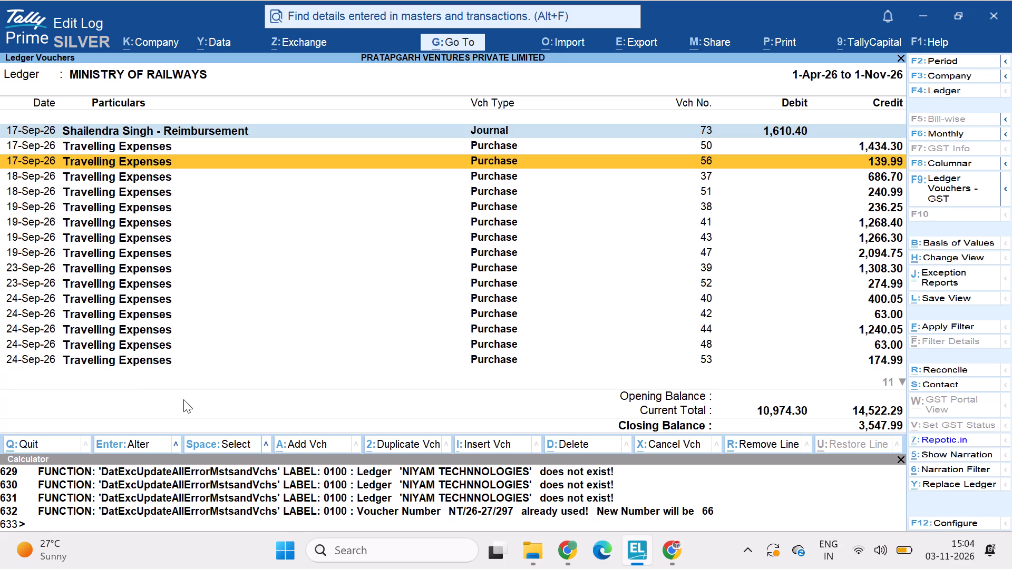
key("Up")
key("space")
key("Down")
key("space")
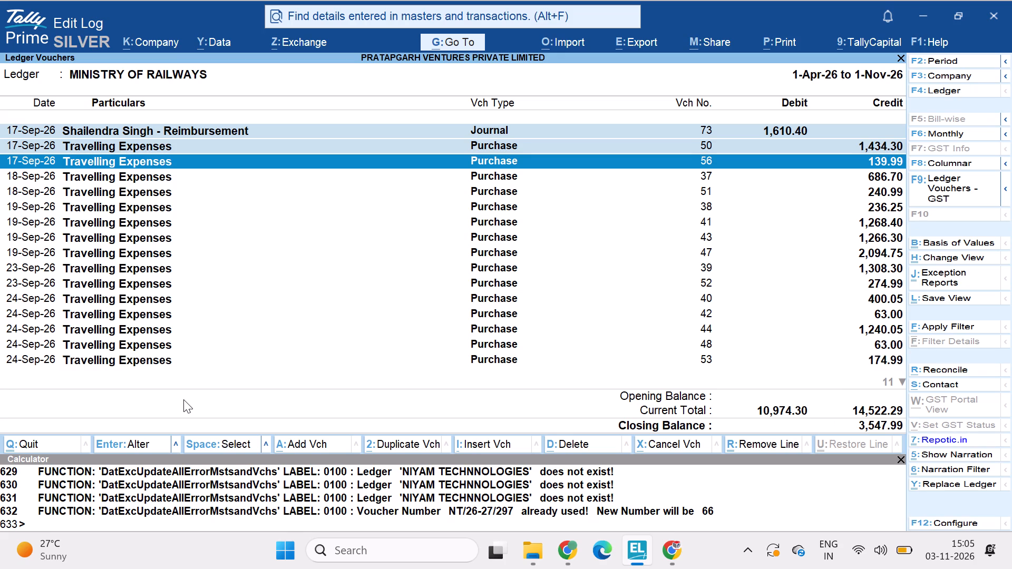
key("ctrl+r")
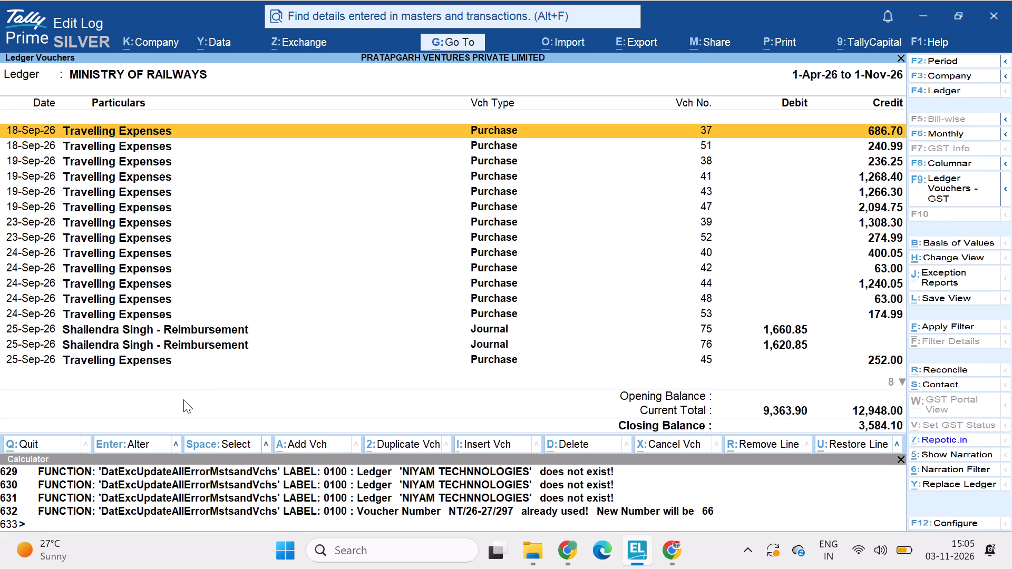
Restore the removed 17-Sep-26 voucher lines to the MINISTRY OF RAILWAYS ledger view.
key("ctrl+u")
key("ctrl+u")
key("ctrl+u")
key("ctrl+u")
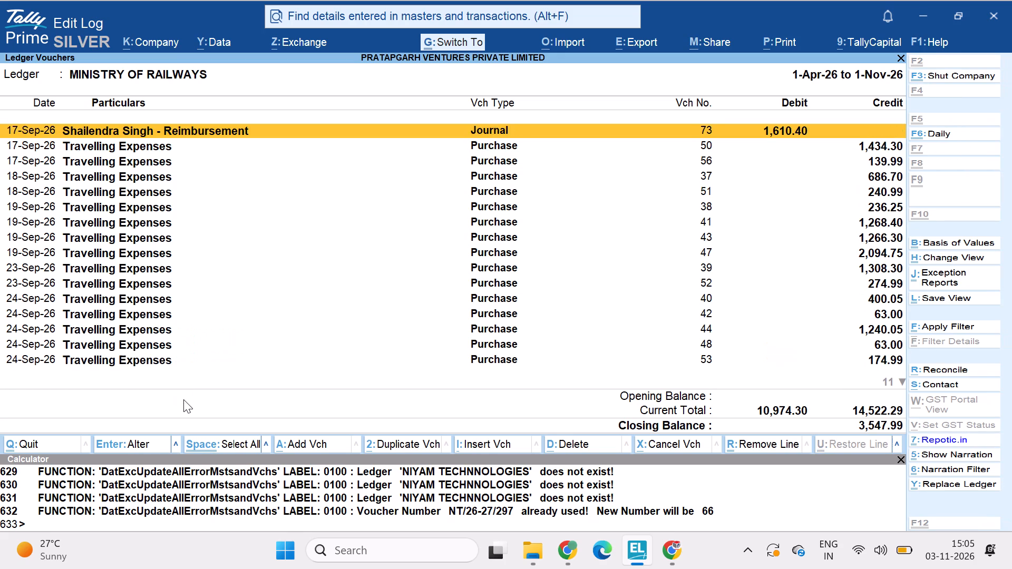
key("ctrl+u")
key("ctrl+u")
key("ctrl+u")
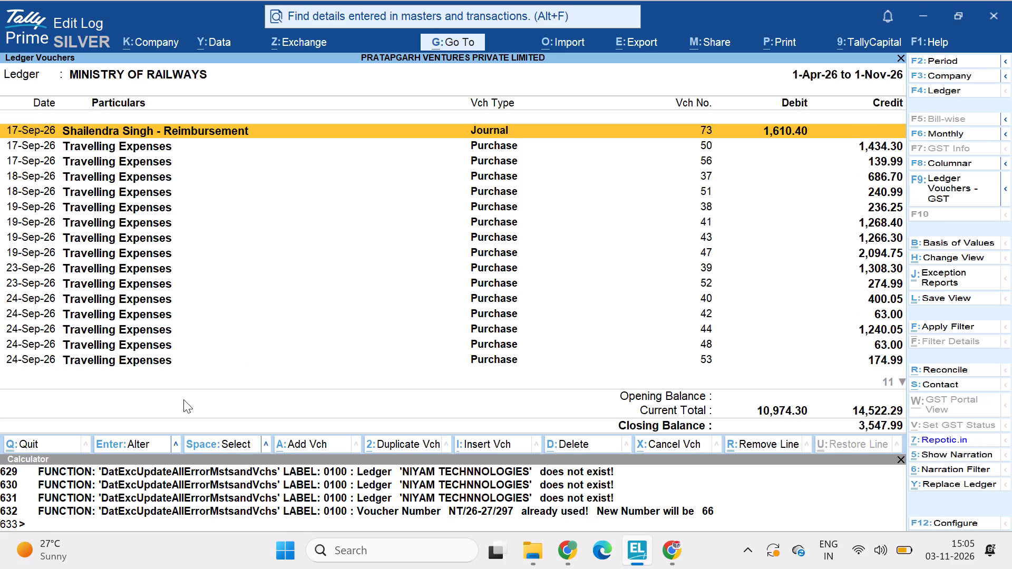
Review the MINISTRY OF RAILWAYS ledger entries through 11-Oct-26, focusing on the late-September purchases and the October reimbursement journals.
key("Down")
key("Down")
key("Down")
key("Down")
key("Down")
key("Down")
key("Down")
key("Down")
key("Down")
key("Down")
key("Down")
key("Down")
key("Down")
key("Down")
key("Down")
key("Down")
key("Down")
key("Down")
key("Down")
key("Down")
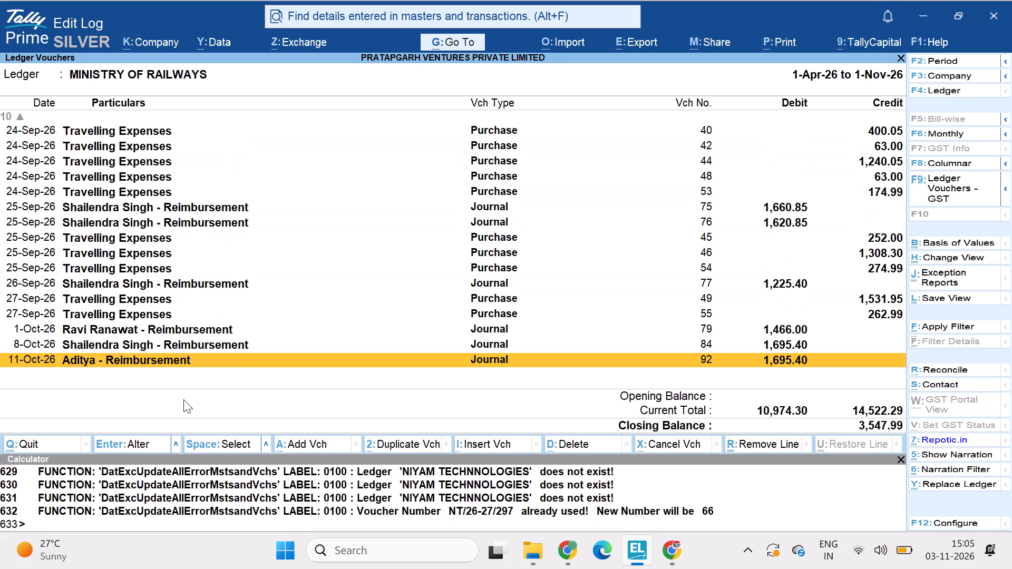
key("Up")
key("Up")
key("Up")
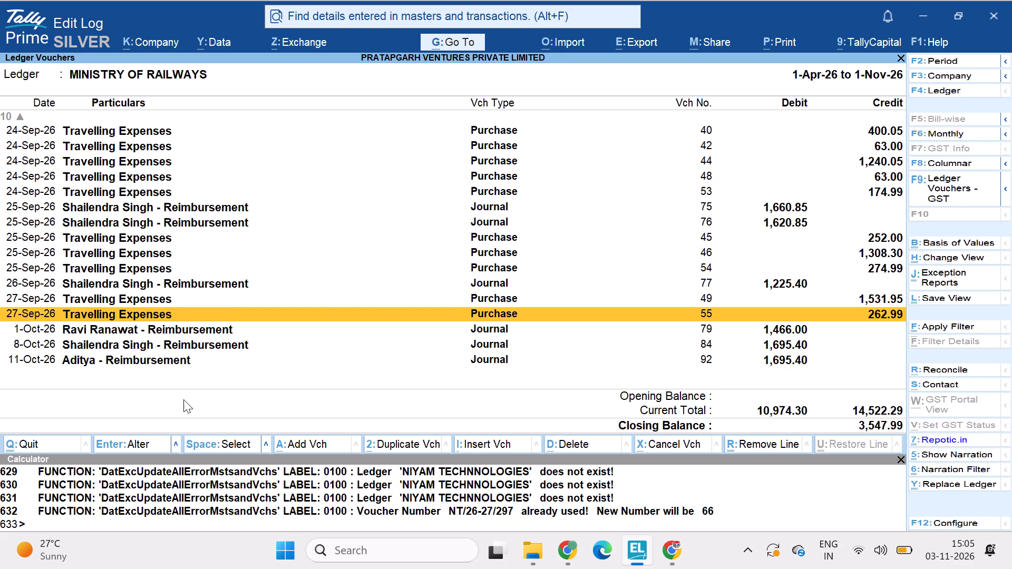
Open the Travelling Expenses ledger vouchers for the period 1-Apr-26 to 1-Nov-26.
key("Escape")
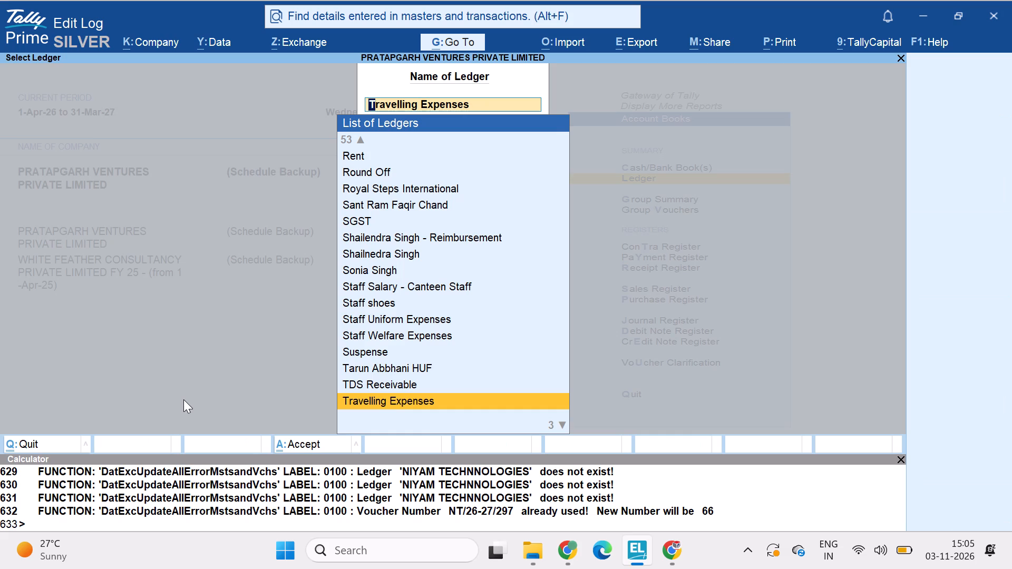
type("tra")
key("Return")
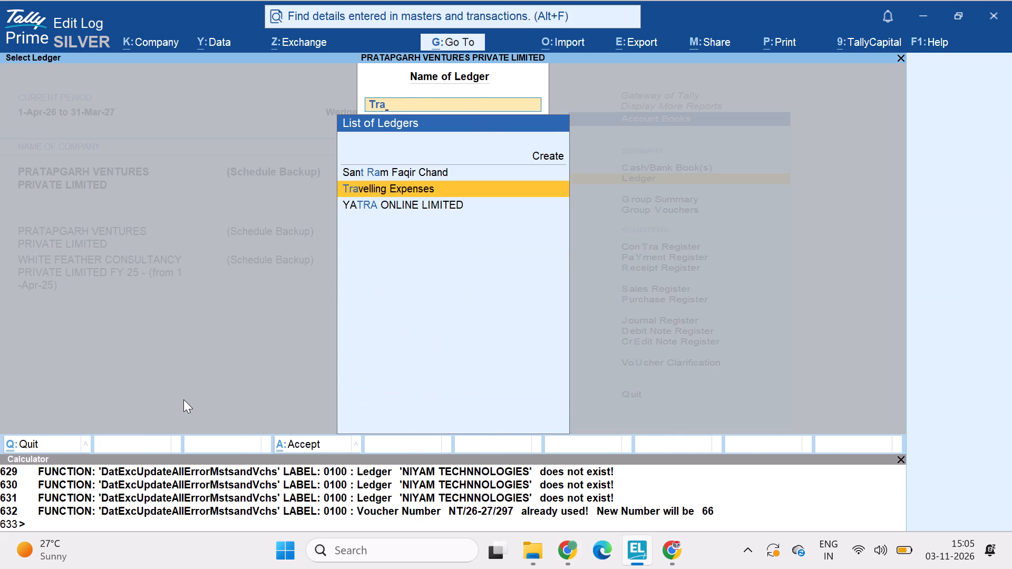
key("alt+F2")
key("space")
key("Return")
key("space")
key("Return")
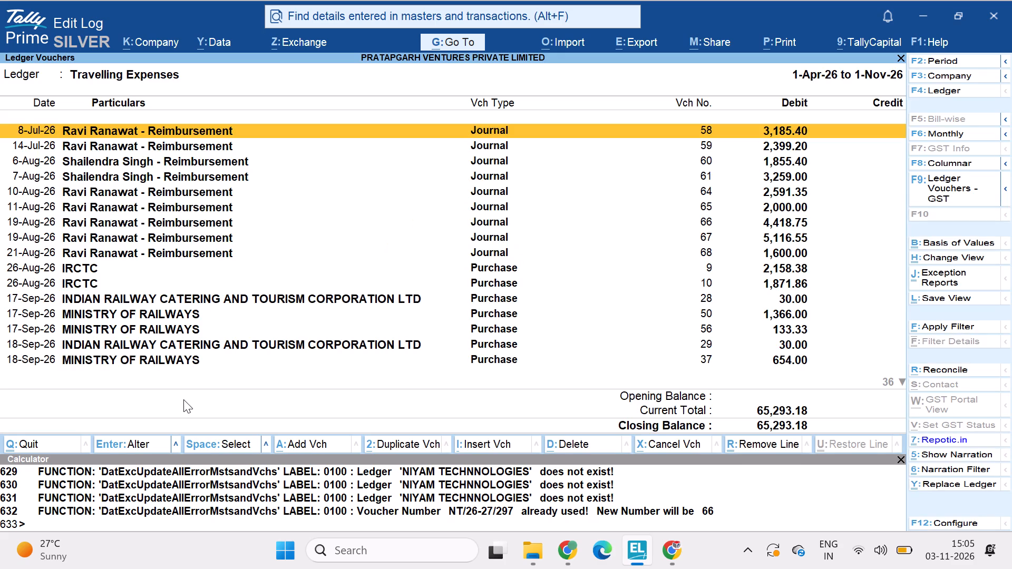
Check the ledgers, amount and train travel narration of the 8-Jul-26 journal voucher no. 58 without altering it.
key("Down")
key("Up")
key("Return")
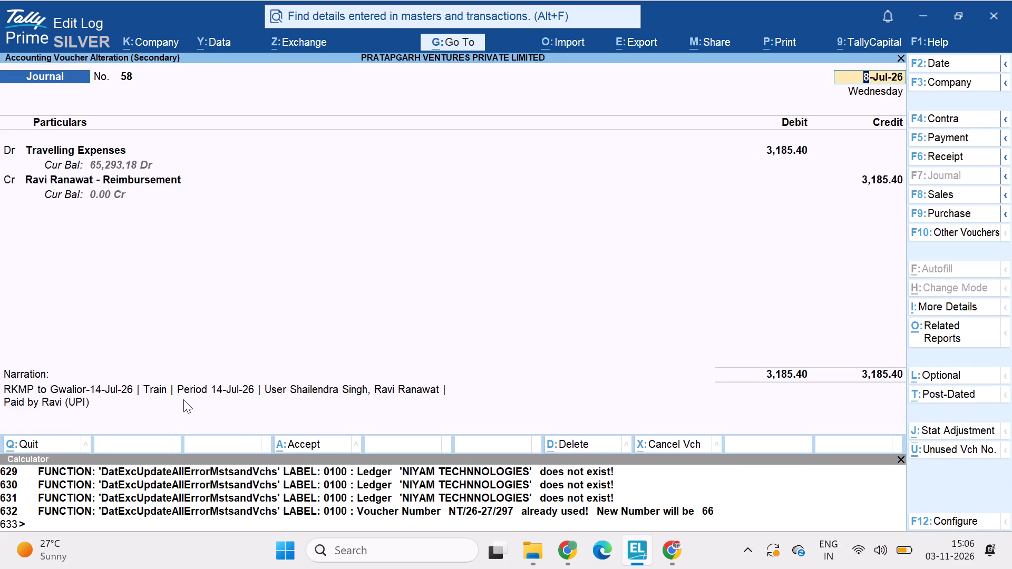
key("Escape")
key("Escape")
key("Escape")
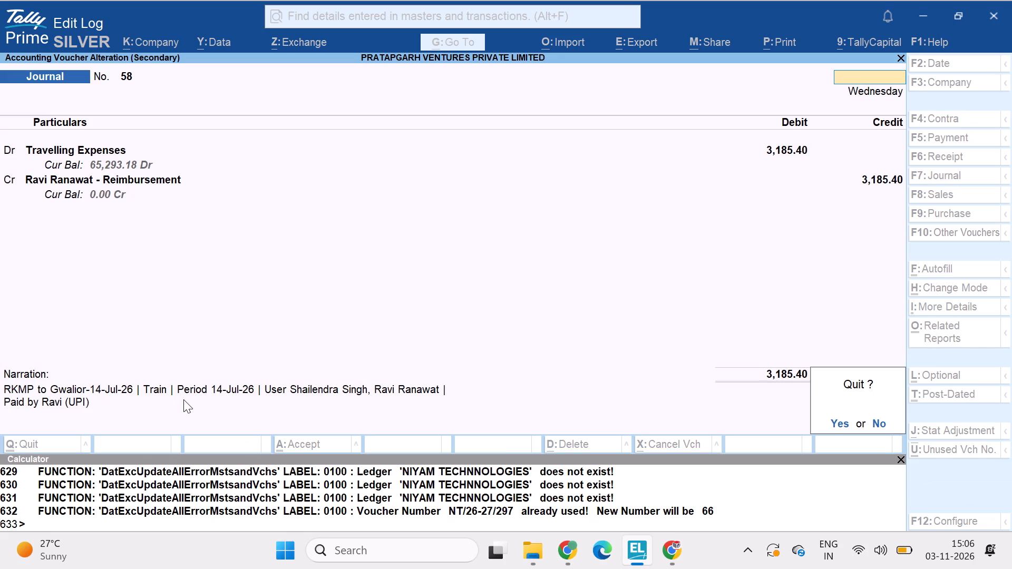
Mark the two 26-Aug-26 IRCTC purchase vouchers, no. 9 and 10, in the Travelling Expenses ledger.
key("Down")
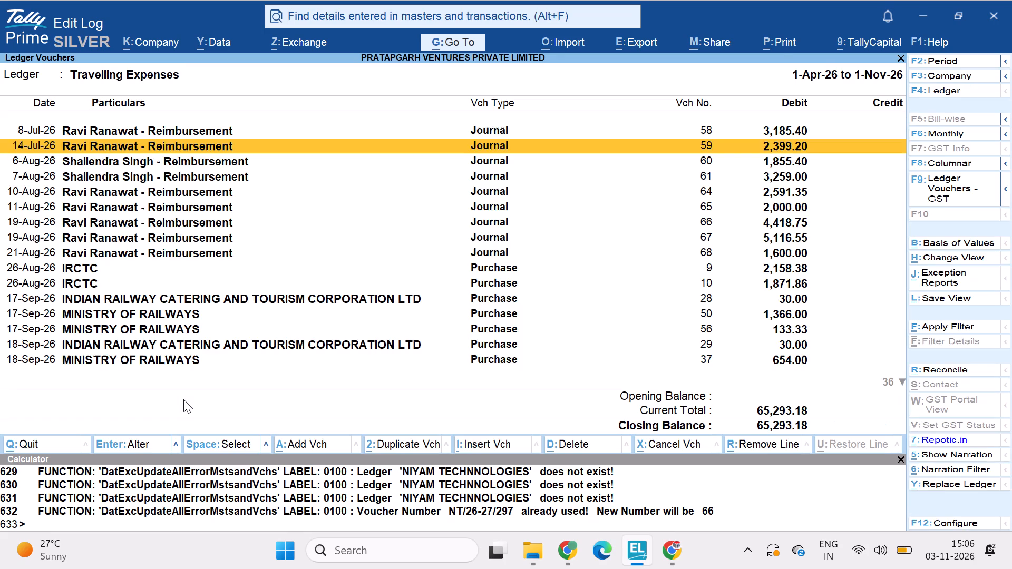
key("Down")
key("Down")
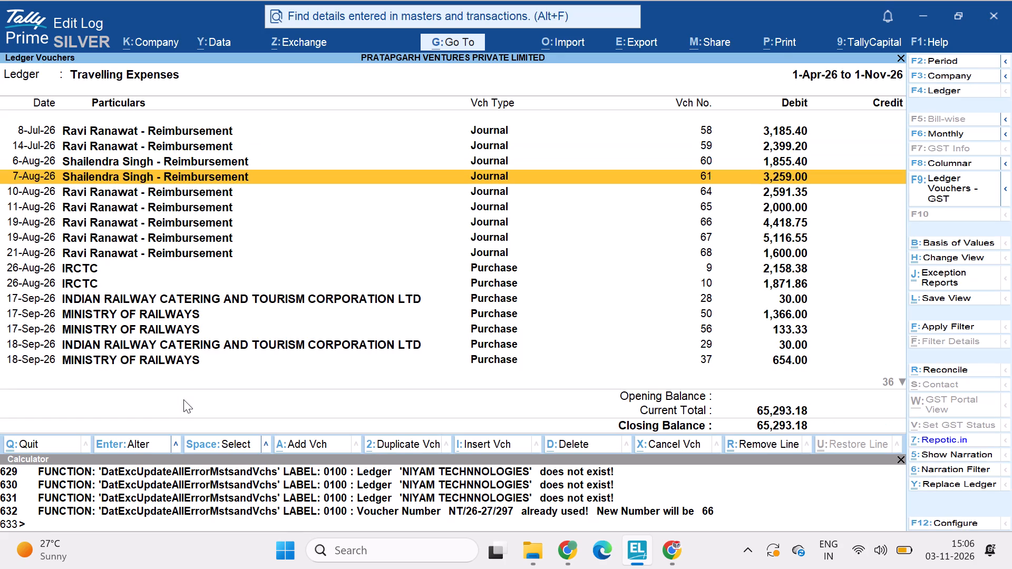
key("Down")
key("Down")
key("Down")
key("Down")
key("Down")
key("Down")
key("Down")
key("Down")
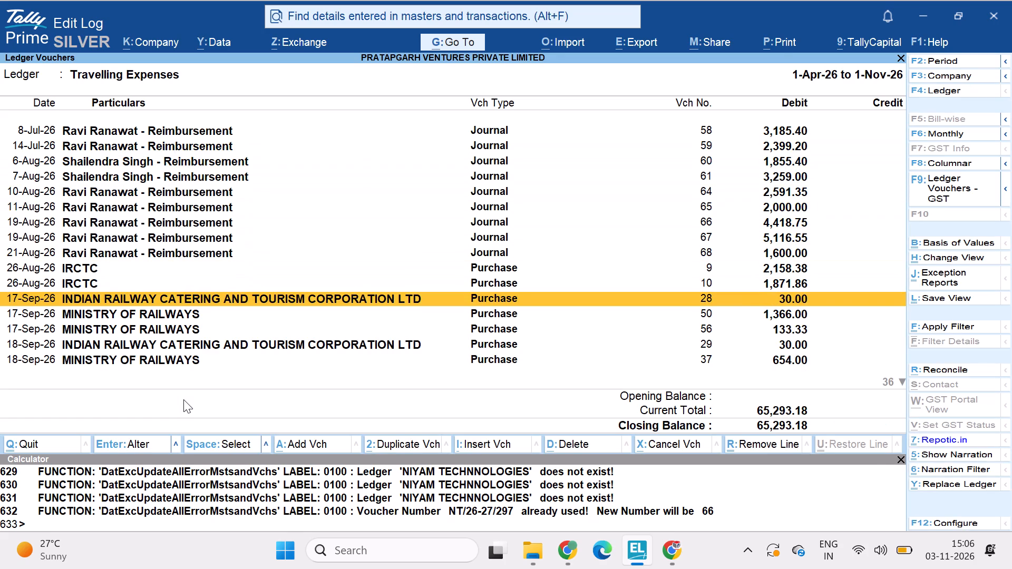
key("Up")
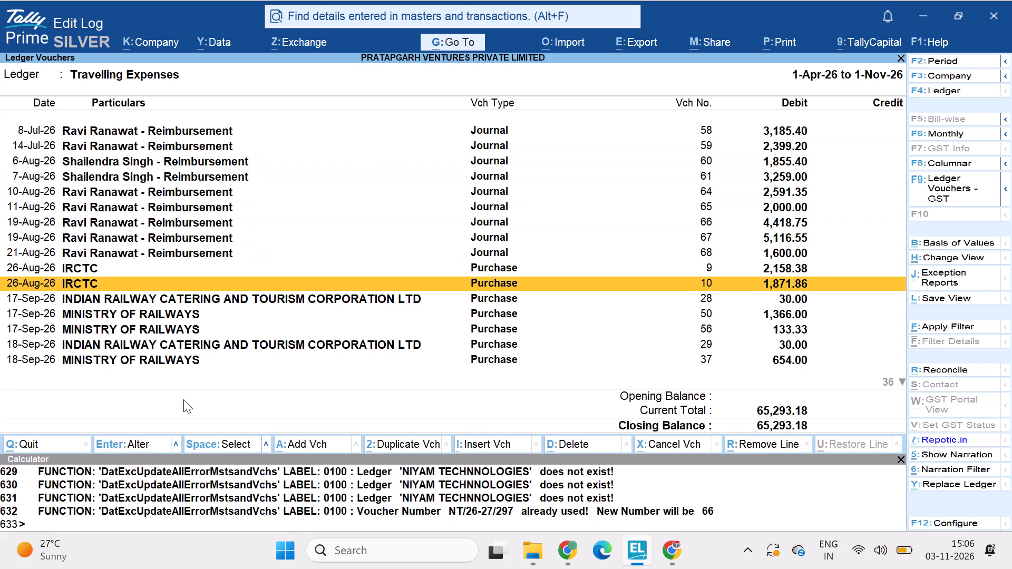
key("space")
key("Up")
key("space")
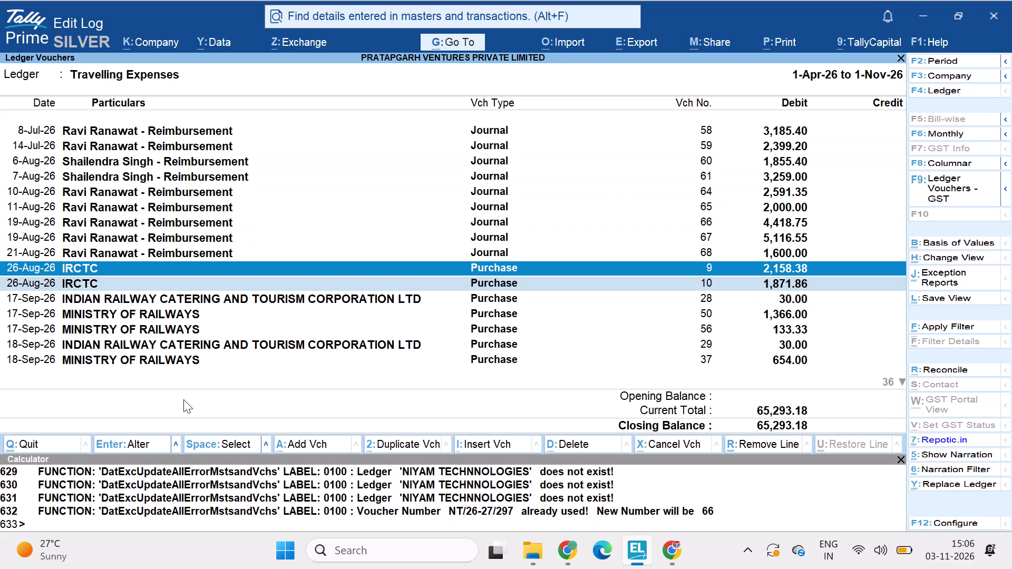
Review the railway and catering corporation purchases dated 17-Sep-26 to 23-Sep-26 in the Travelling Expenses ledger.
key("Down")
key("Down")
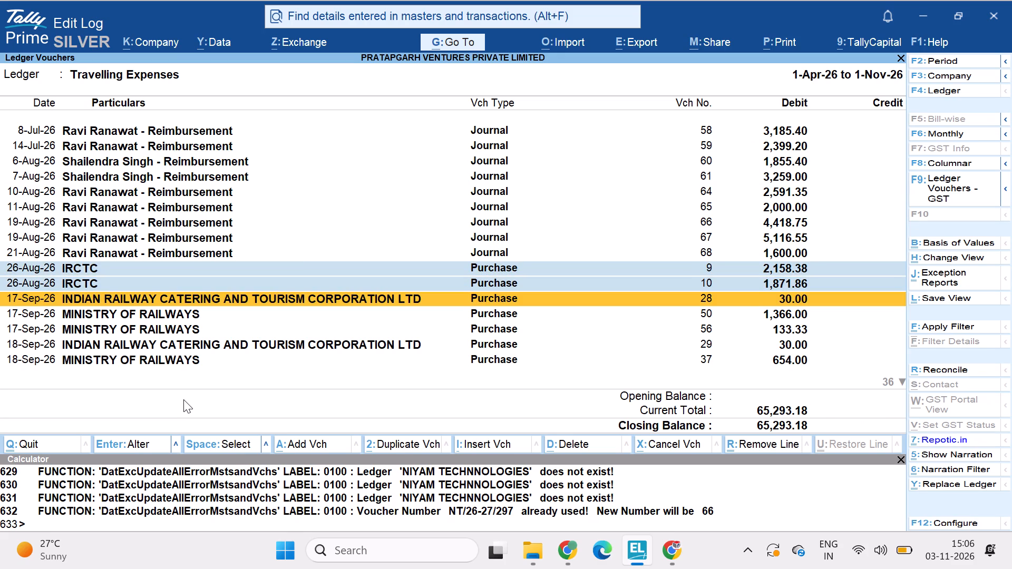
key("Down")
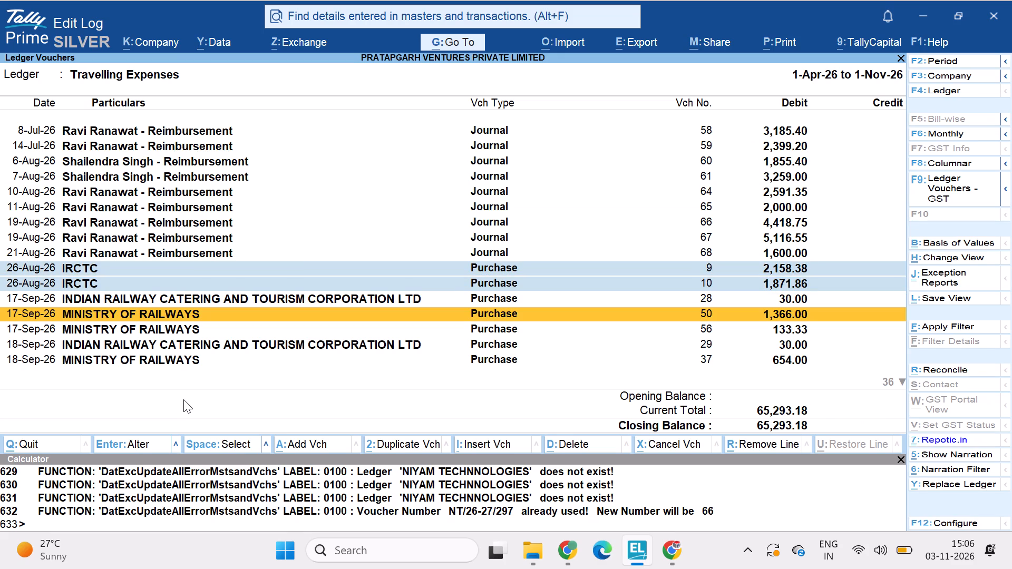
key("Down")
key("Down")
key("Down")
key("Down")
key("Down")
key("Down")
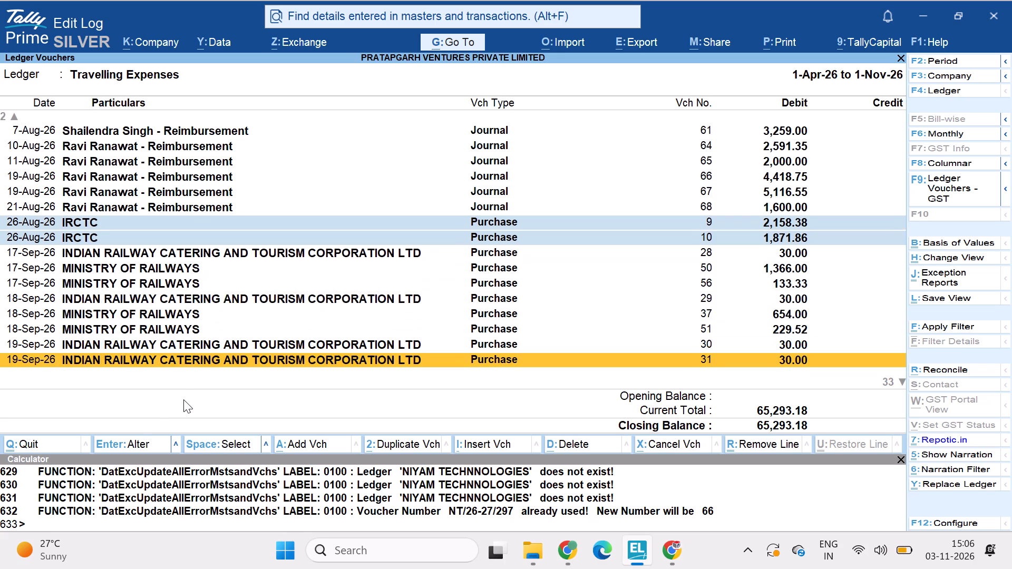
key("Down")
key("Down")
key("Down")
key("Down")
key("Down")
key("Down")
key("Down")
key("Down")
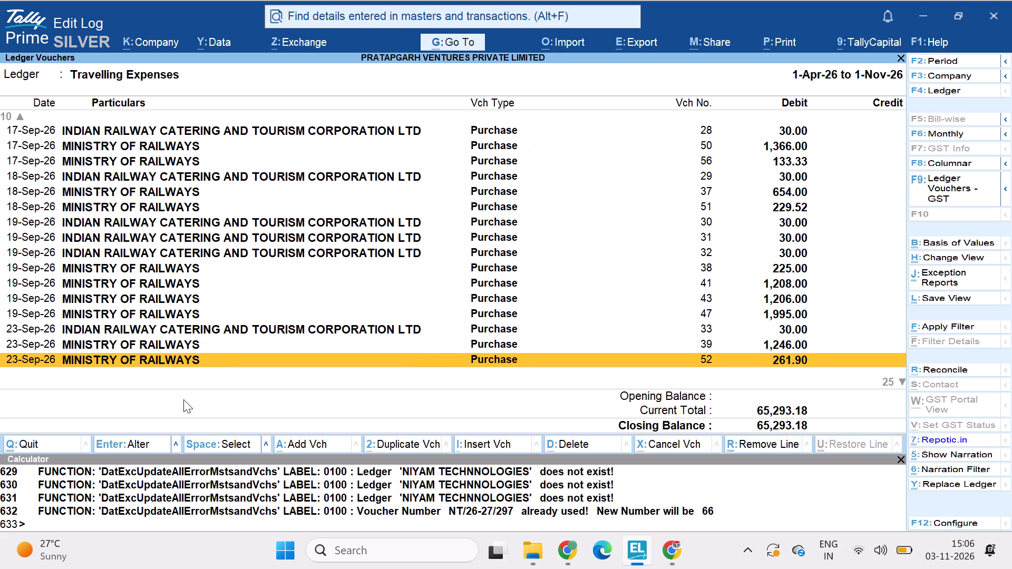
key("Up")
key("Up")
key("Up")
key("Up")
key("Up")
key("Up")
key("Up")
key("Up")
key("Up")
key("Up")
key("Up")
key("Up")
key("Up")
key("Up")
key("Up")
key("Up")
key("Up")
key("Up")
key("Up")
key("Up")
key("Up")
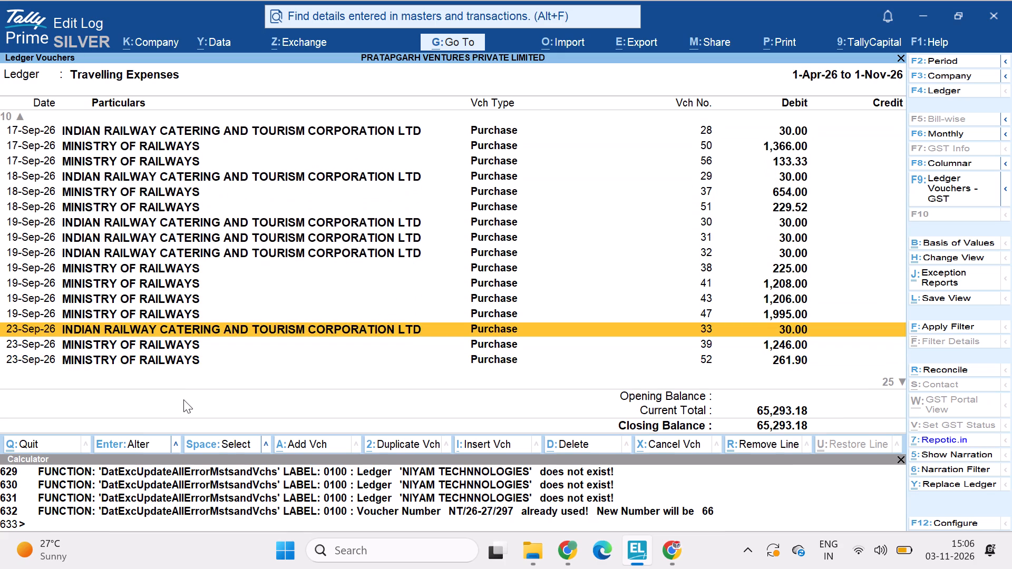
Open the 26-Aug-26 IRCTC purchase voucher no. 9 from the Travelling Expenses ledger and copy its supplier invoice number.
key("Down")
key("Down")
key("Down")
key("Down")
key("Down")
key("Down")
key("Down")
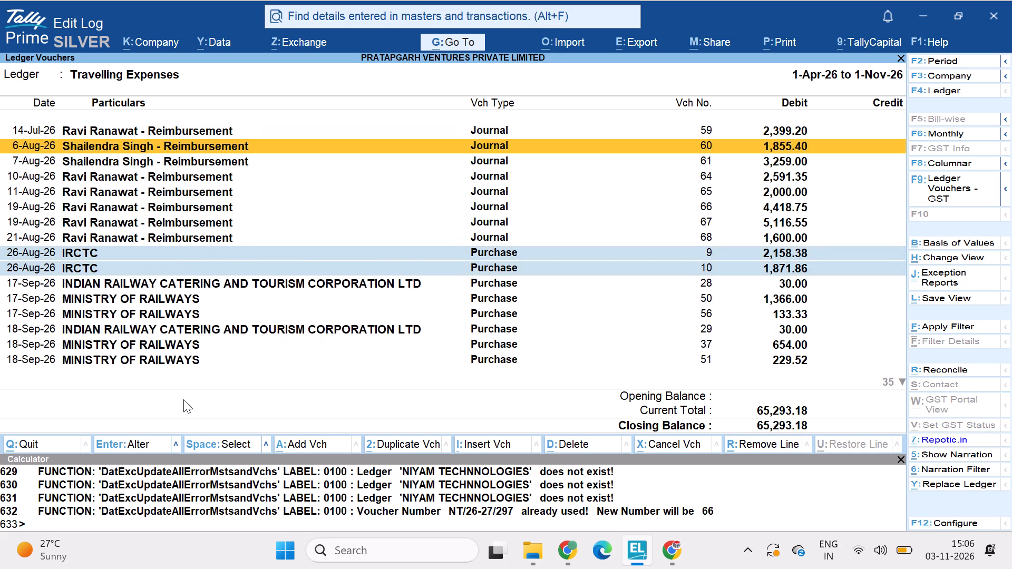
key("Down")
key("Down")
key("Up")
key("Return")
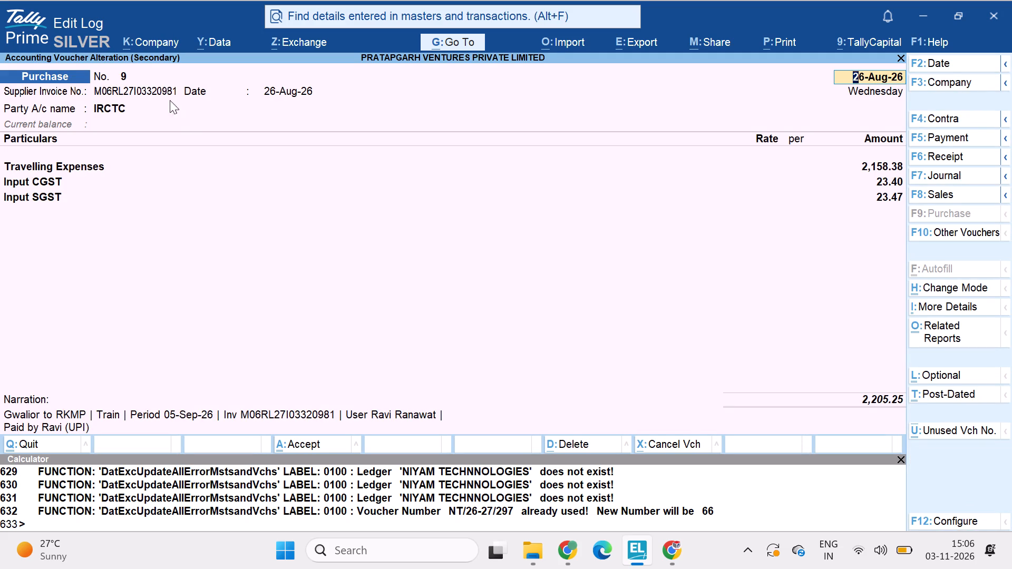
left_click(154, 89)
key("ctrl+c")
key("ctrl+c")
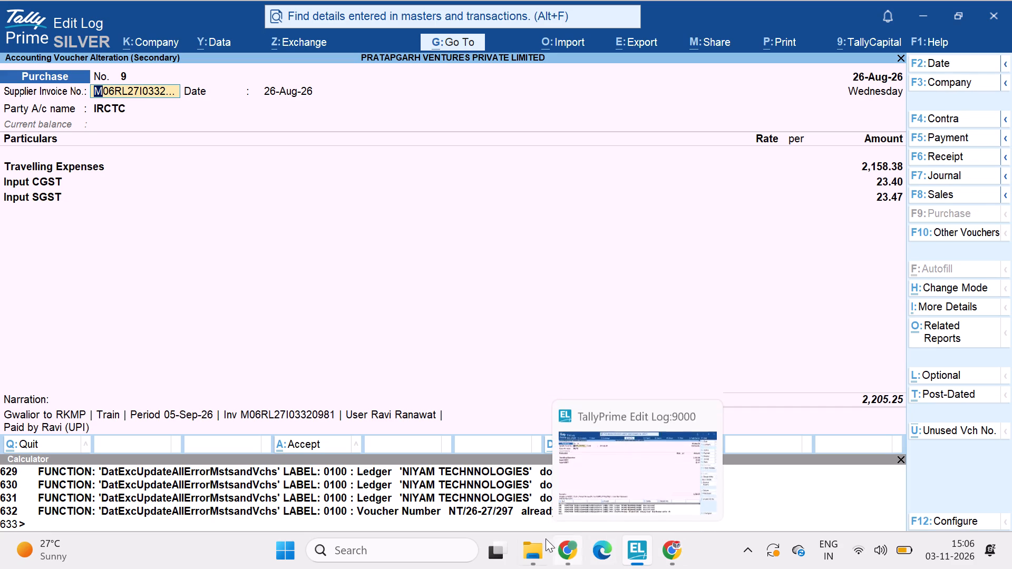
Switch to the GSTR-2A reconciliation summary in Chrome, export it rate wise to Excel and enlarge the exported workbook.
left_click(536, 548)
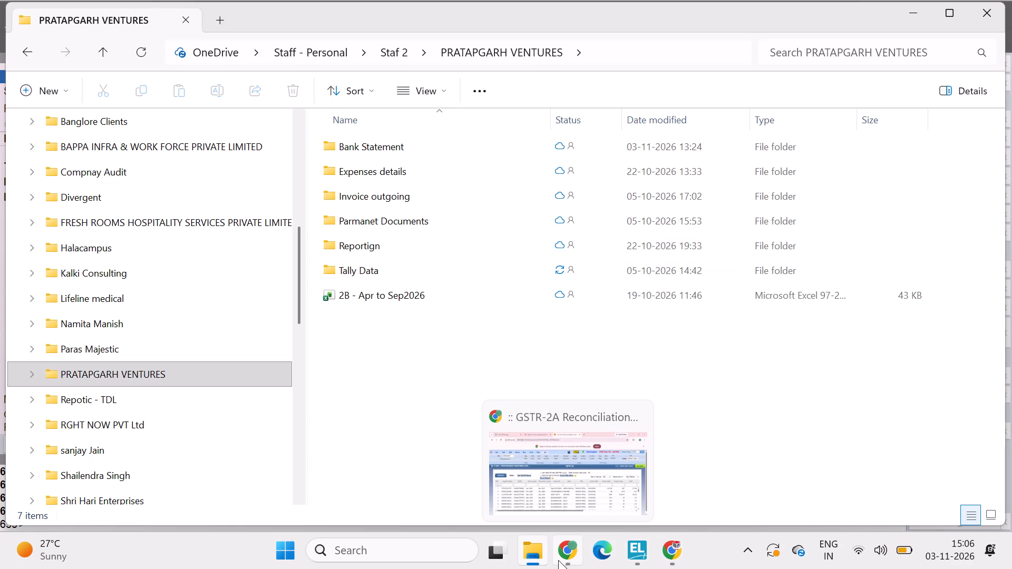
left_click(575, 484)
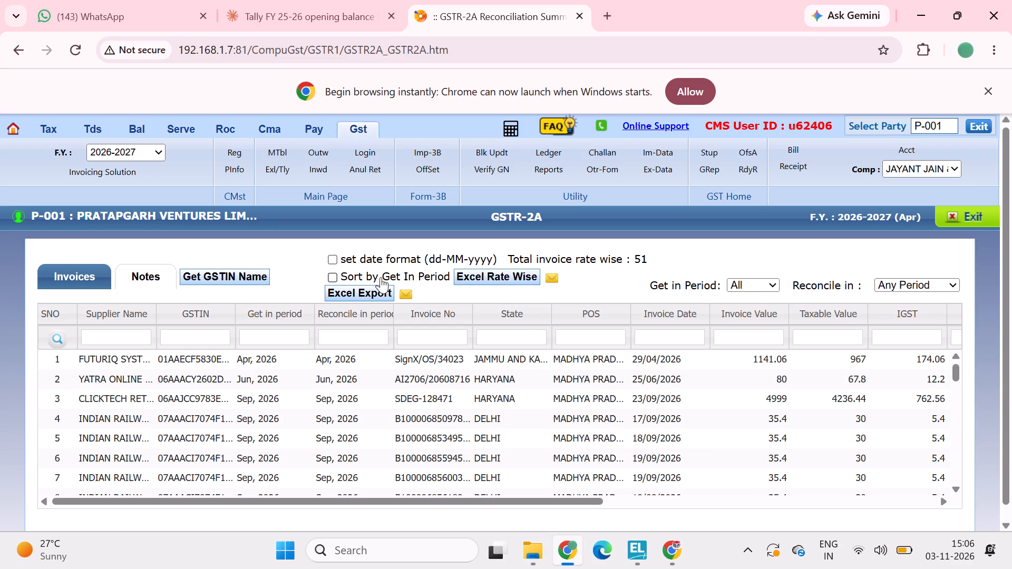
left_click(494, 272)
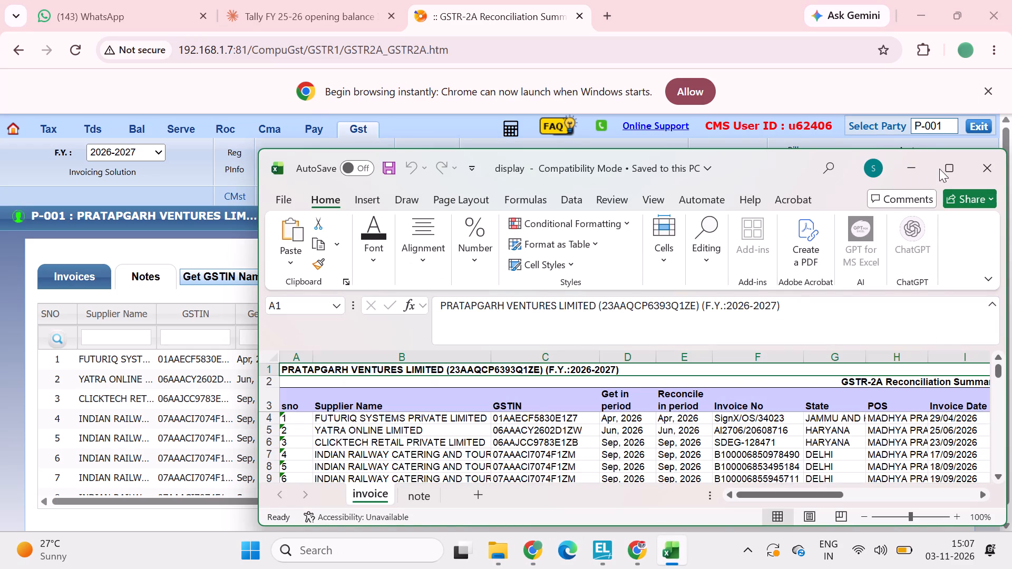
left_click(939, 169)
Search the exported GSTR-2A invoice sheet for the supplier invoice number M06RL27I03320981.
left_click(460, 395)
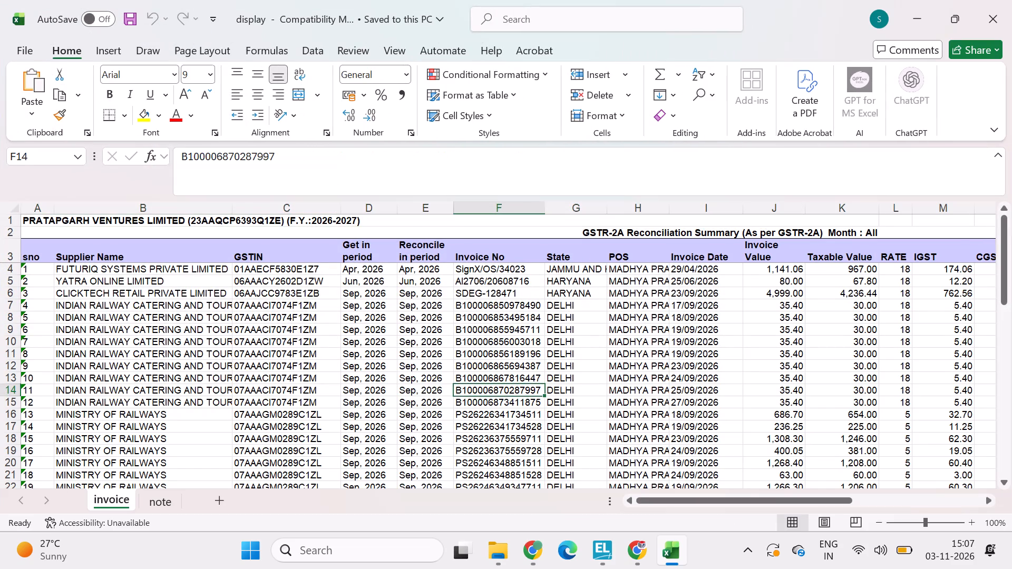
key("ctrl+f")
key("ctrl+v")
key("Return")
key("Return")
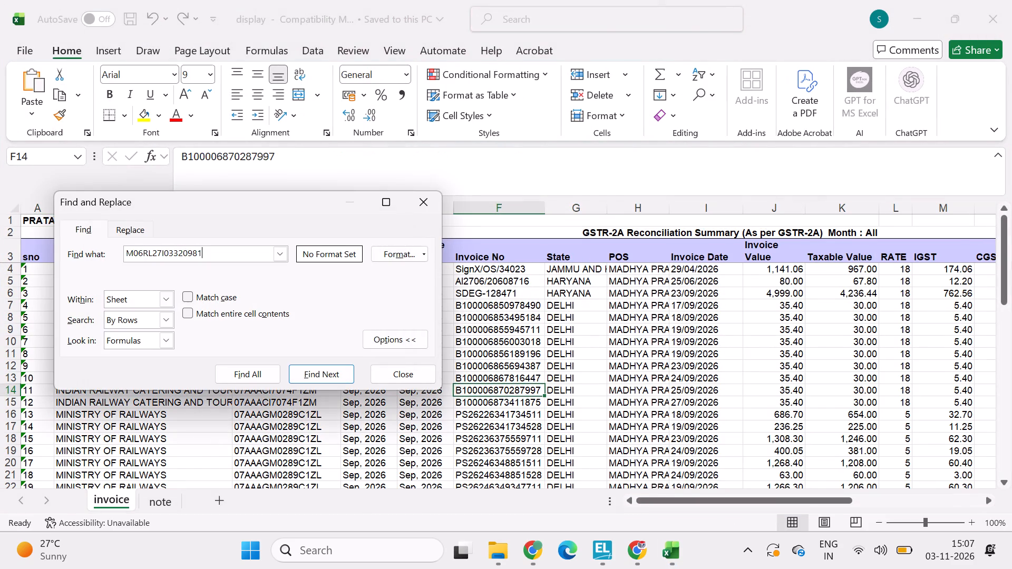
Switch back to TallyPrime and leave purchase voucher no. 9 without altering it, returning to the Travelling Expenses ledger.
key("alt+Tab")
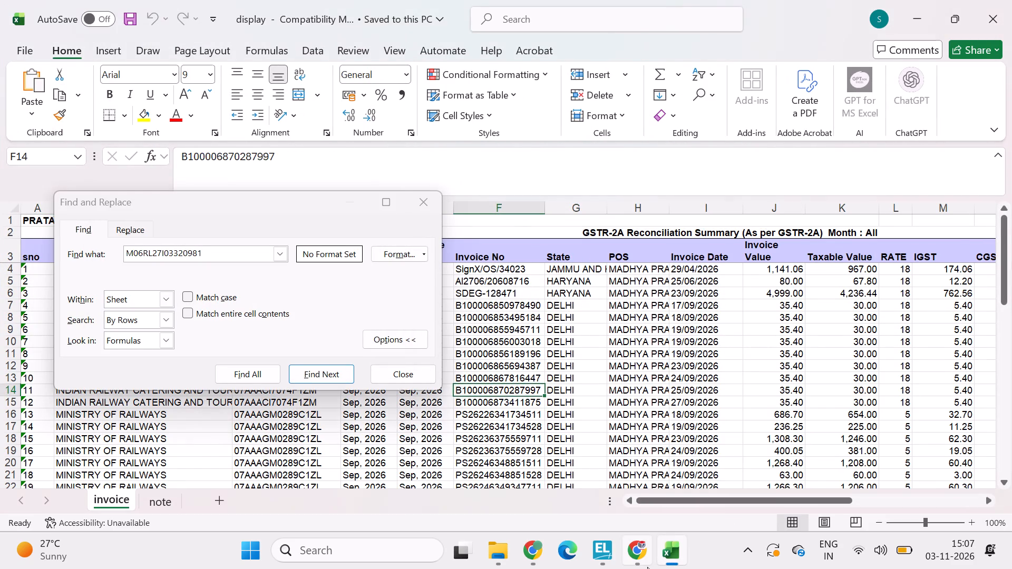
key("alt+Tab")
key("alt+Tab")
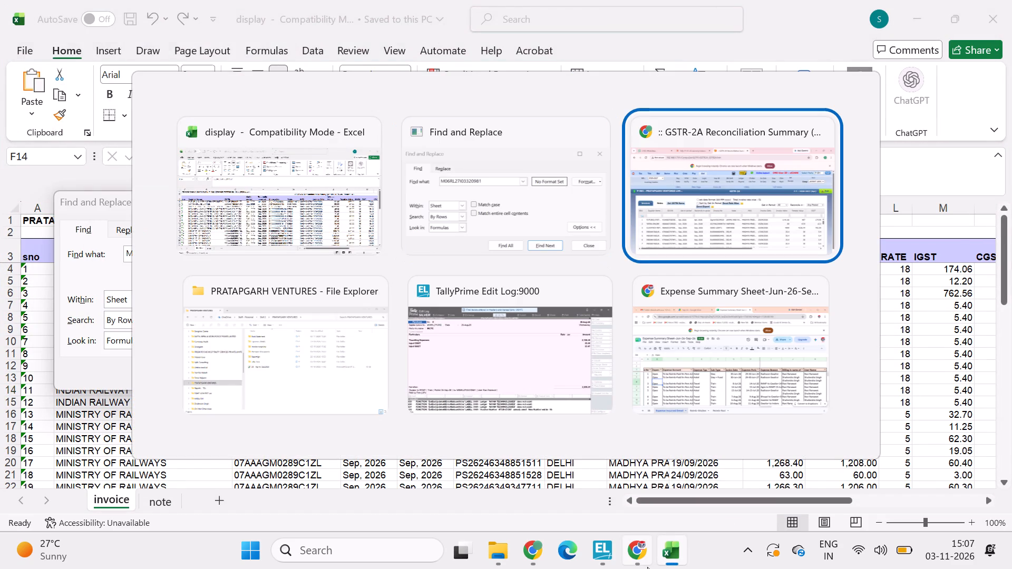
key("alt+Down")
key("alt+Left")
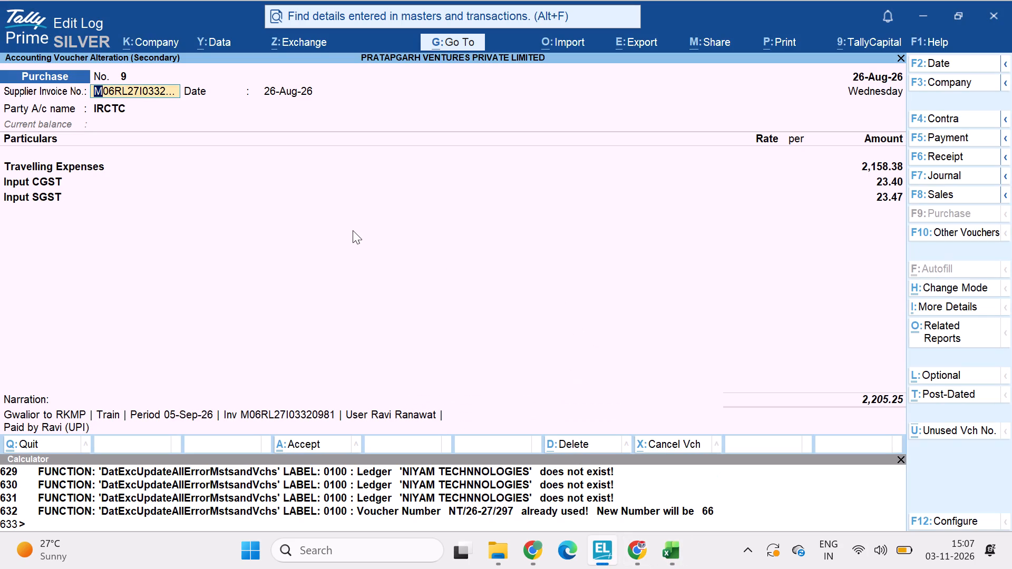
key("Escape")
key("Escape")
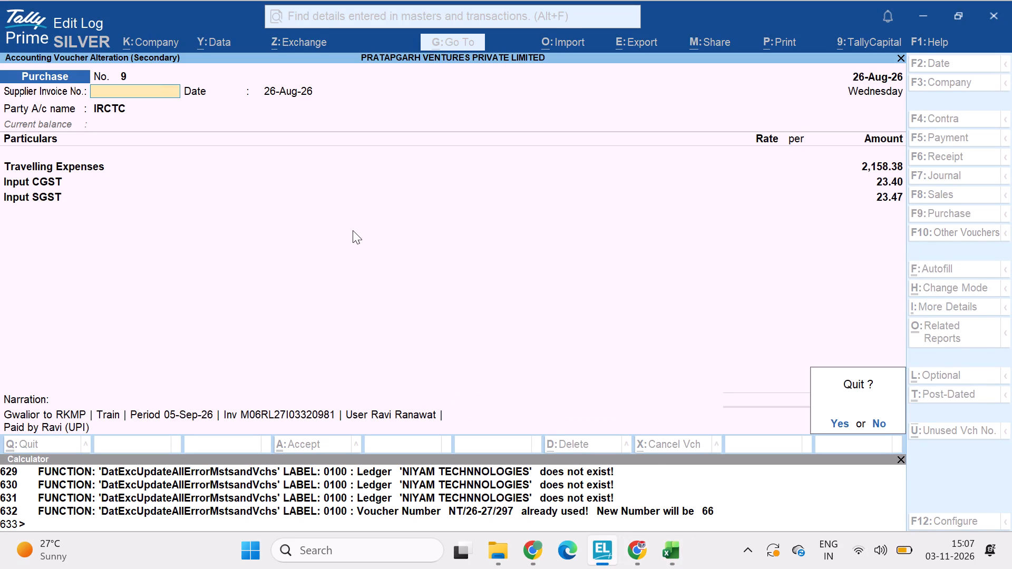
key("Escape")
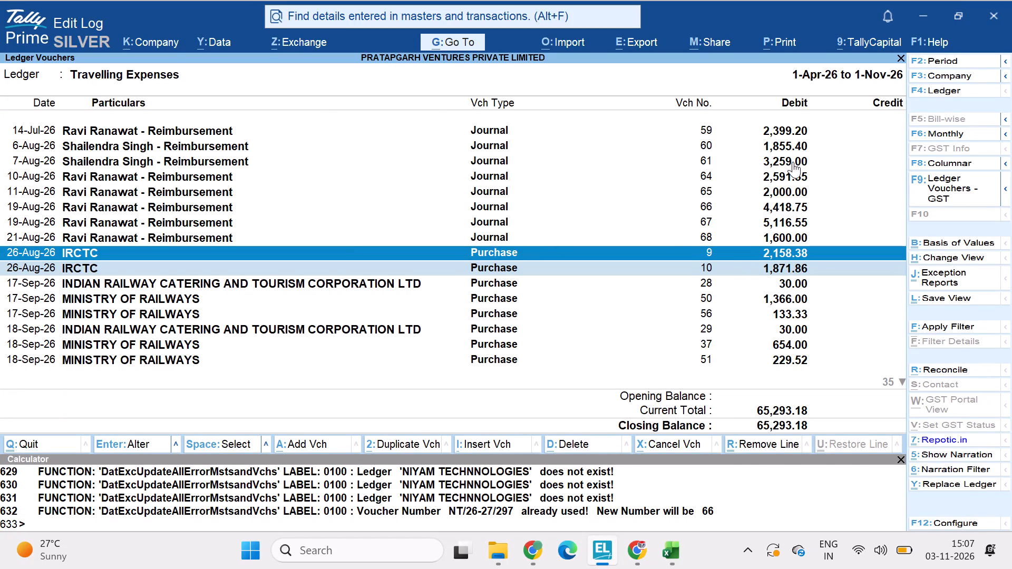
Check the ledgers, amount and train travel narration of the 19-Aug-26 reimbursement journal no. 66 without altering it.
scroll(793, 162, "up", 13)
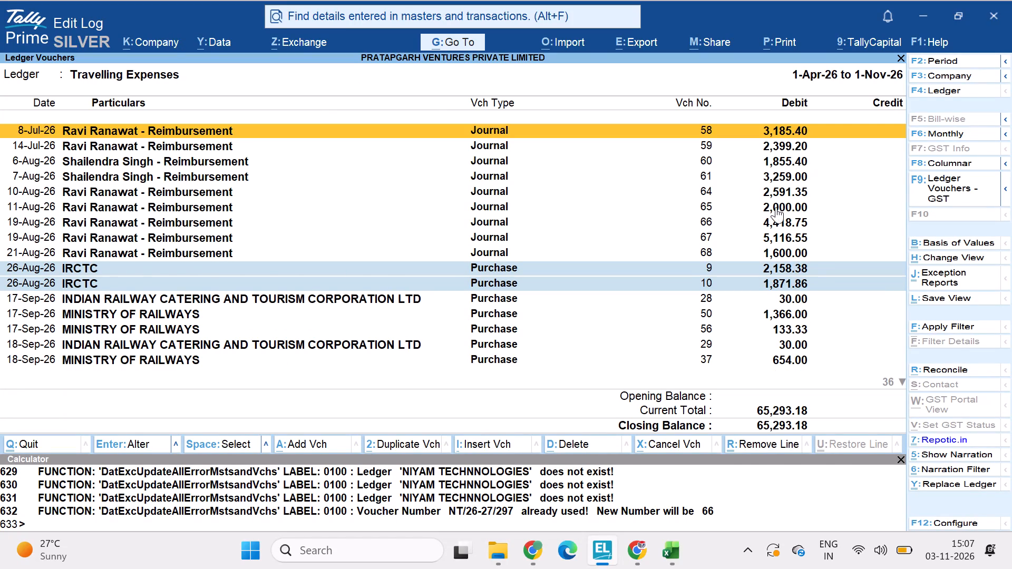
left_click(791, 178)
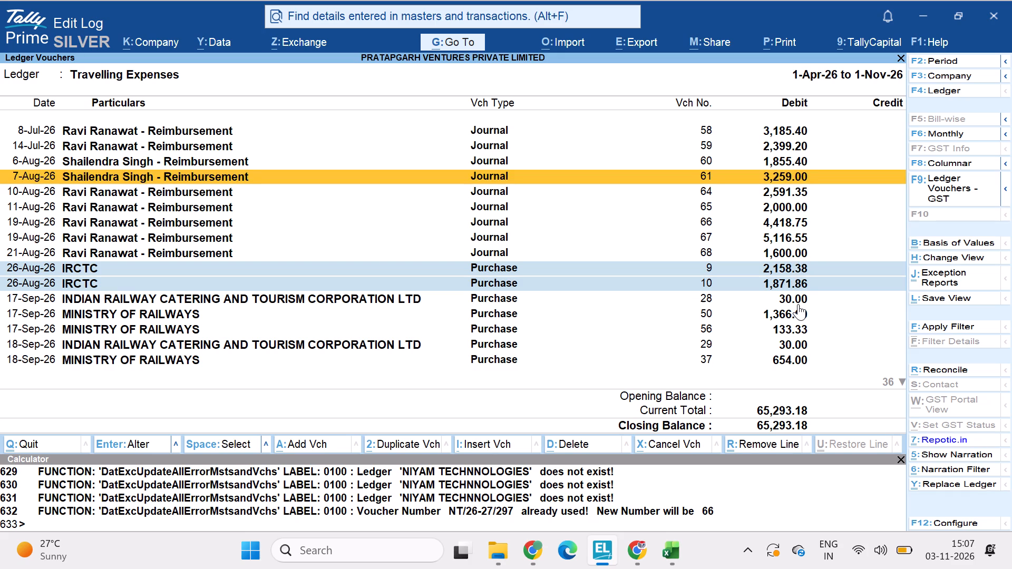
key("Down")
key("Down")
key("Down")
key("Down")
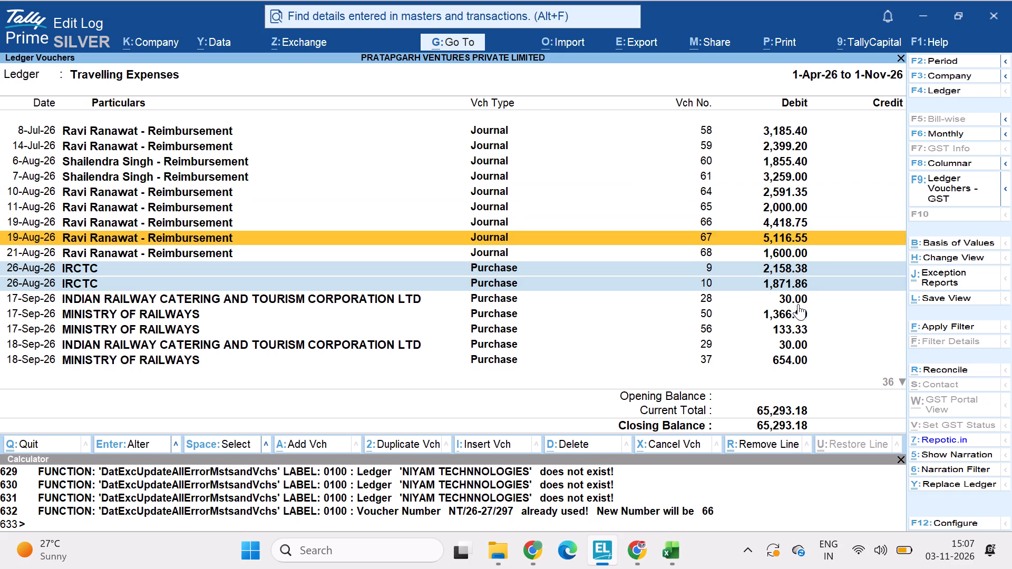
key("Down")
key("Down")
key("Up")
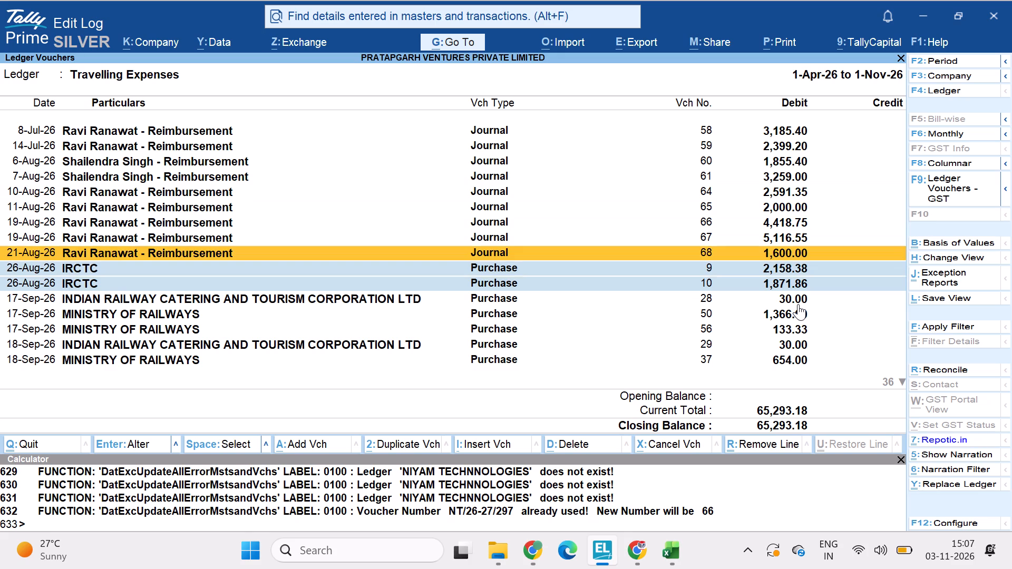
key("Up")
key("Up")
key("Return")
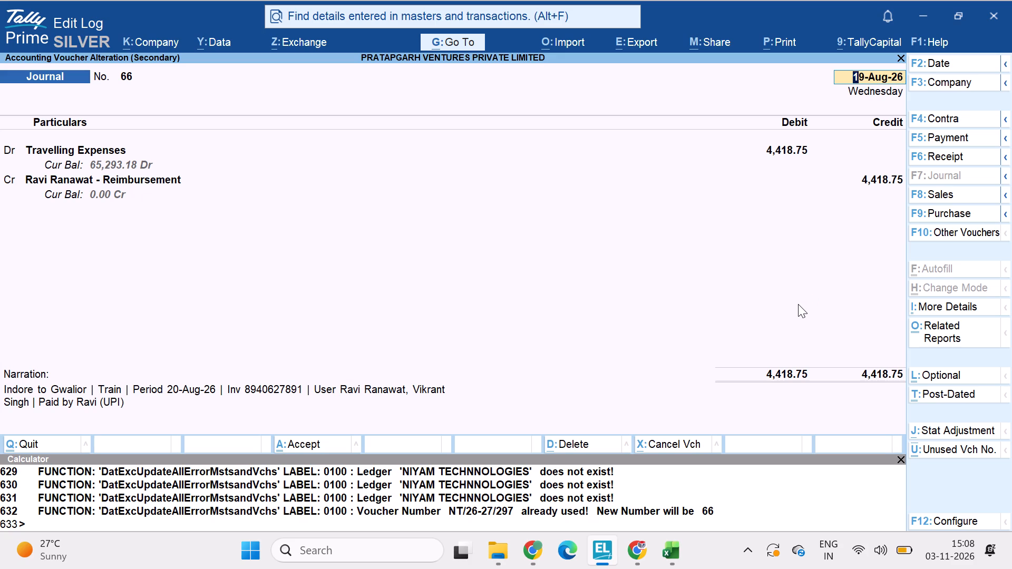
key("Escape")
key("Escape")
key("Escape")
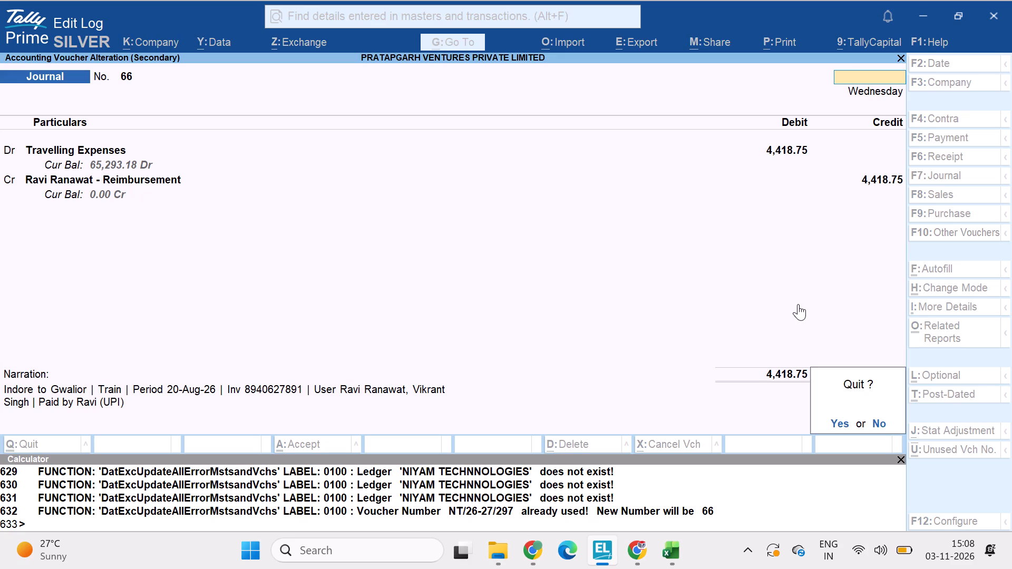
Go back through the earlier August reimbursement journals to the 7-Aug-26 journal no. 61 in the Travelling Expenses ledger.
key("Up")
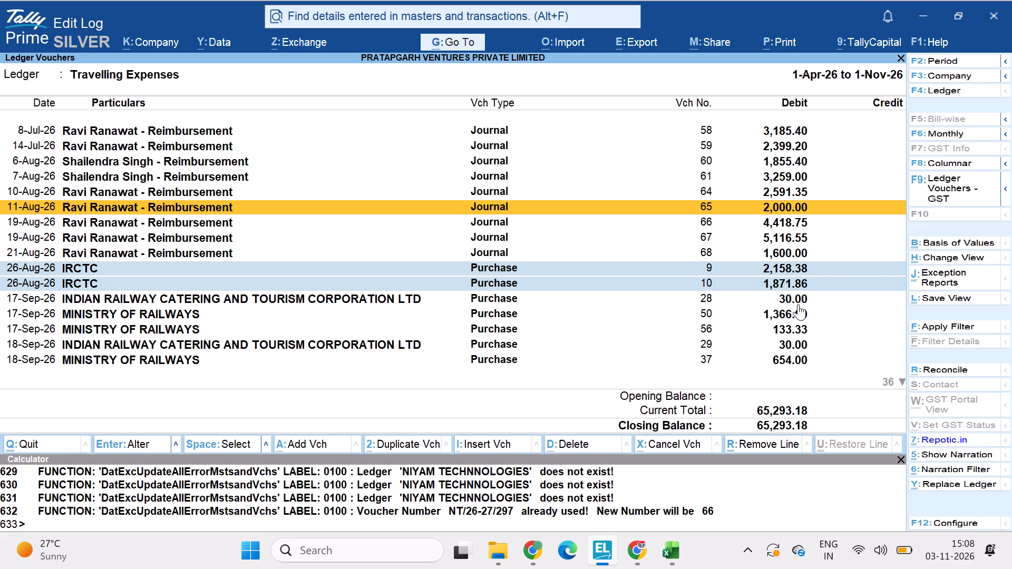
key("Up")
key("Up")
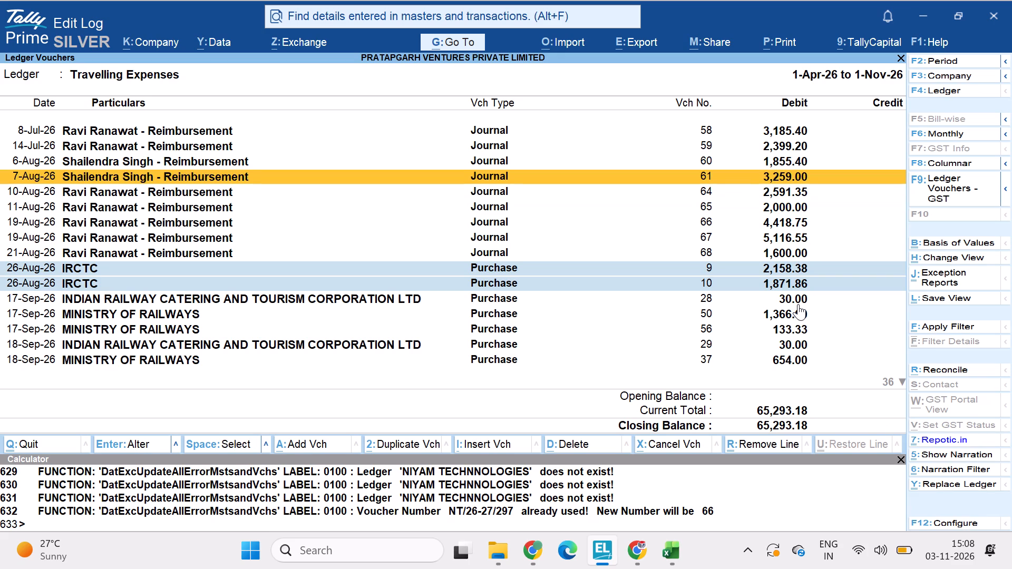
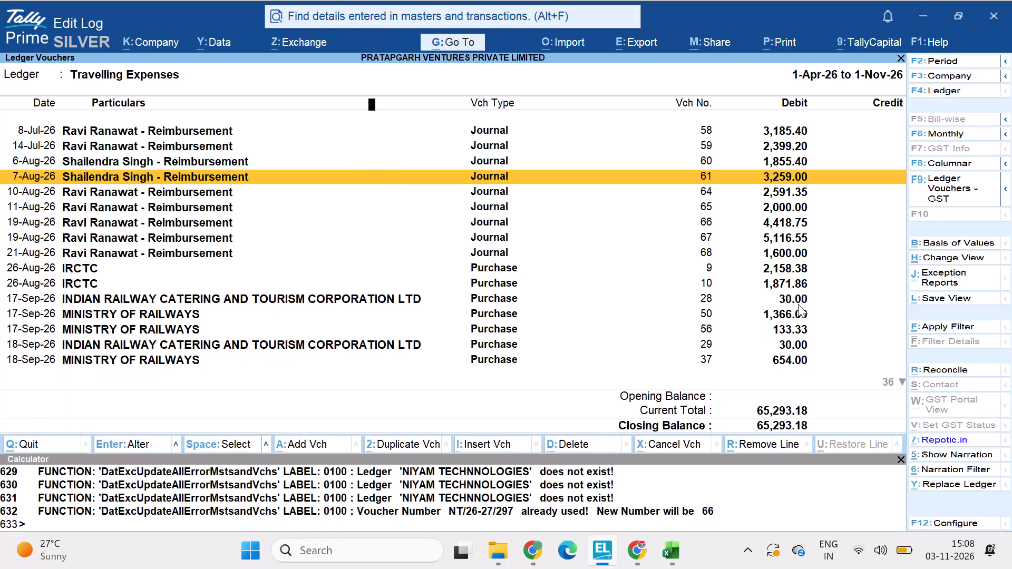
Open Ravi's reimbursement ledger and set its period to 1-Apr-26 to 1-Nov-26.
type("re")
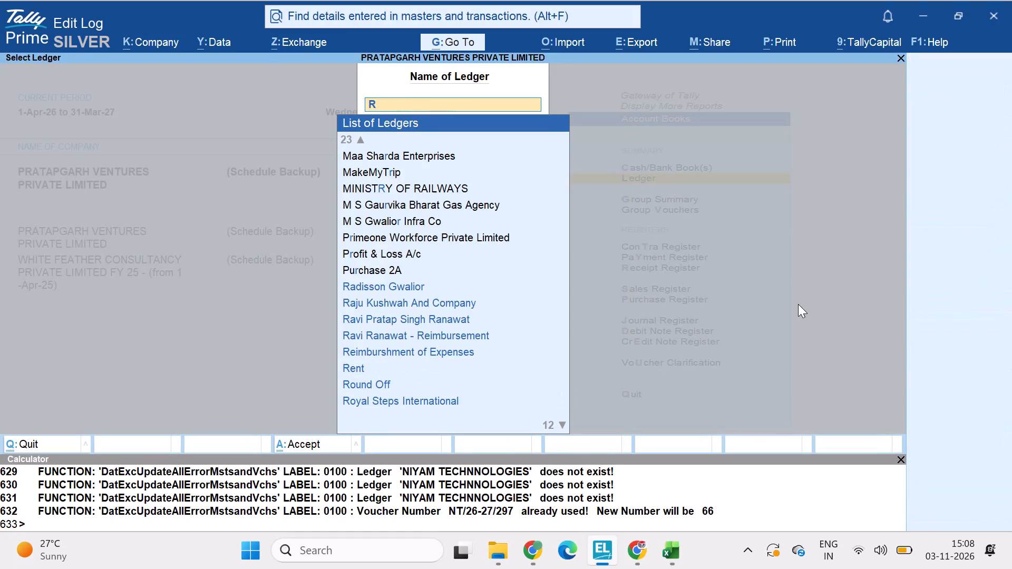
key("i")
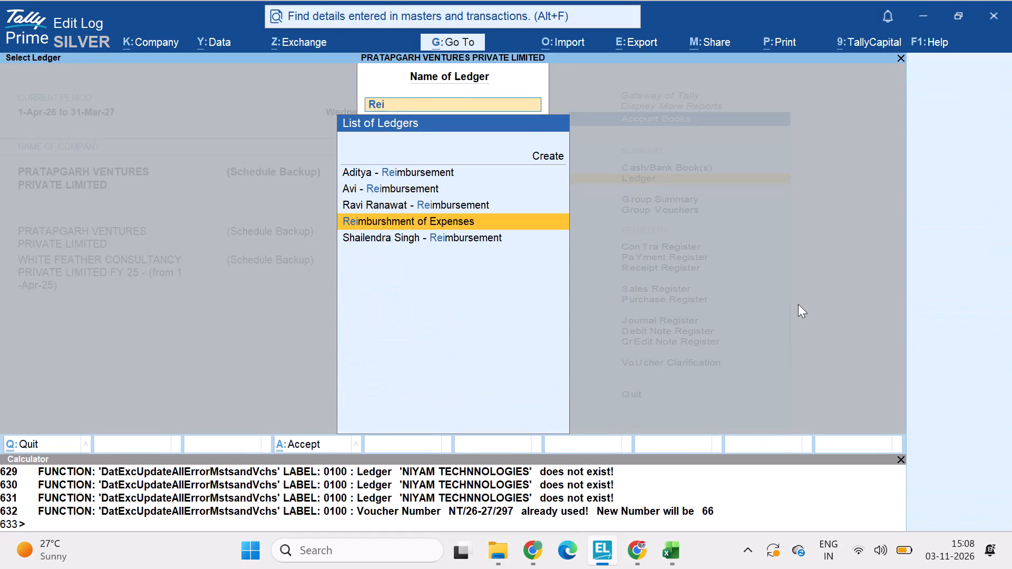
key("Up")
key("Return")
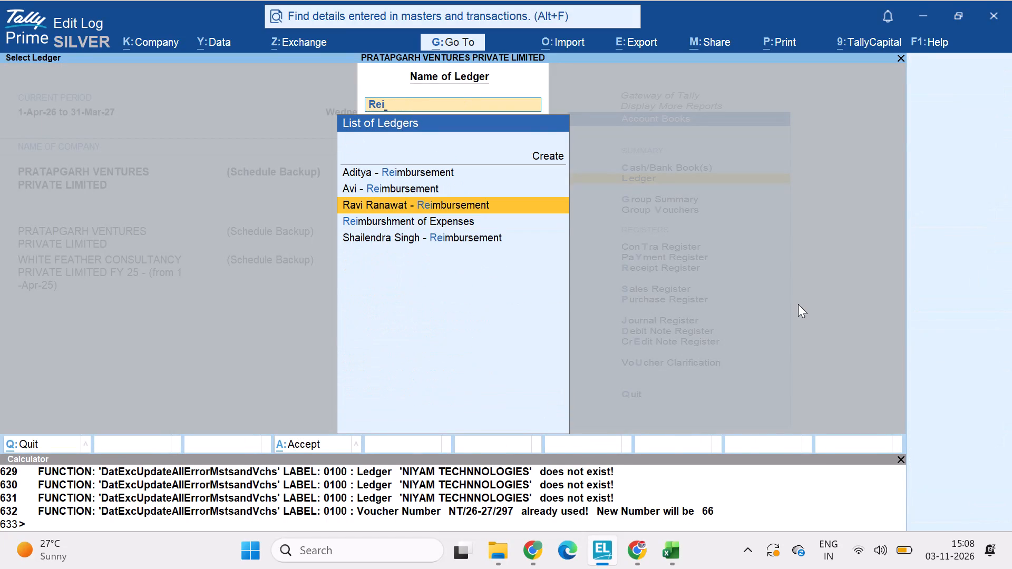
key("alt+F2")
key("space")
key("Return")
key("space")
key("Return")
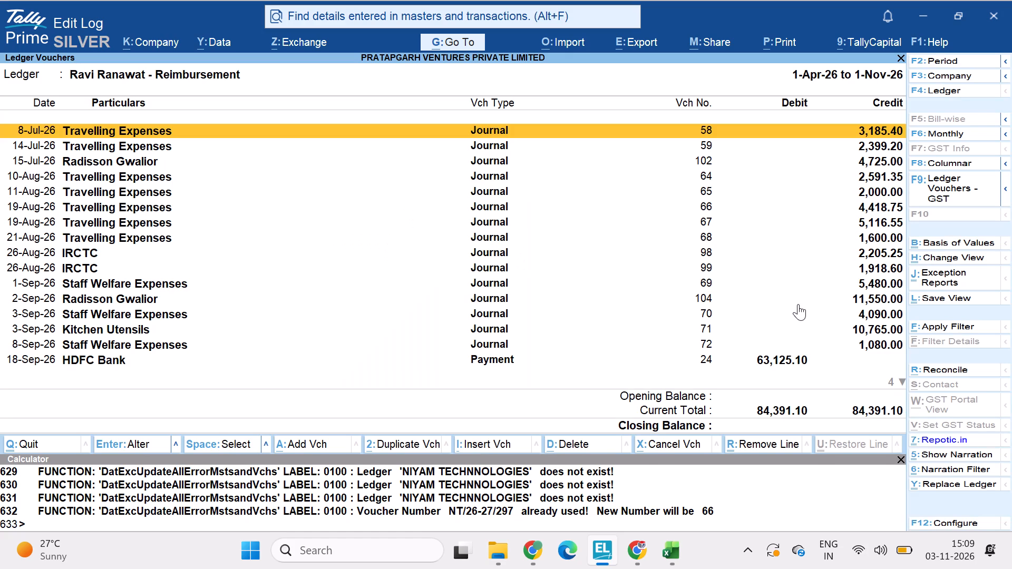
Examine the journals and HDFC Bank payments in Ravi's reimbursement ledger, focusing on the 18-Sep-26 payment no. 24 and the entries around it.
key("Down")
key("Down")
key("Down")
key("Down")
key("Down")
key("Down")
key("Down")
key("Down")
key("Down")
key("Down")
key("Down")
key("Down")
key("Down")
key("Down")
key("Down")
key("Down")
key("Down")
key("Down")
key("Down")
key("Down")
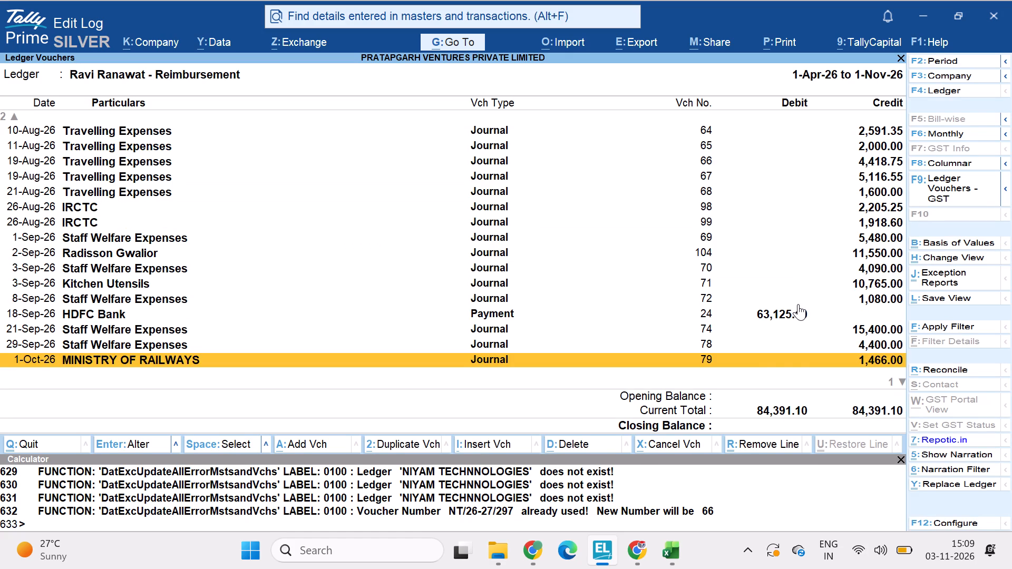
key("Up")
key("Up")
key("Up")
key("Up")
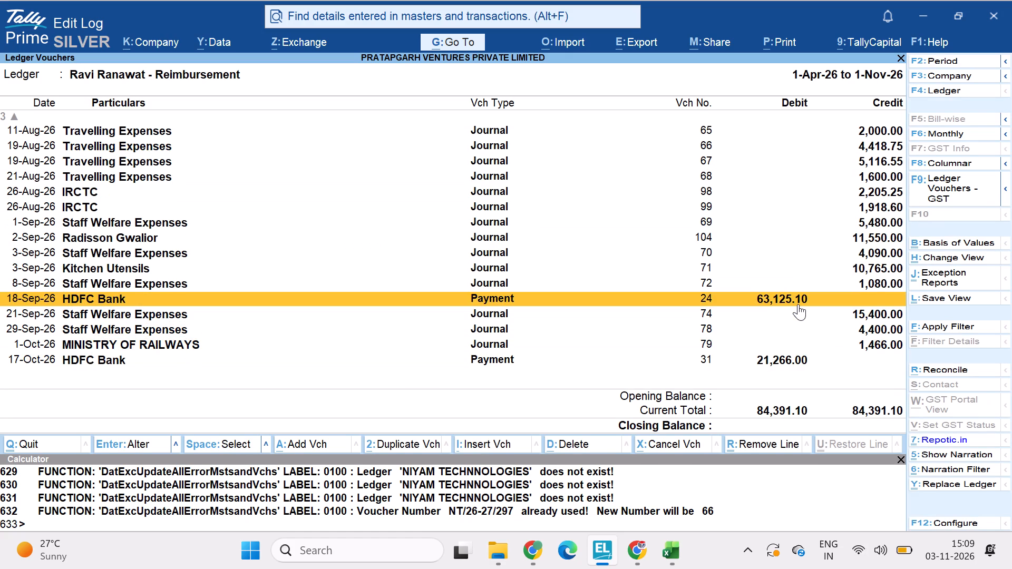
key("Down")
key("Up")
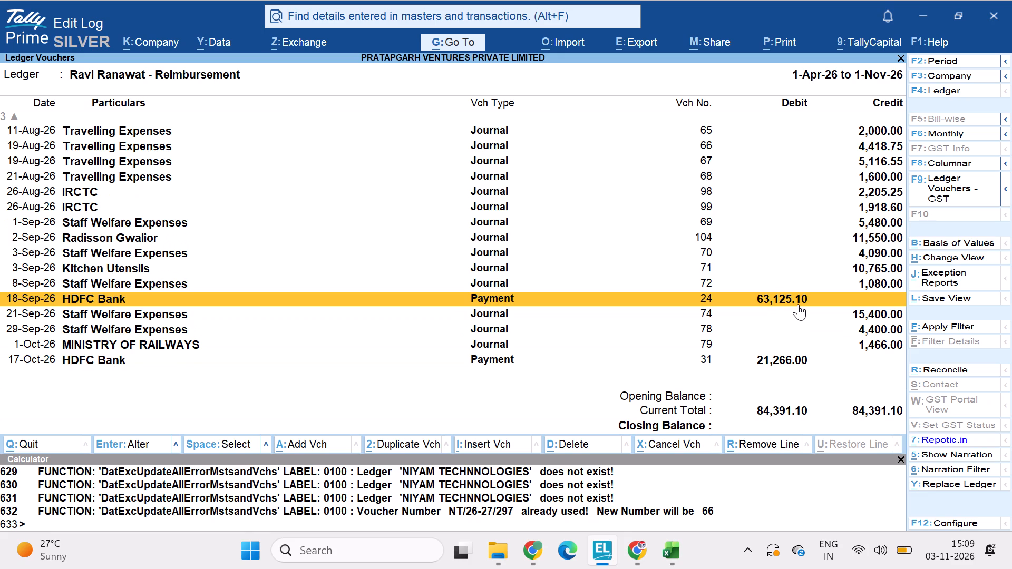
Check the ledgers, amount and train travel narration of the 1-Oct-26 MINISTRY OF RAILWAYS journal no. 79 without altering it.
key("Down")
key("Down")
key("Down")
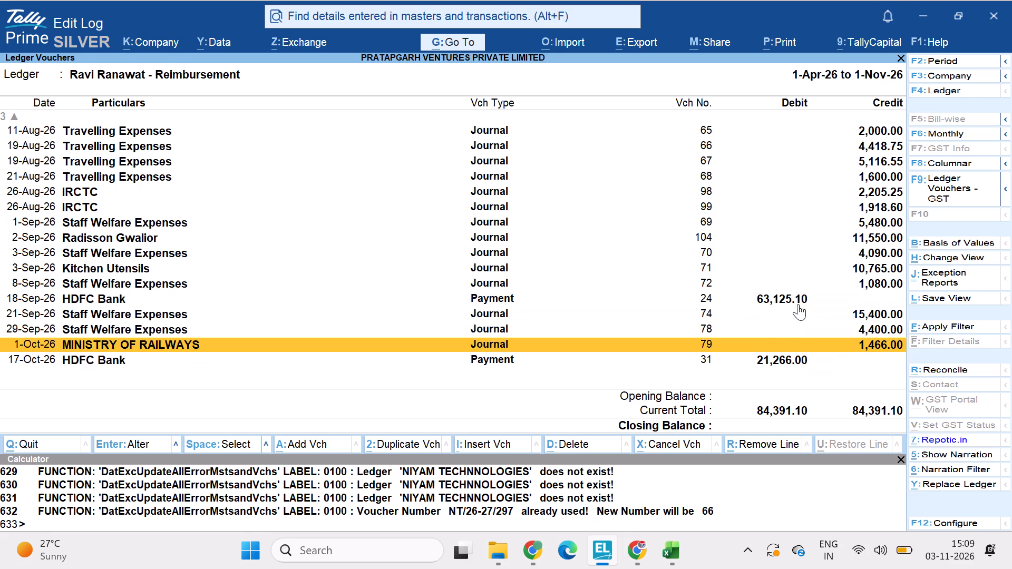
key("Return")
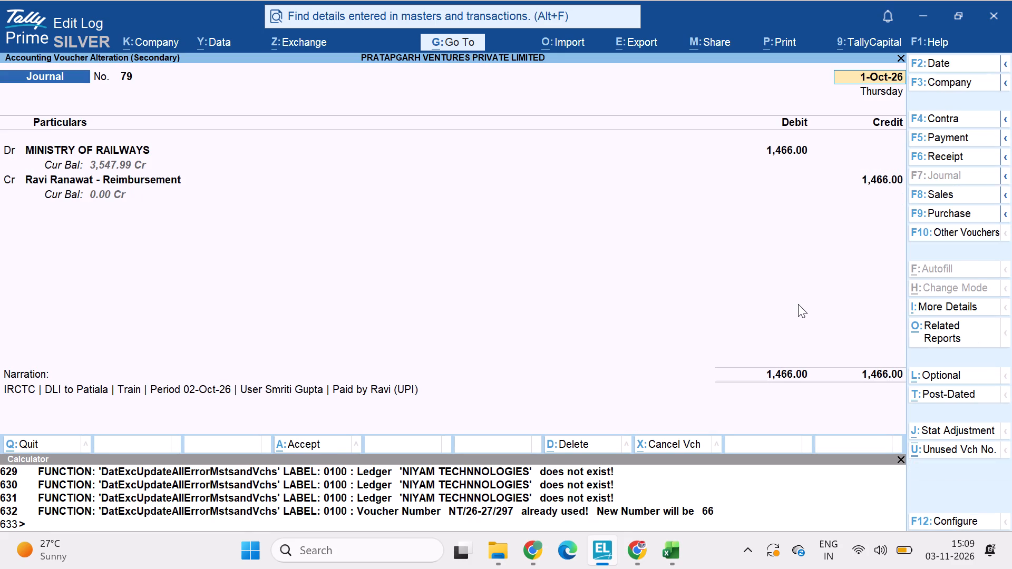
key("Escape")
key("Escape")
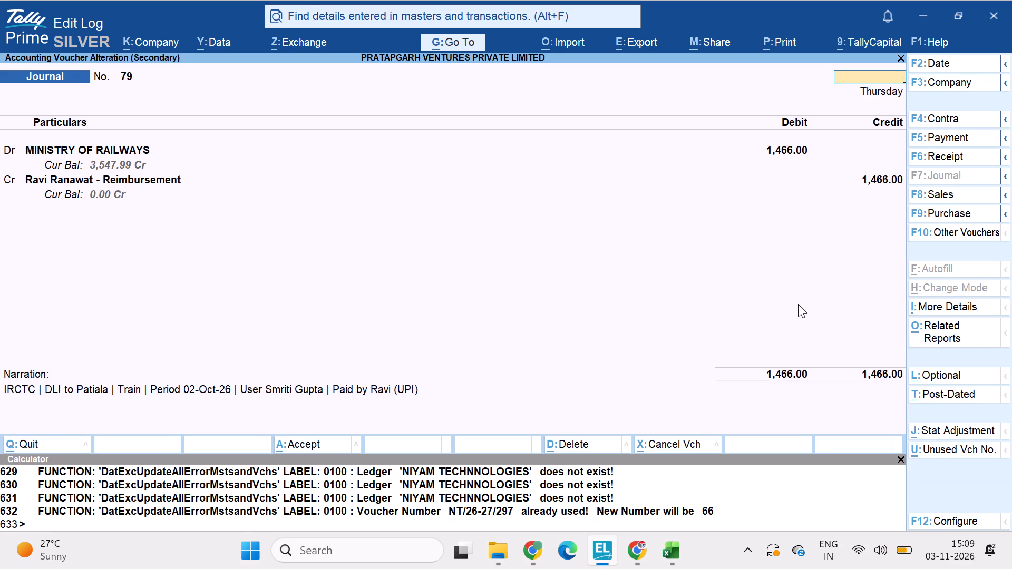
key("Escape")
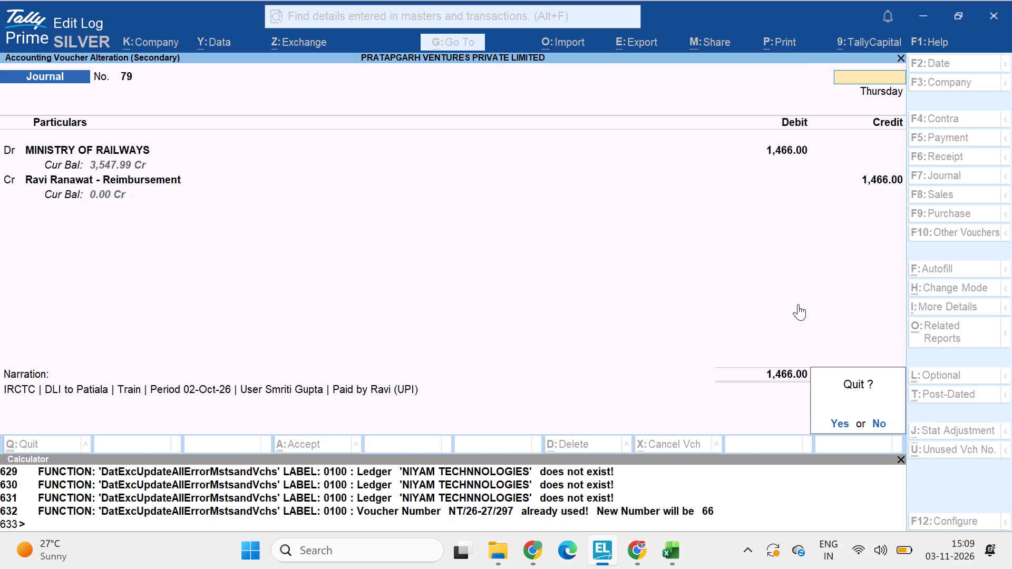
Review the July to early September entries in Ravi's reimbursement ledger, including the IRCTC journals no. 98 and 99, and leave the ledger.
key("Up")
key("Up")
key("Up")
key("Up")
key("Up")
key("Up")
key("Up")
key("Up")
key("Up")
key("Up")
key("Up")
key("Up")
key("Up")
key("Up")
key("Up")
key("Up")
key("Up")
key("Up")
key("Up")
key("Up")
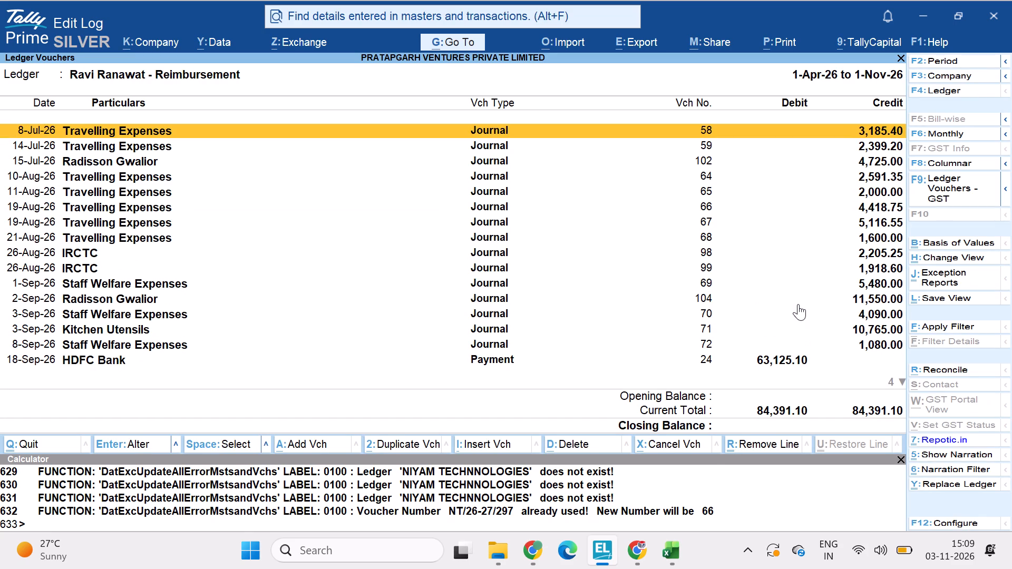
key("Down")
key("Down")
key("Down")
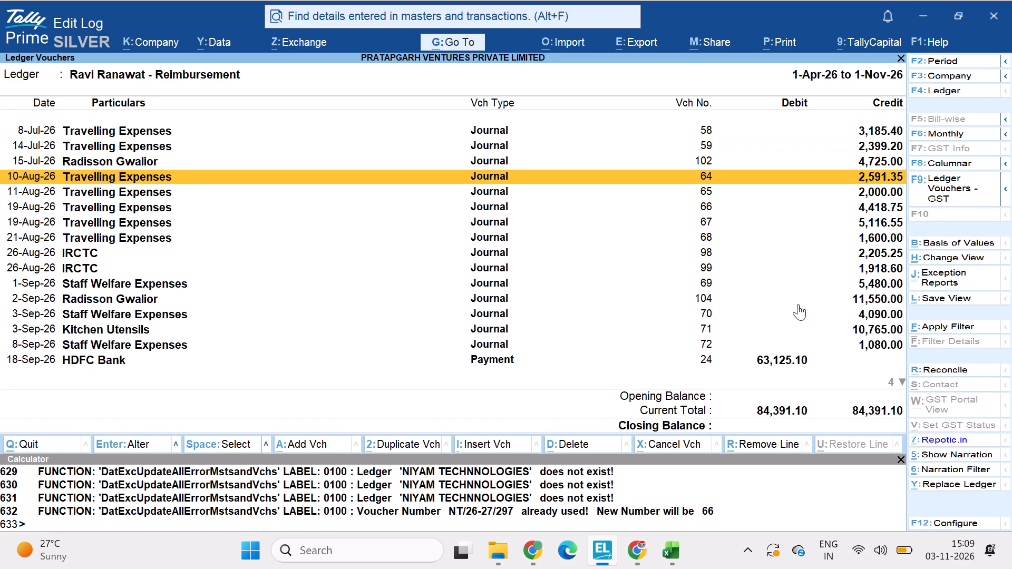
key("Up")
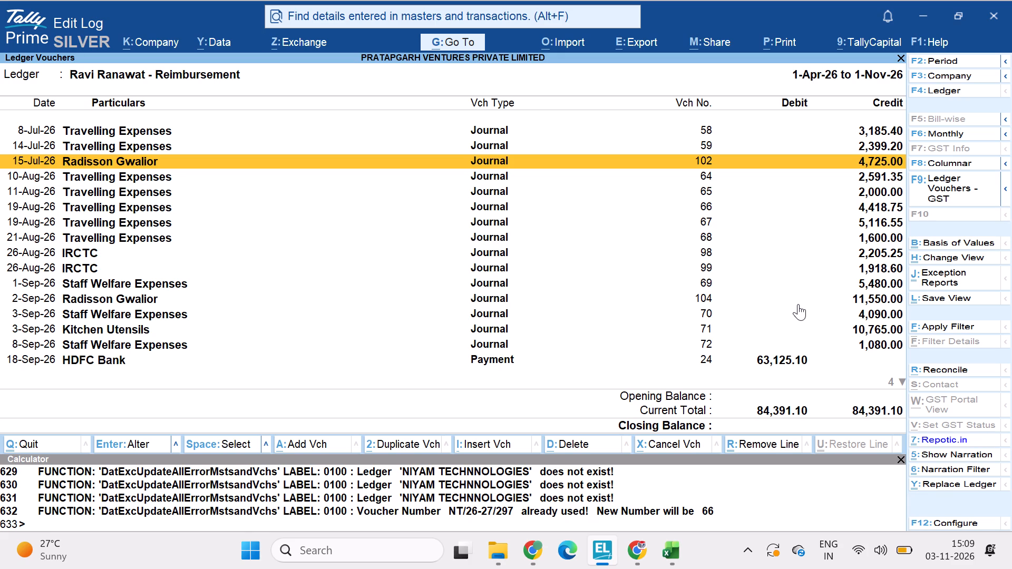
key("Up")
key("Up")
key("Up")
key("Up")
key("Up")
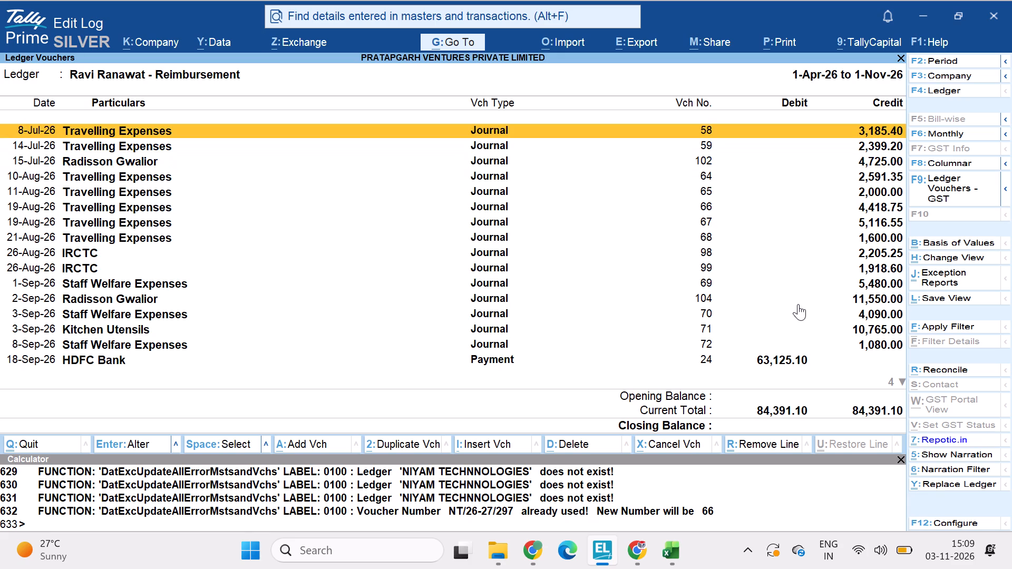
key("Up")
key("Up")
key("Up")
key("Up")
key("Up")
key("Down")
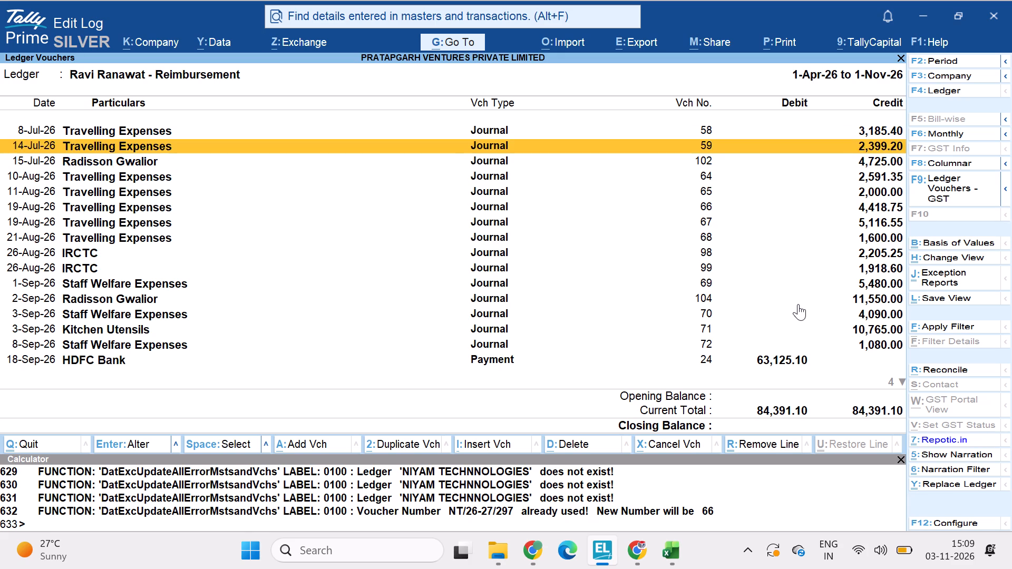
key("Down")
key("Down")
key("Down")
key("Down")
key("Down")
key("Down")
key("Down")
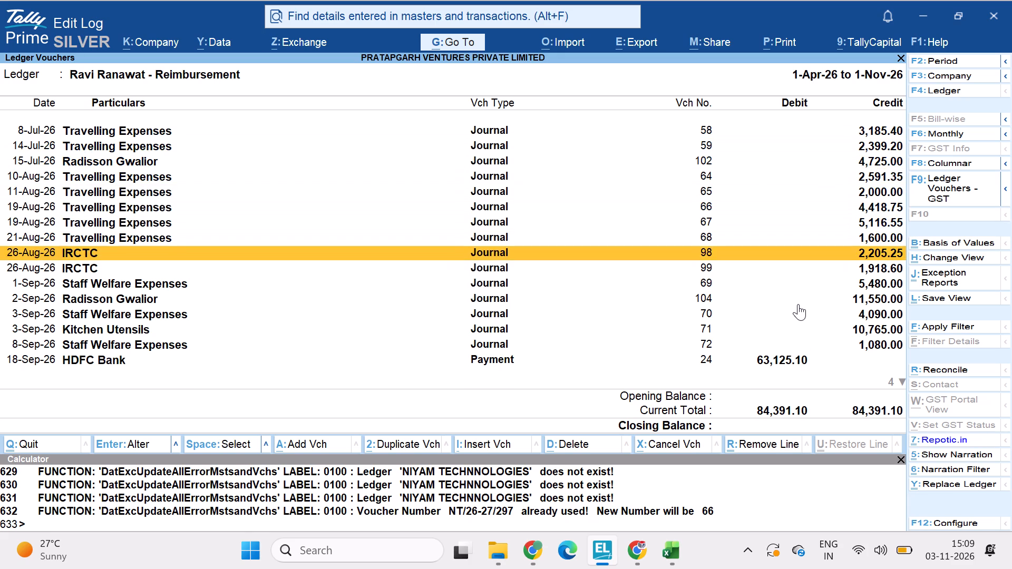
key("Down")
key("Down")
key("Down")
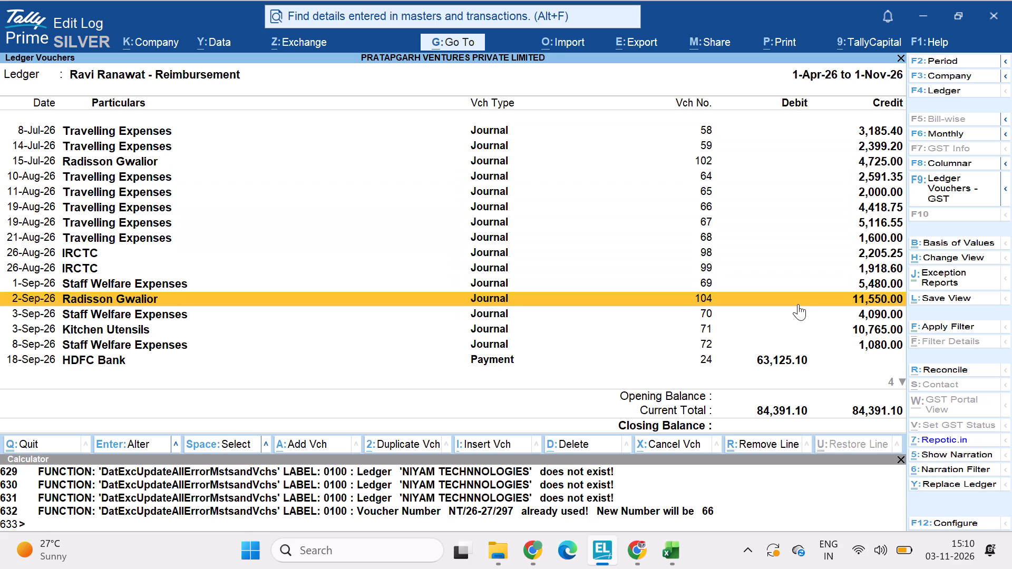
key("Escape")
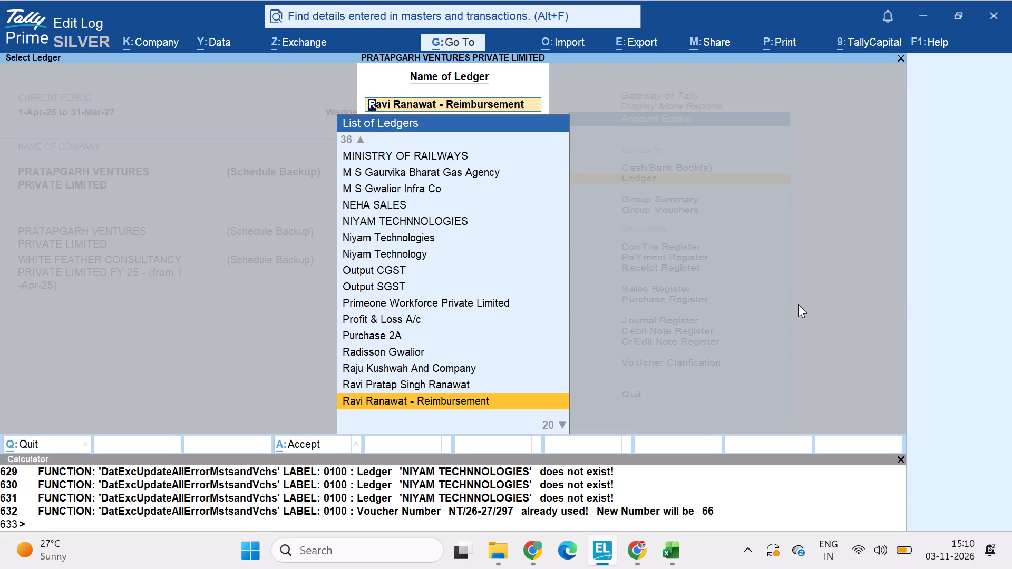
Check the Avi - Reimbursement ledger for vouchers and return to the ledger selection.
type("re")
type("im")
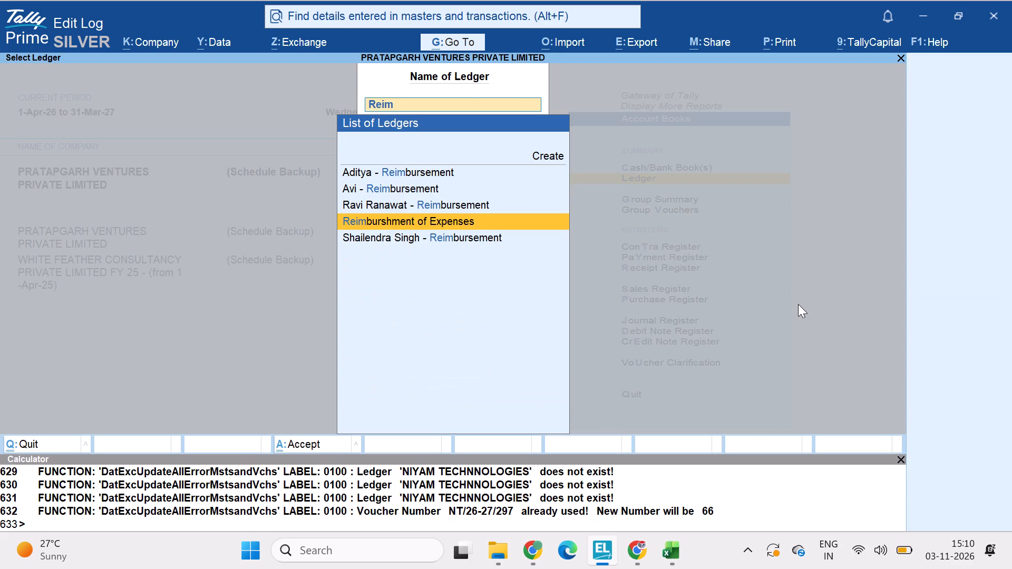
key("Up")
key("Up")
key("Return")
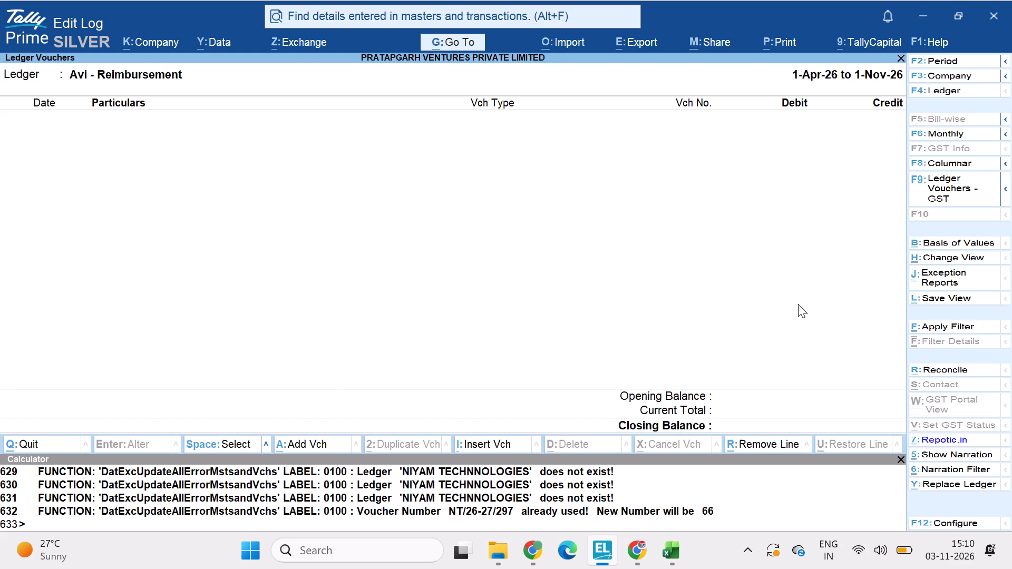
key("Escape")
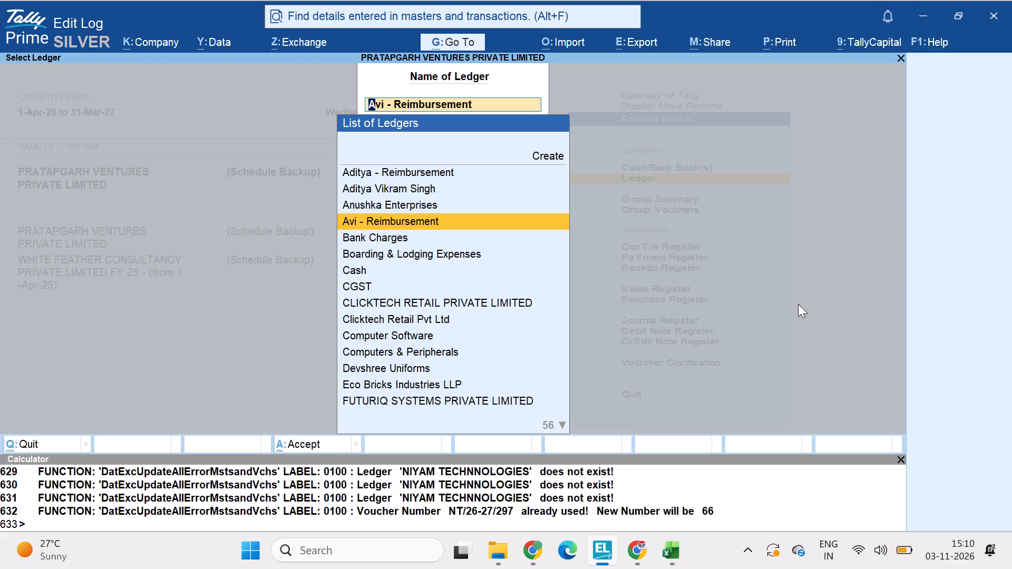
Open Shailendra's reimbursement ledger and set its period to 1-Apr-26 to 1-Nov-26.
type("re")
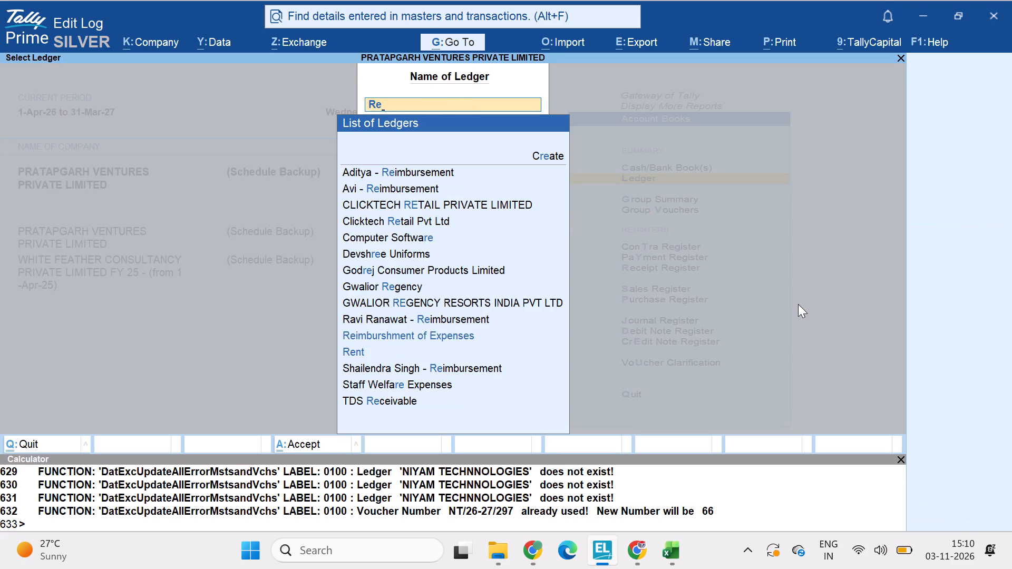
type("im")
key("Down")
key("Down")
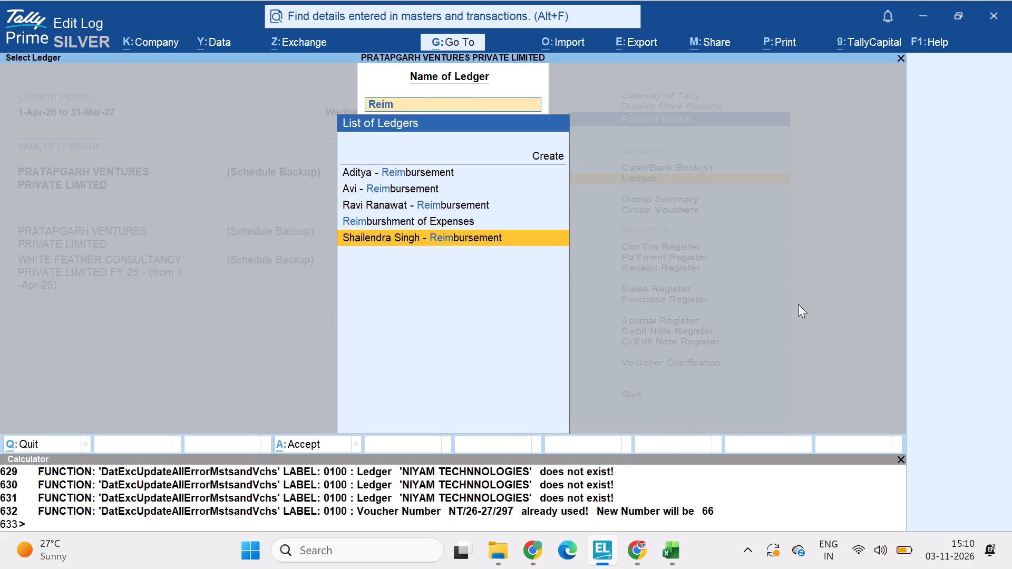
key("Return")
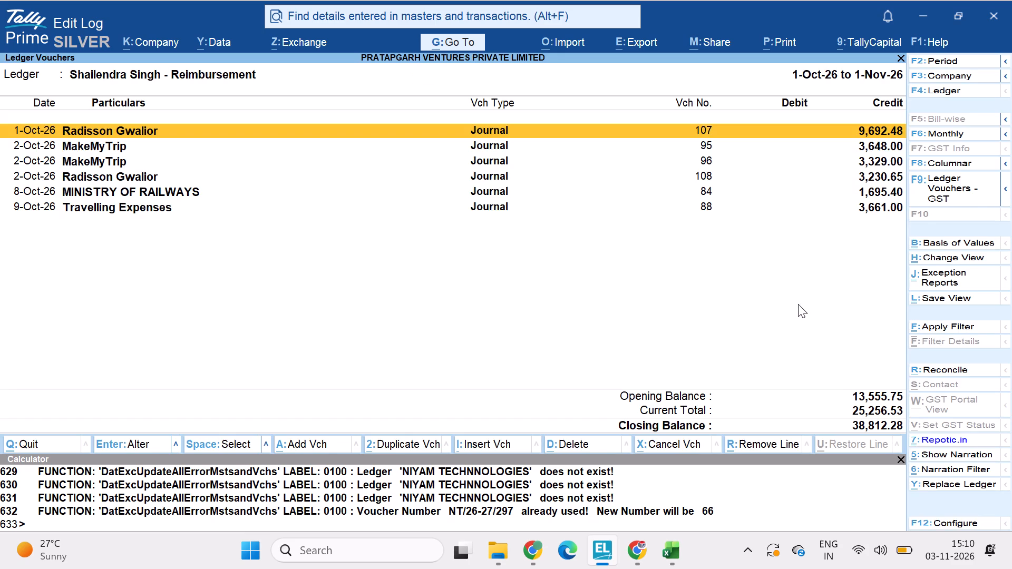
key("alt+F2")
key("space")
key("Return")
key("space")
key("Return")
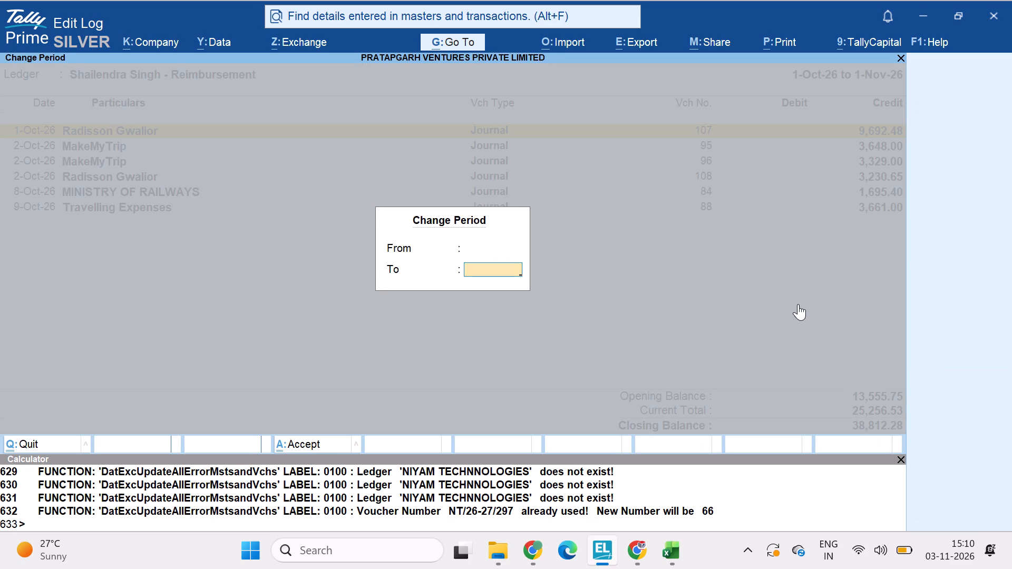
Examine the entries in Shailendra's reimbursement ledger, especially the MINISTRY OF RAILWAYS journals and those after the 18-Sep-26 HDFC Bank payment.
key("Down")
key("Down")
key("Down")
key("Down")
key("Down")
key("Down")
key("Down")
key("Down")
key("Down")
key("Down")
key("Down")
key("Down")
key("Down")
key("Down")
key("Down")
key("Down")
key("Down")
key("Down")
key("Down")
key("Down")
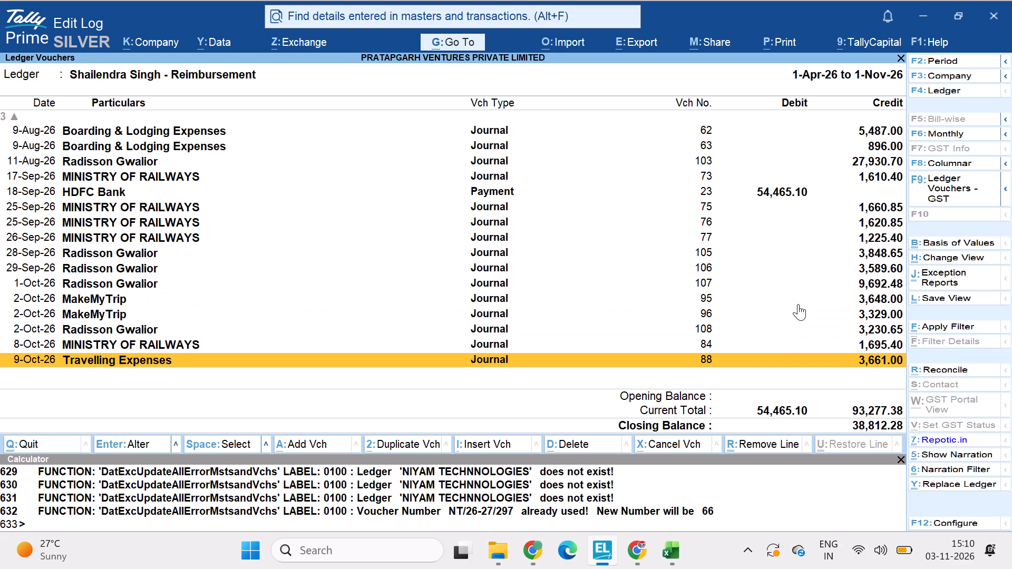
key("Up")
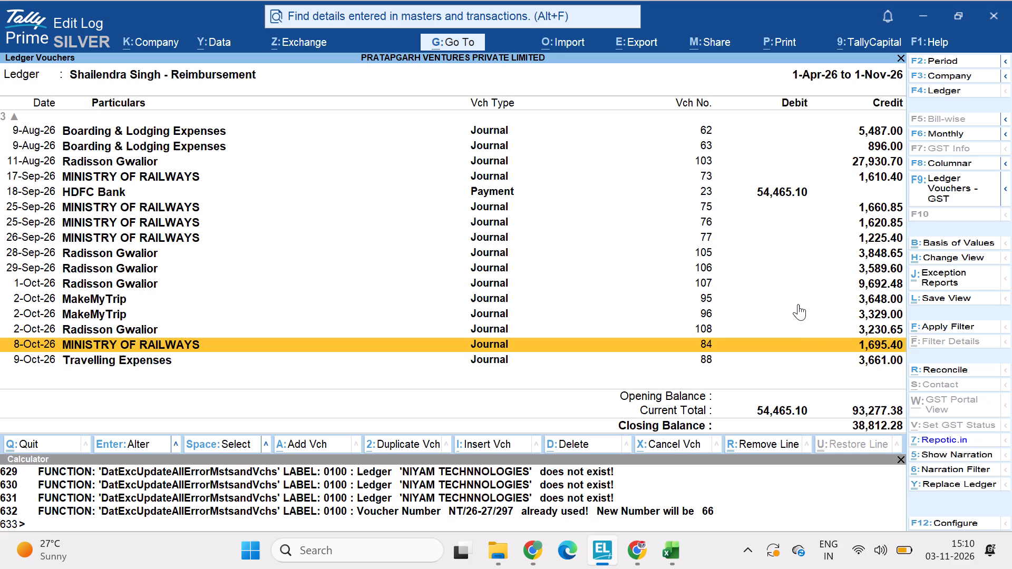
key("Up")
key("Up")
key("Up")
key("Up")
key("Up")
key("Up")
key("Up")
key("Up")
key("Up")
key("Up")
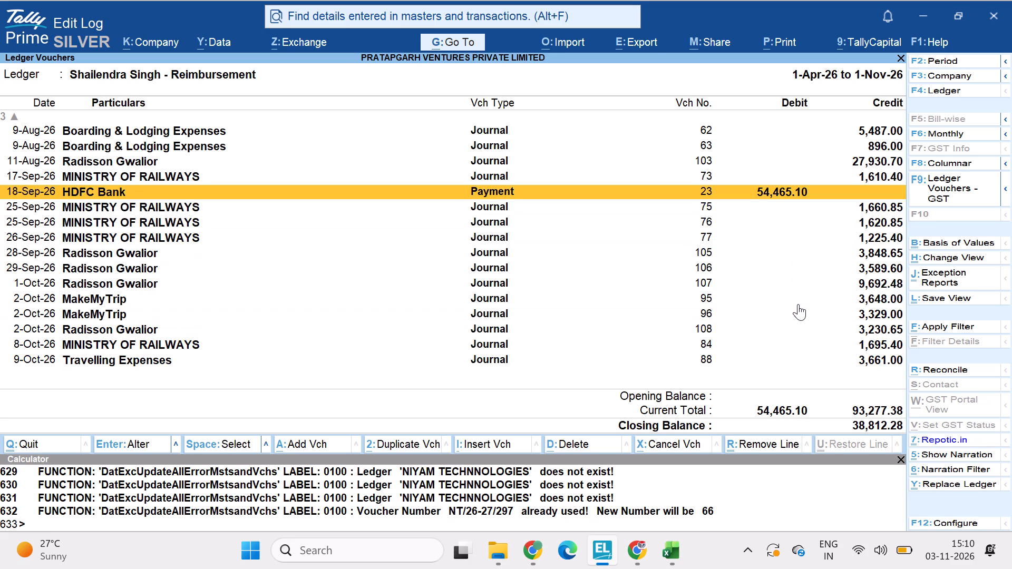
key("Down")
key("Down")
key("Down")
key("Down")
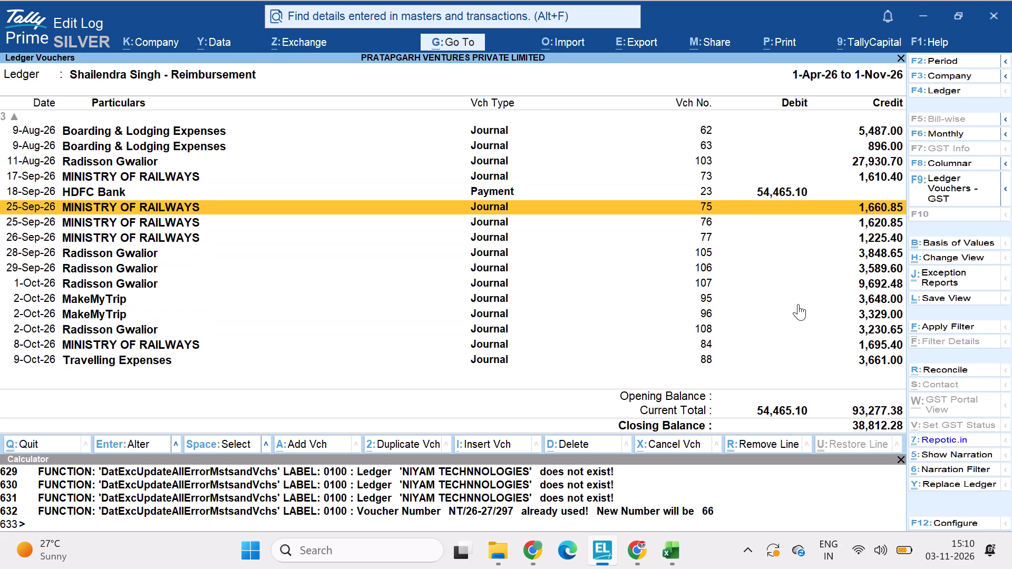
key("Down")
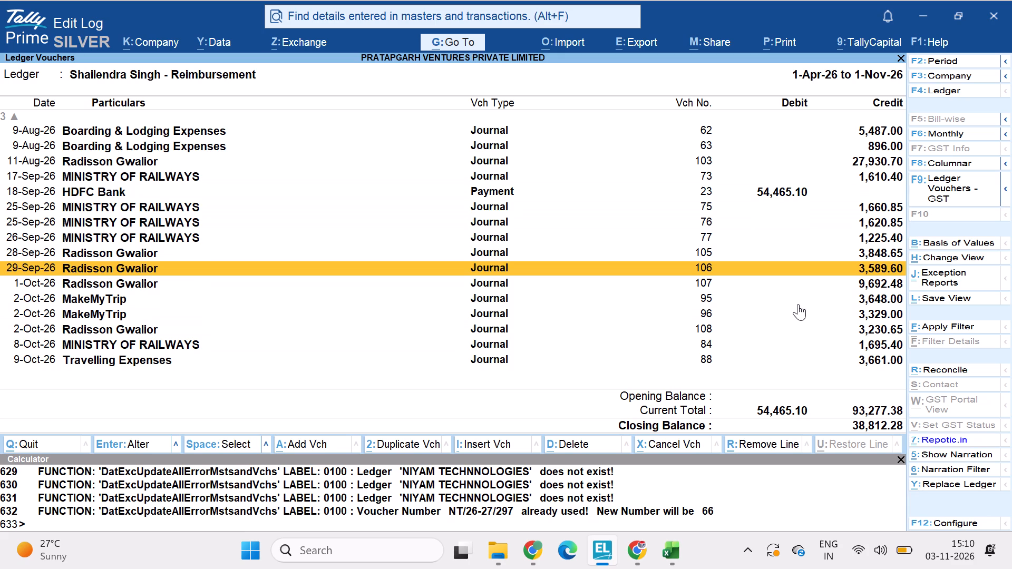
key("Down")
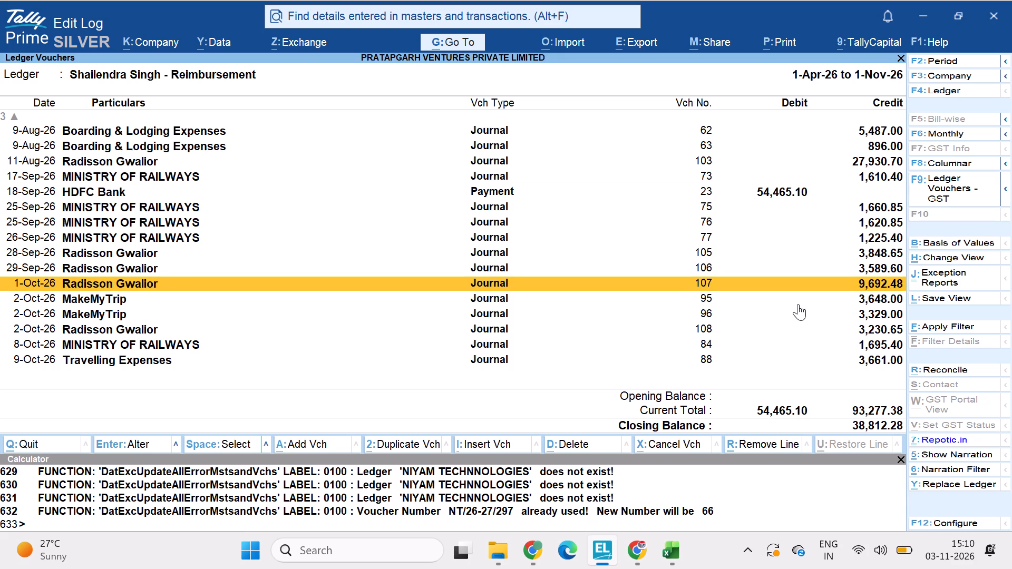
Open journal no. 75 of 25-Sep-26 in Shailendra's reimbursement ledger, read its IRCTC narration and return to the ledger.
key("Up")
key("Up")
key("Up")
key("Up")
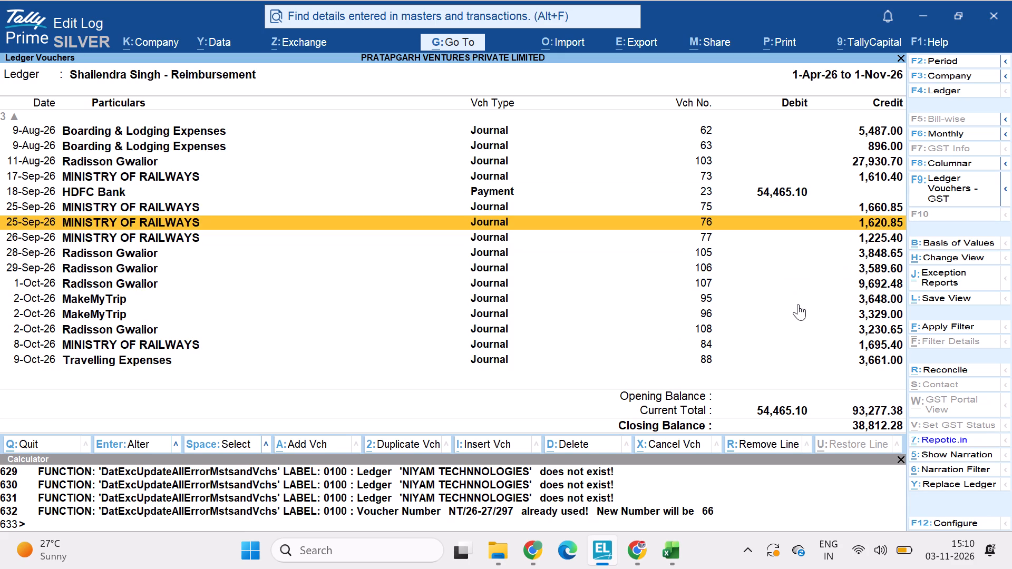
key("Up")
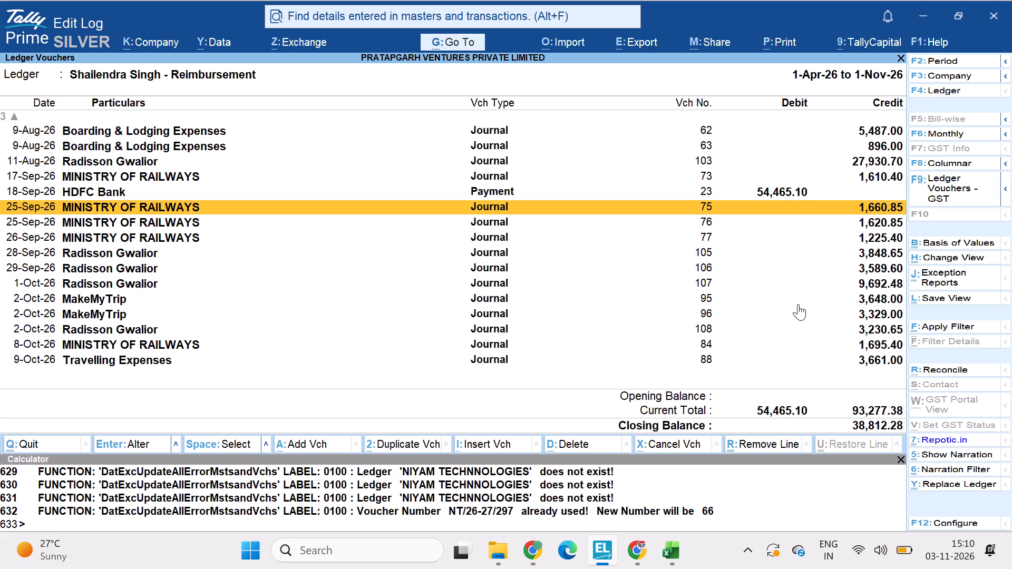
key("Return")
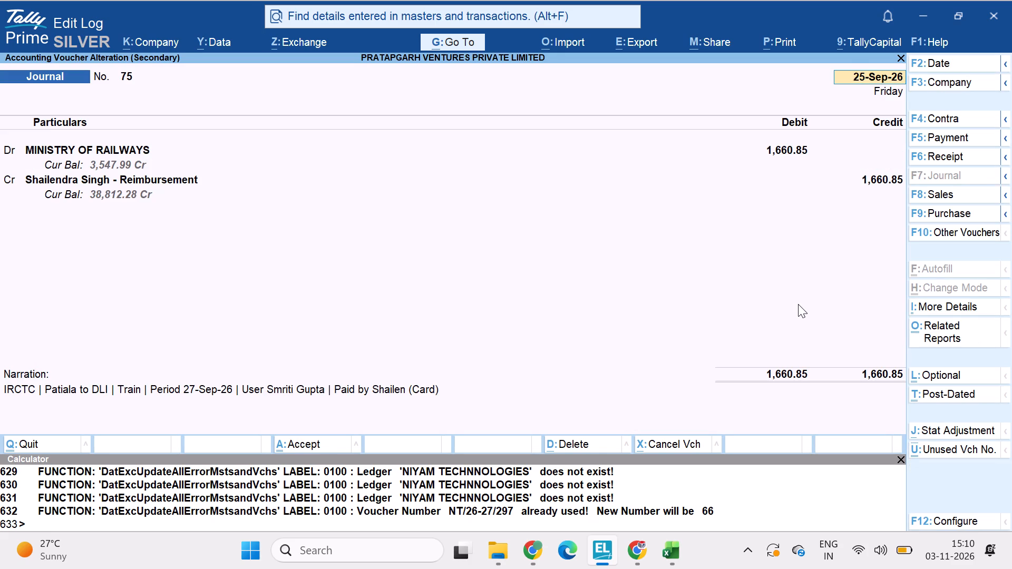
key("Escape")
key("Escape")
key("Escape")
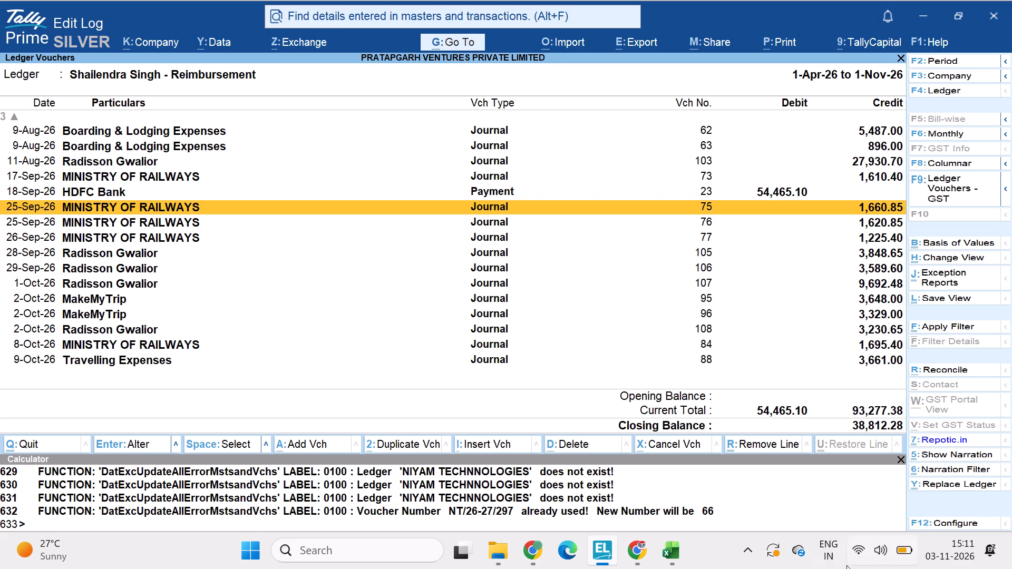
Examine the Expense Incurred Detail sheet of Expense Summary Sheet-Jun-26-Sep-26 for expense reasons, payers, bill amounts and GST columns, dismissing the dropdown suggestion.
left_click(665, 545)
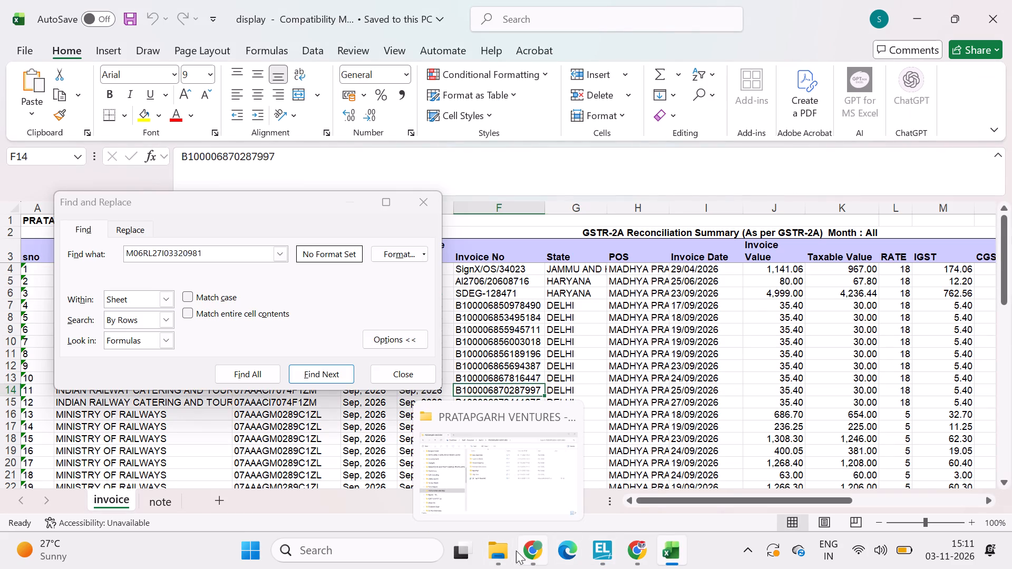
left_click(640, 561)
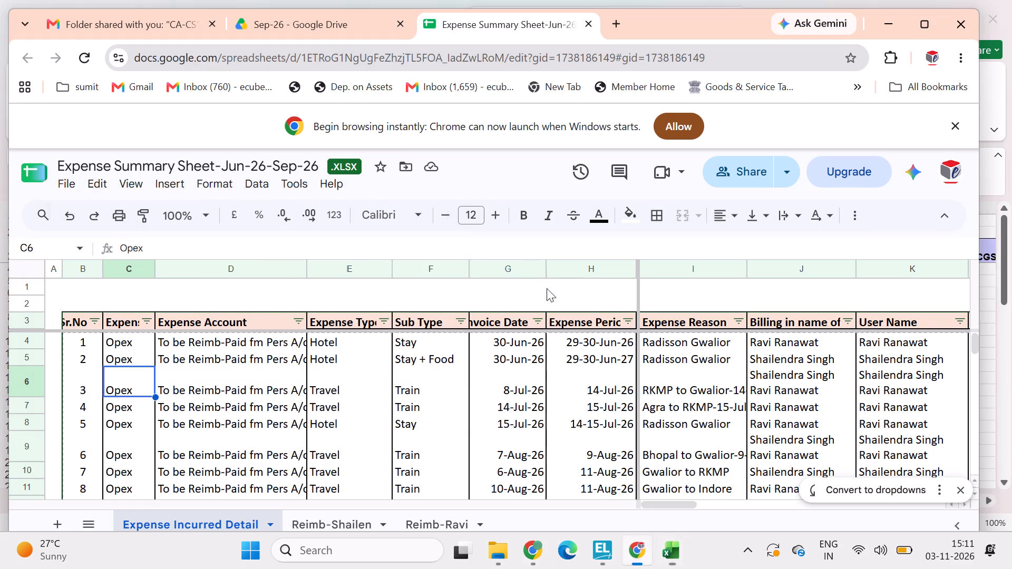
scroll(417, 361, "down", 2)
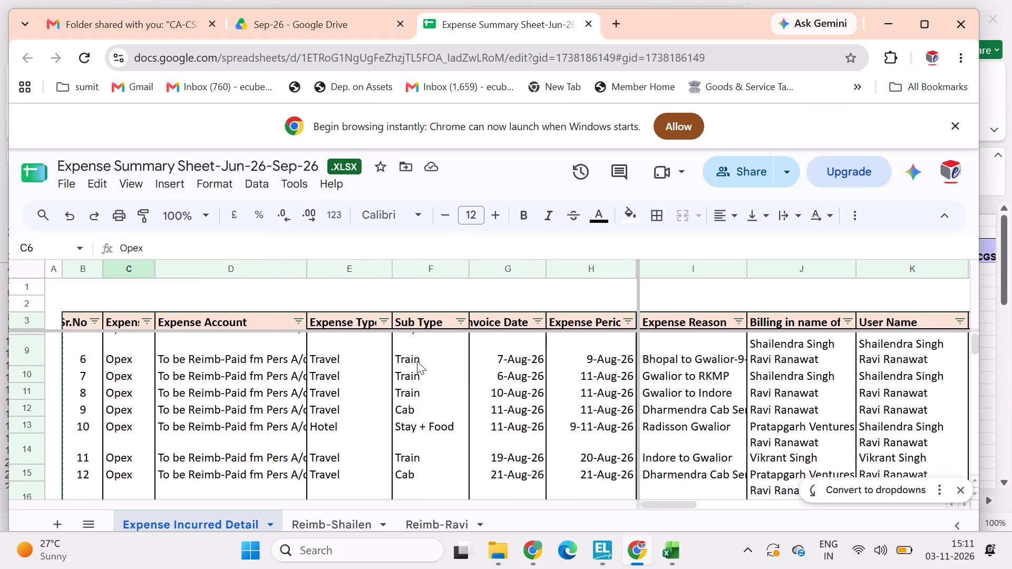
scroll(417, 361, "down", 2)
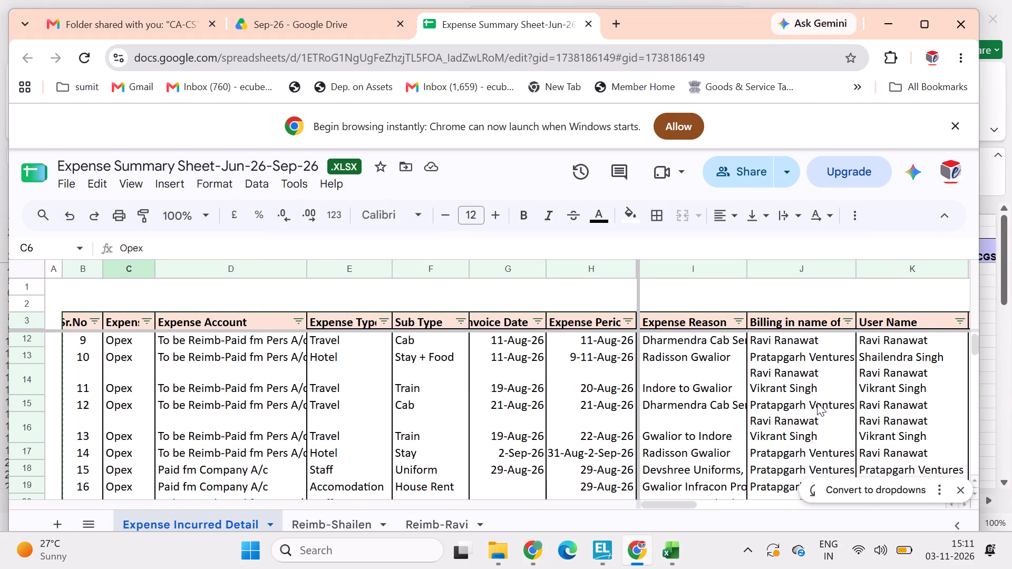
scroll(805, 398, "down", 2)
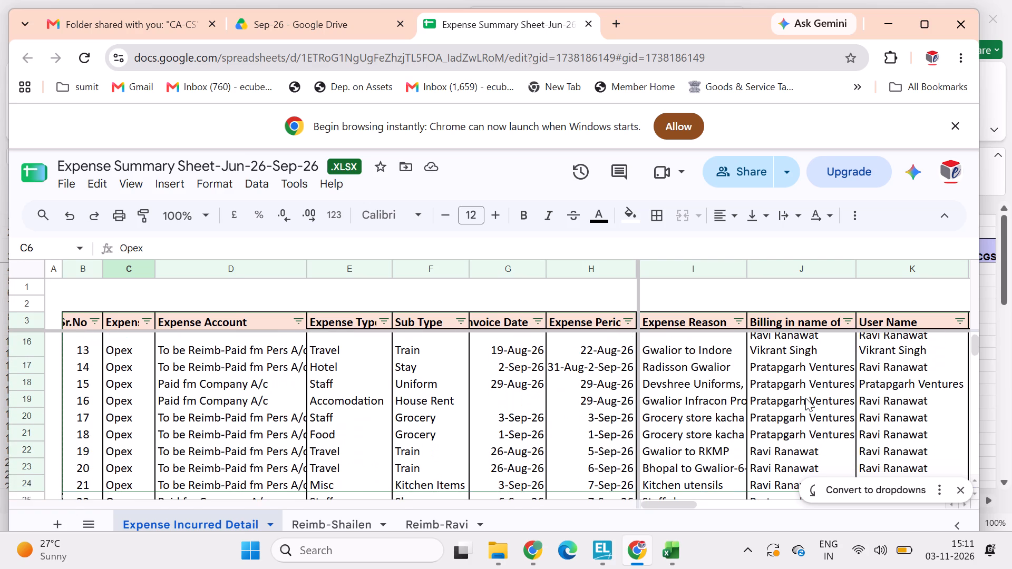
left_click(964, 489)
scroll(647, 379, "down", 3)
scroll(647, 379, "up", 6)
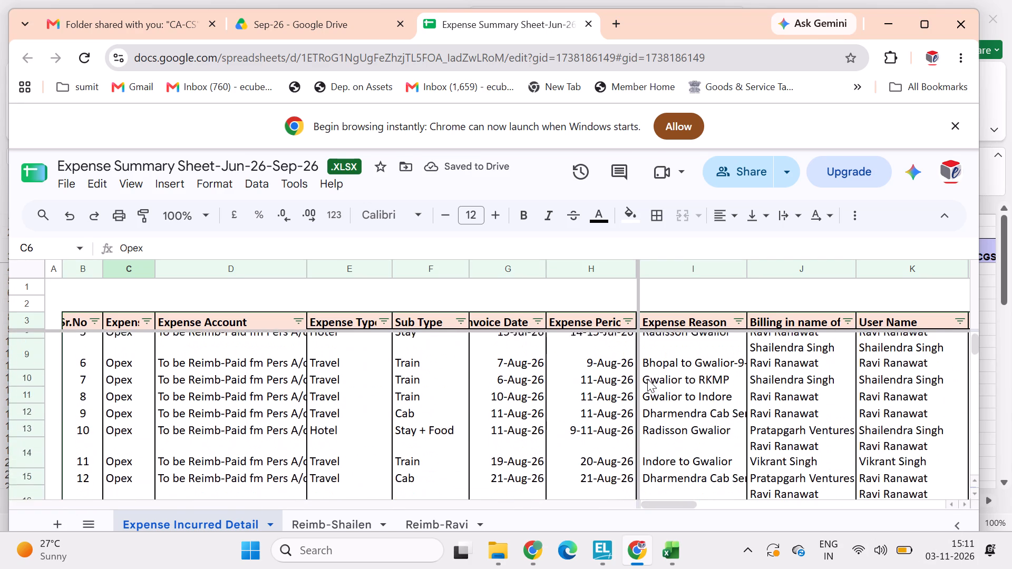
scroll(647, 379, "up", 5)
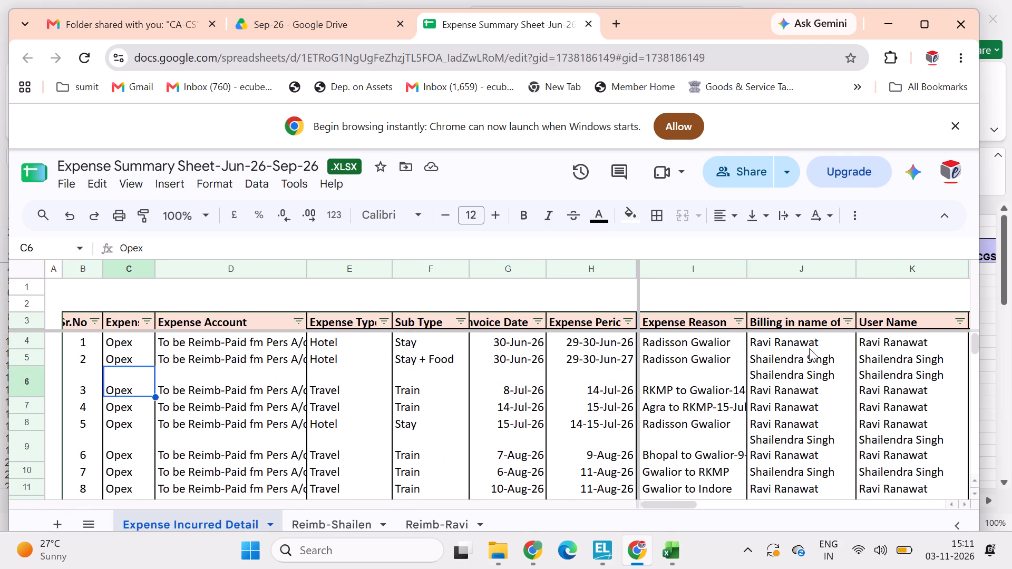
left_click(741, 346)
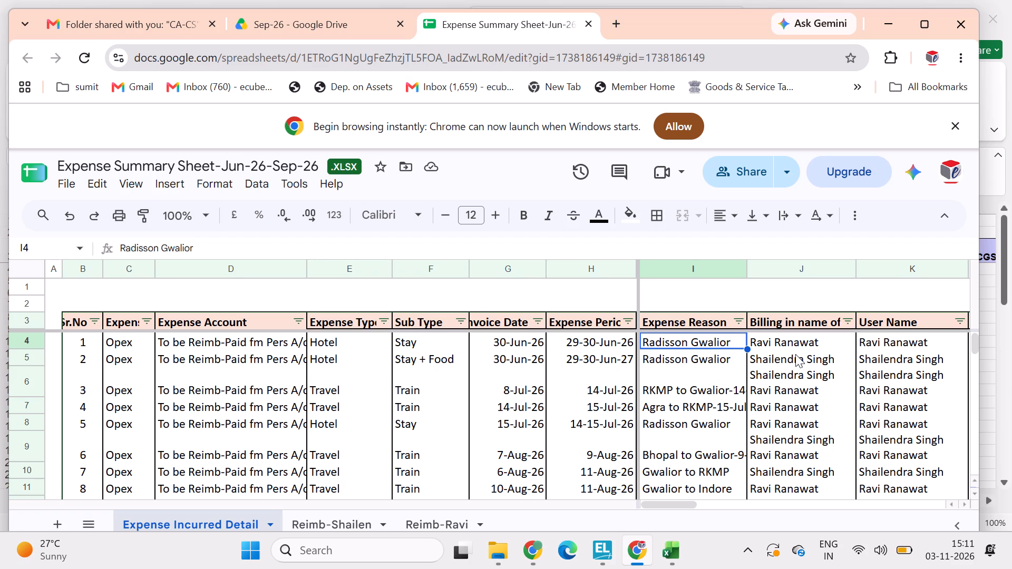
scroll(795, 354, "left", 2)
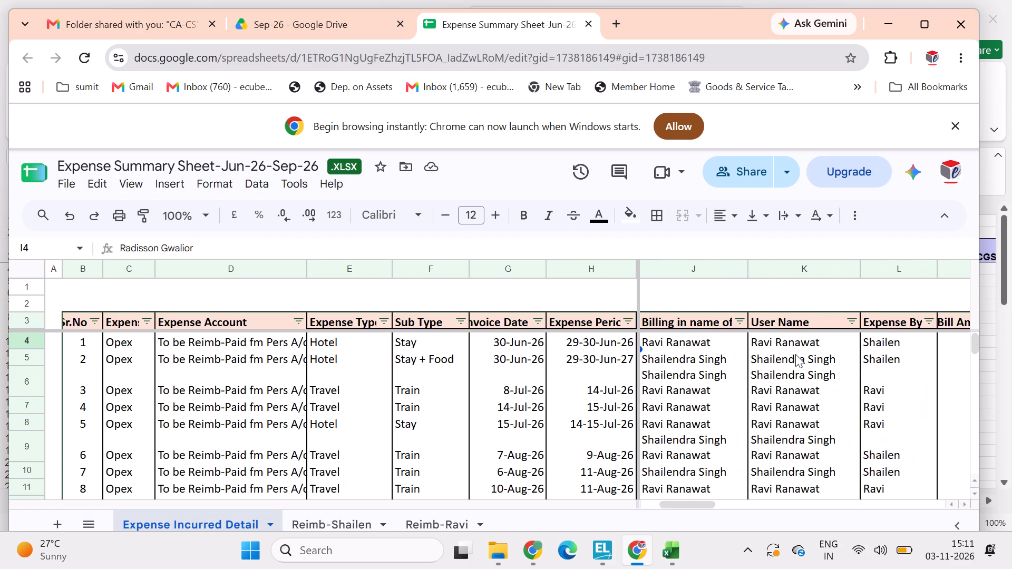
scroll(795, 354, "left", 1)
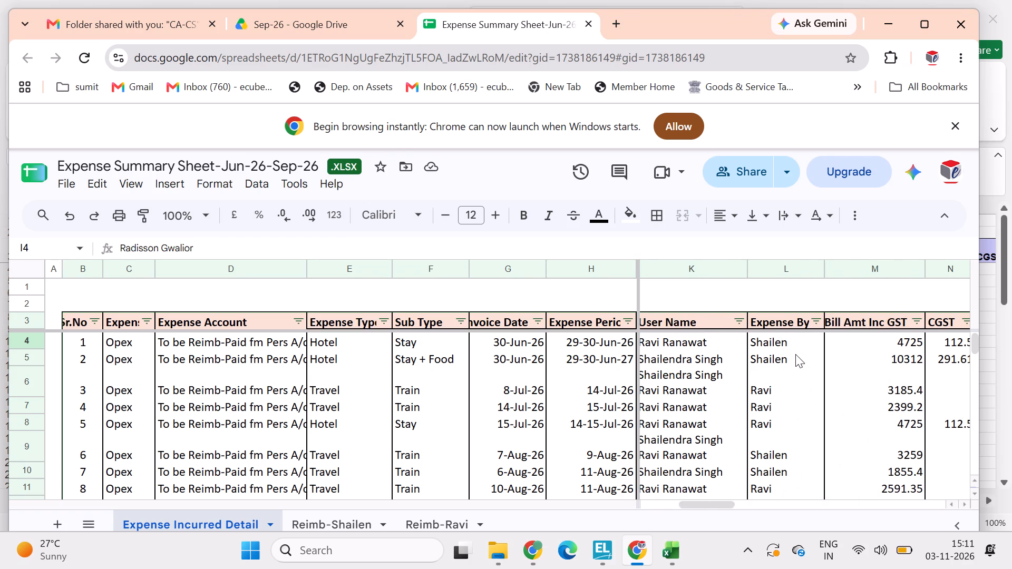
scroll(795, 354, "left", 2)
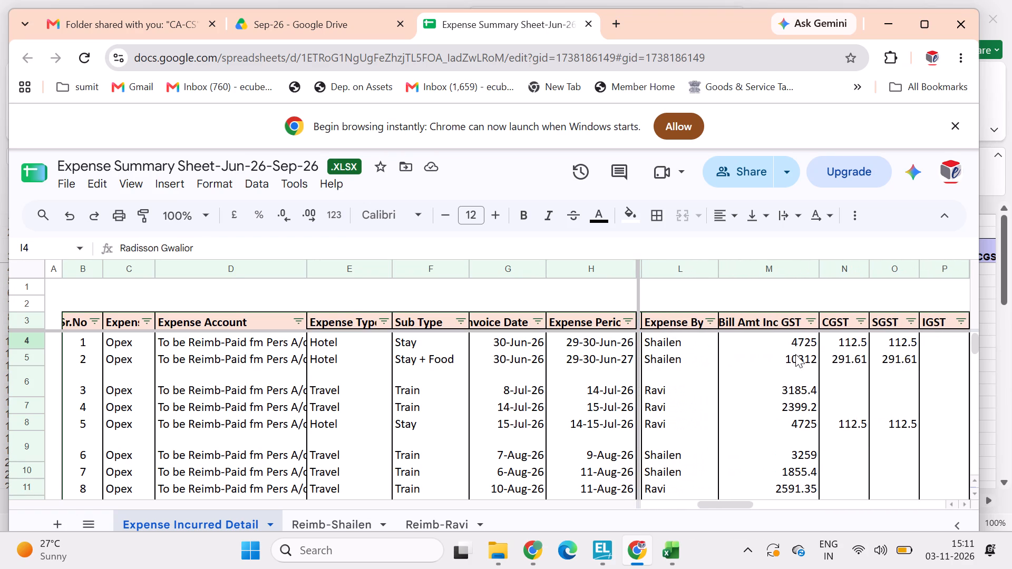
scroll(795, 354, "left", 2)
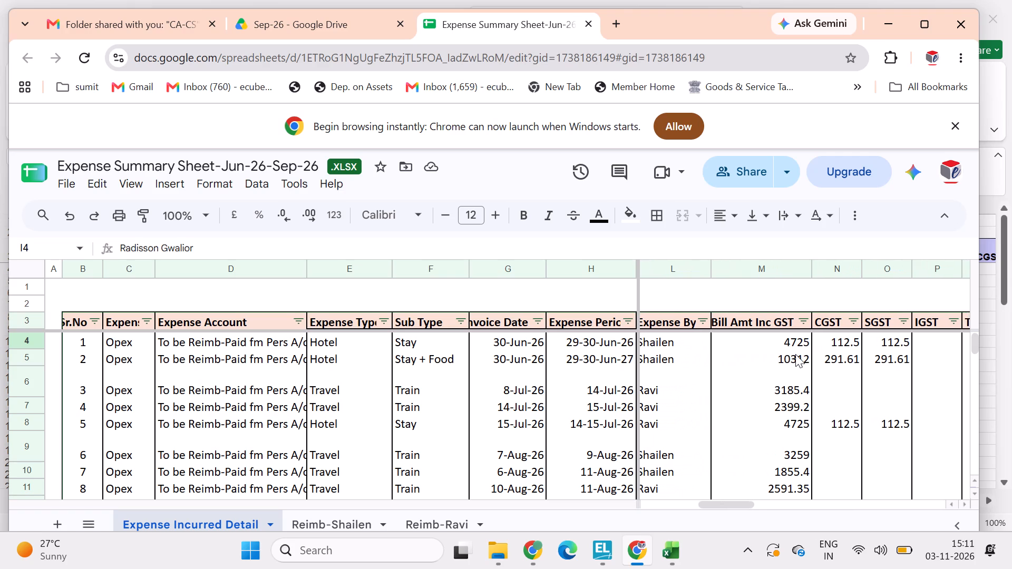
scroll(795, 354, "left", 2)
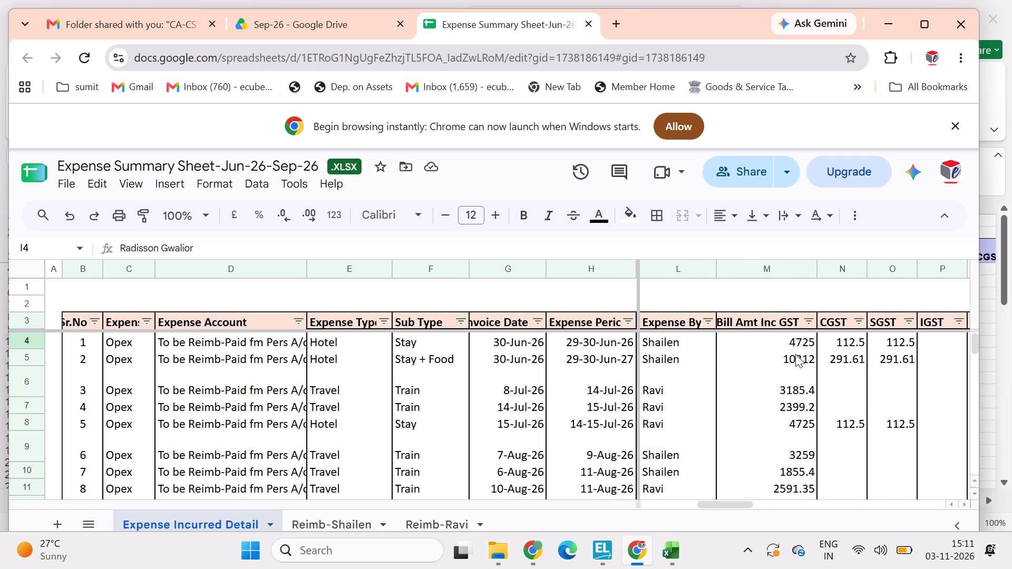
scroll(786, 373, "up", 3)
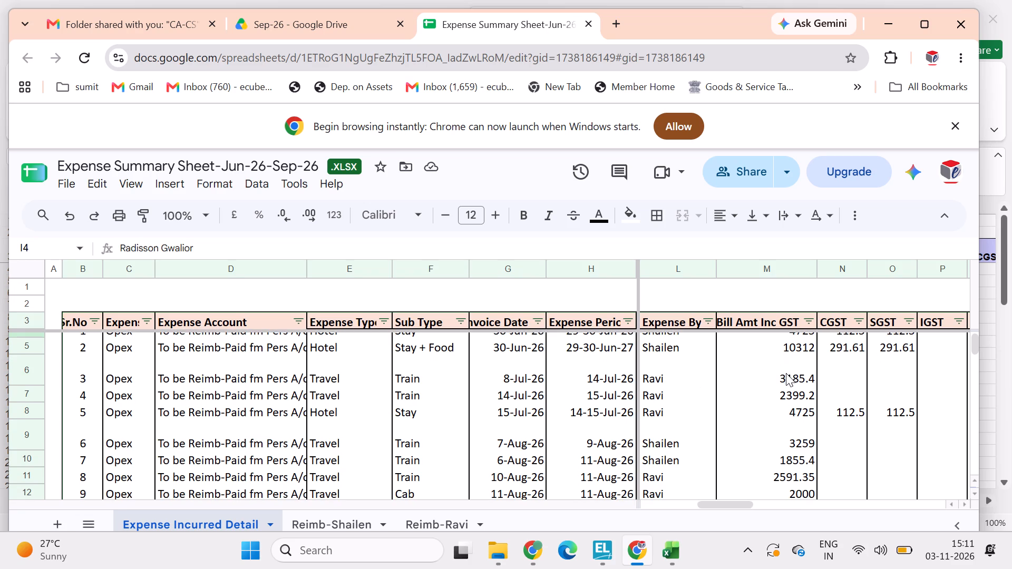
scroll(786, 373, "up", 1)
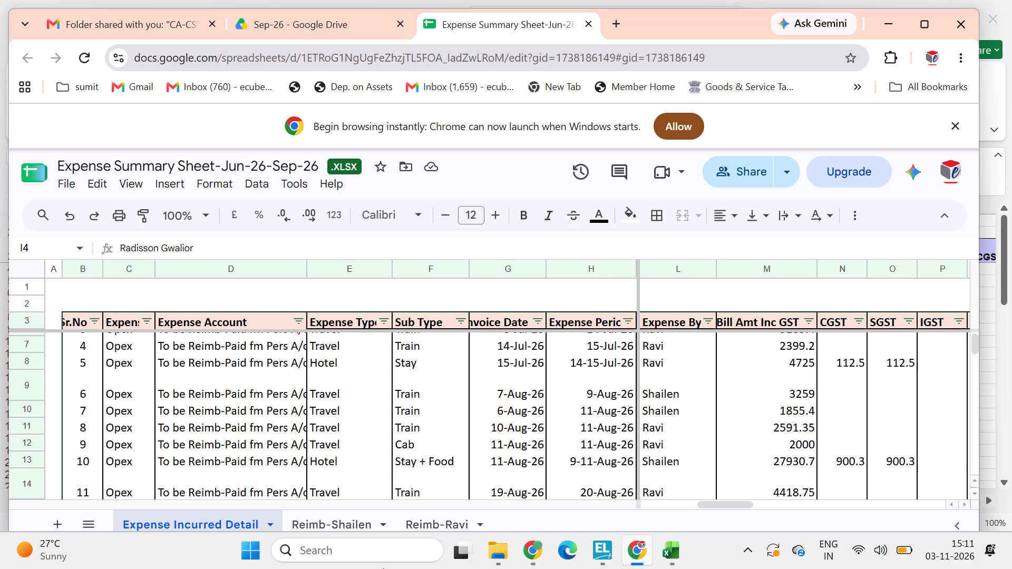
Open the Expenses Consol workbook from PRATAPGARH VENTURES' Expenses details folder and look through its Tally log, vouchers, ledgers and groups sheets.
left_click(498, 550)
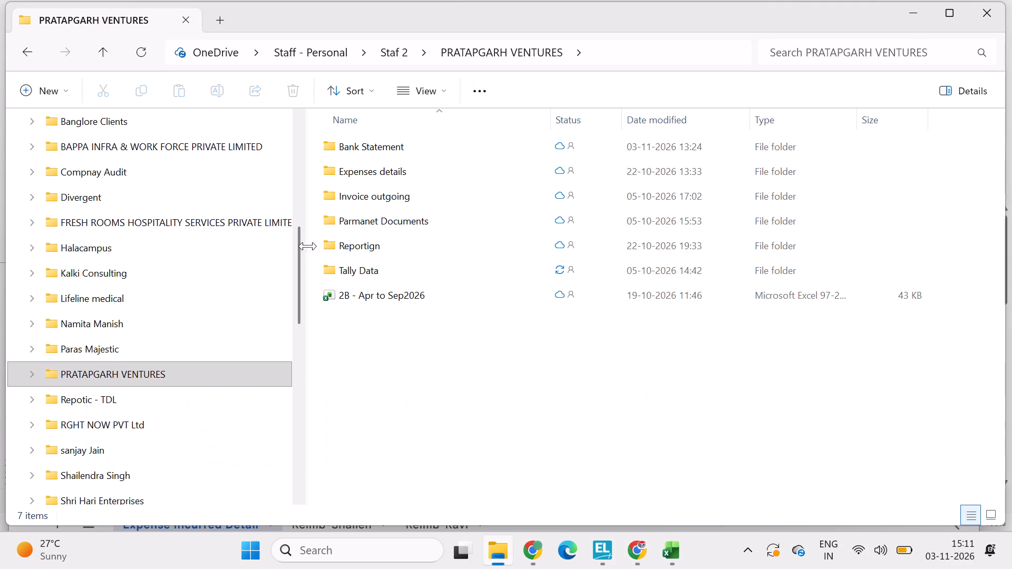
double_click(397, 173)
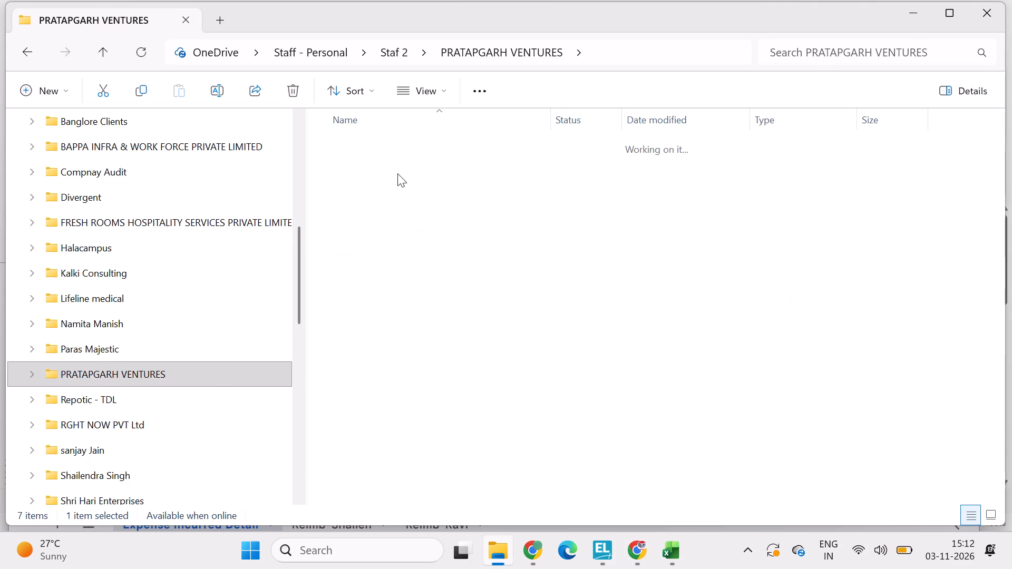
double_click(375, 166)
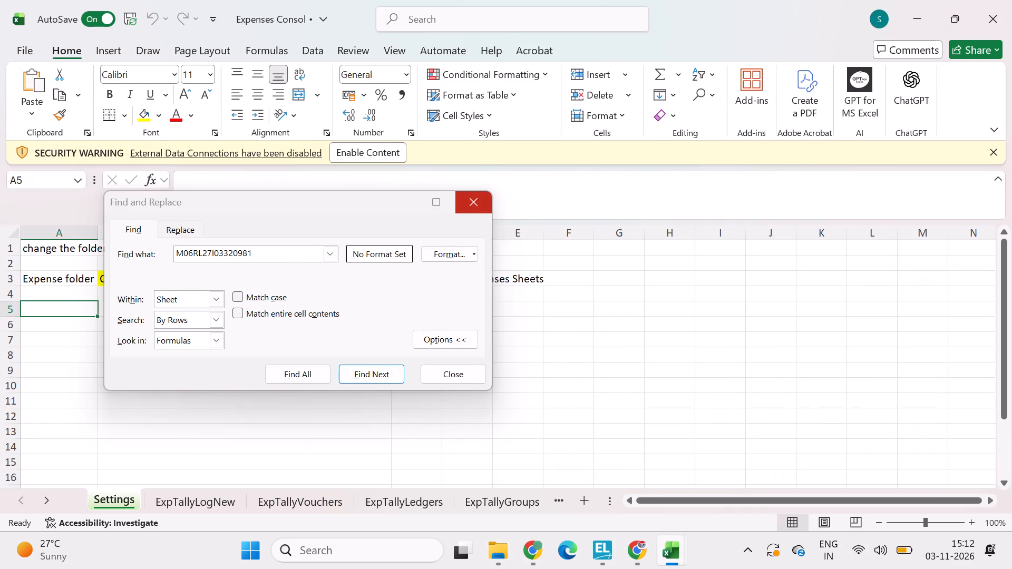
left_click(475, 197)
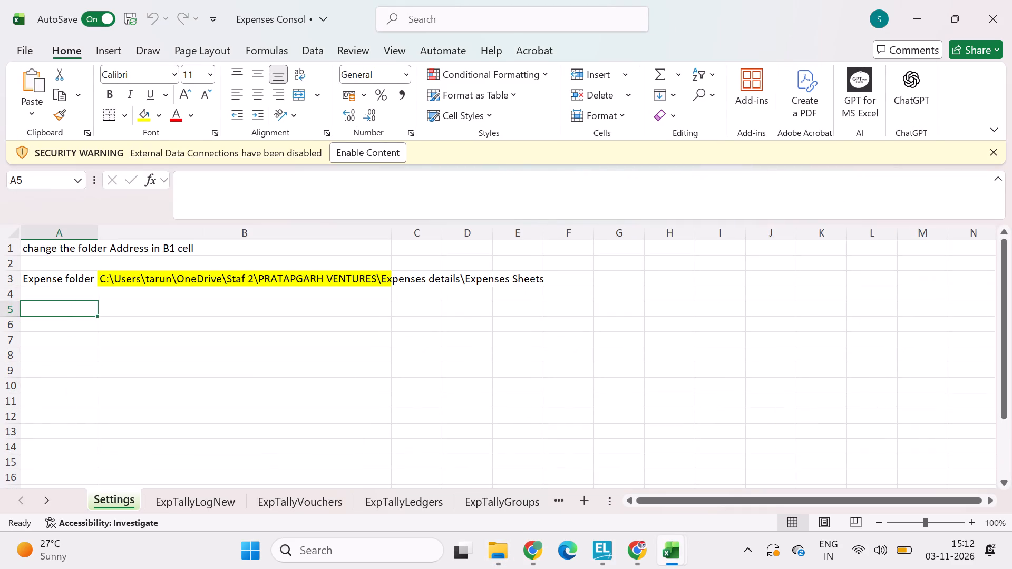
left_click(204, 502)
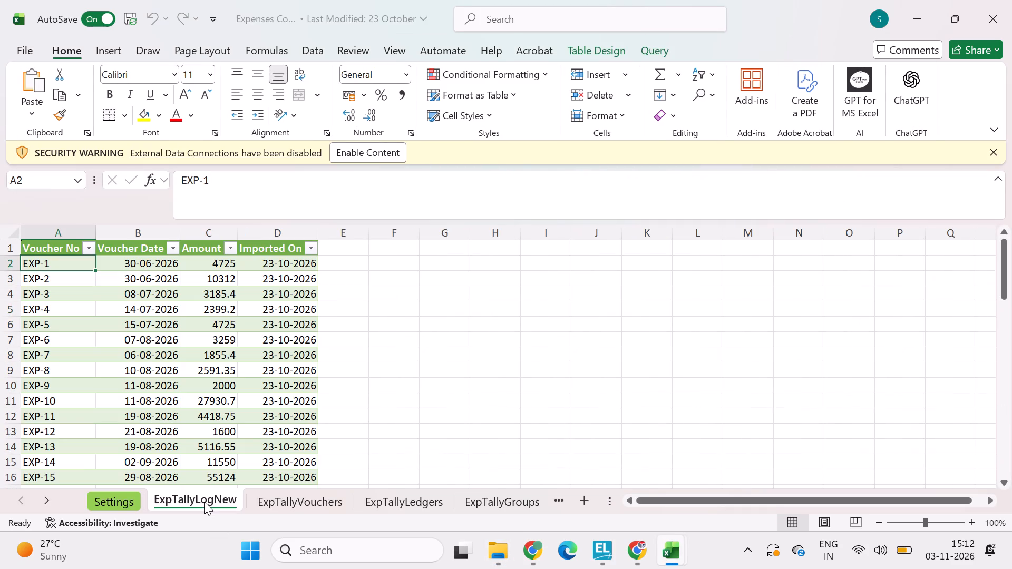
left_click(293, 505)
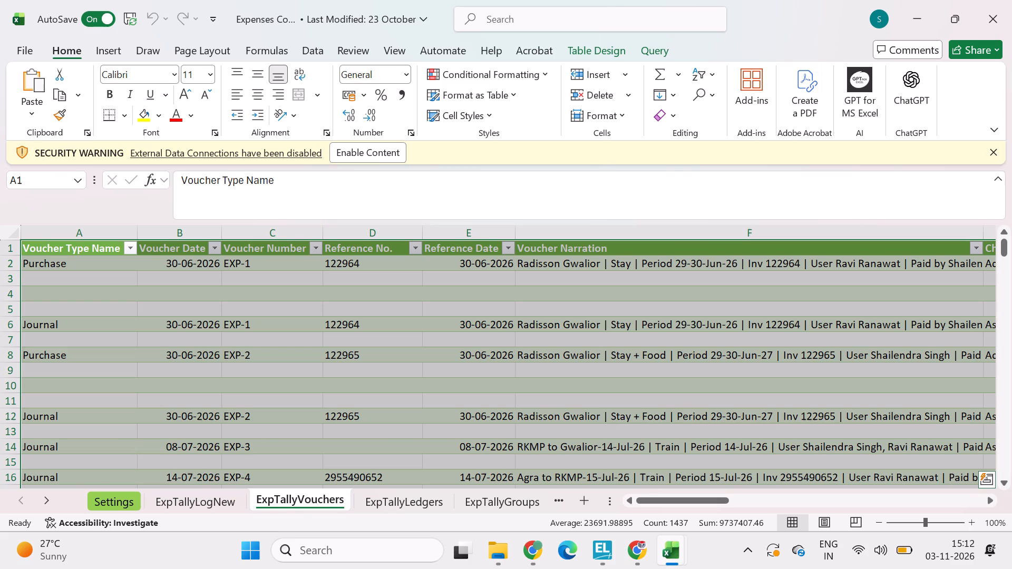
left_click(402, 511)
left_click(511, 503)
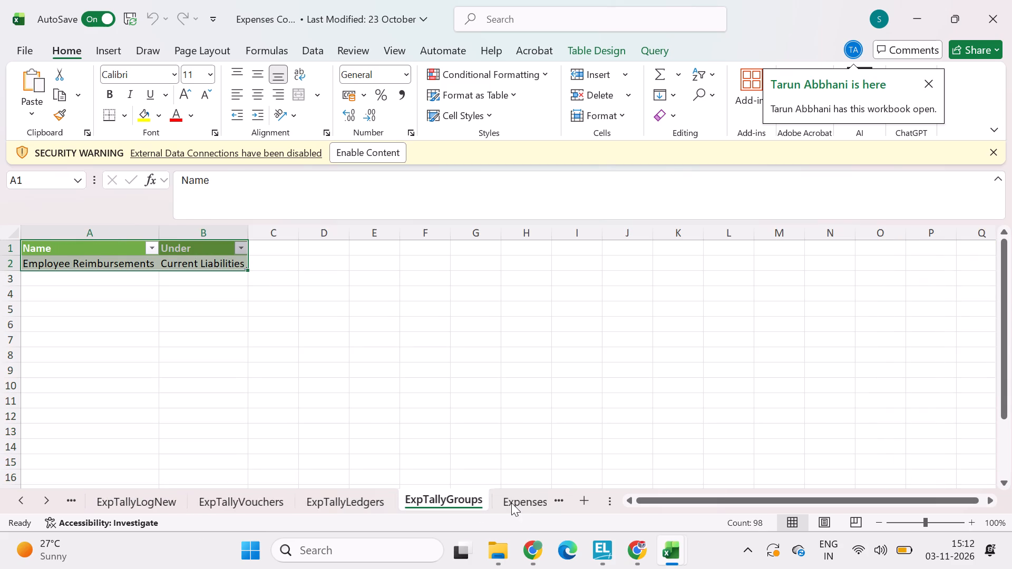
Open the Kitchen Expenses_Oct workbook from the Expenses Sheets folder.
left_click(497, 543)
double_click(390, 149)
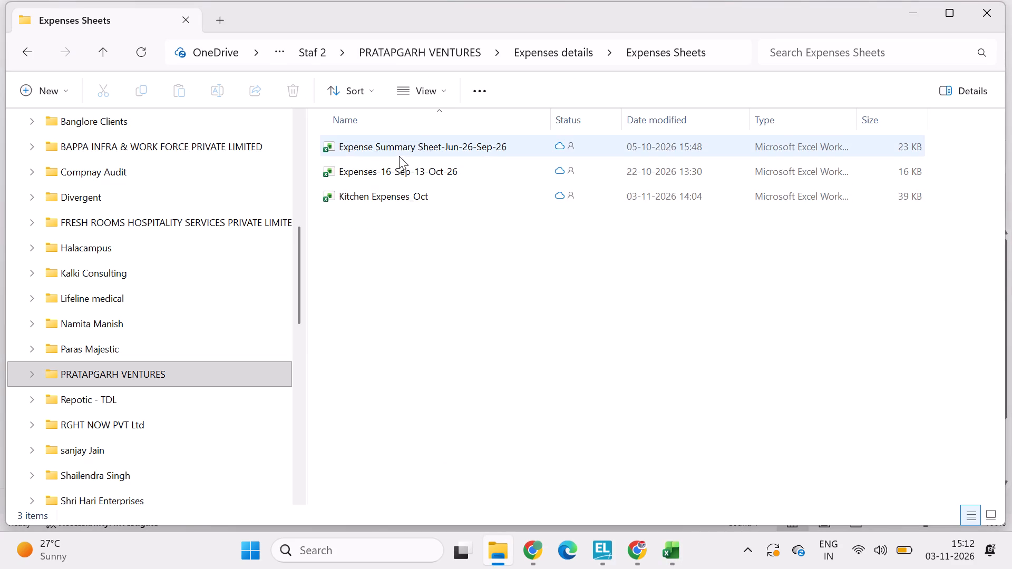
double_click(386, 200)
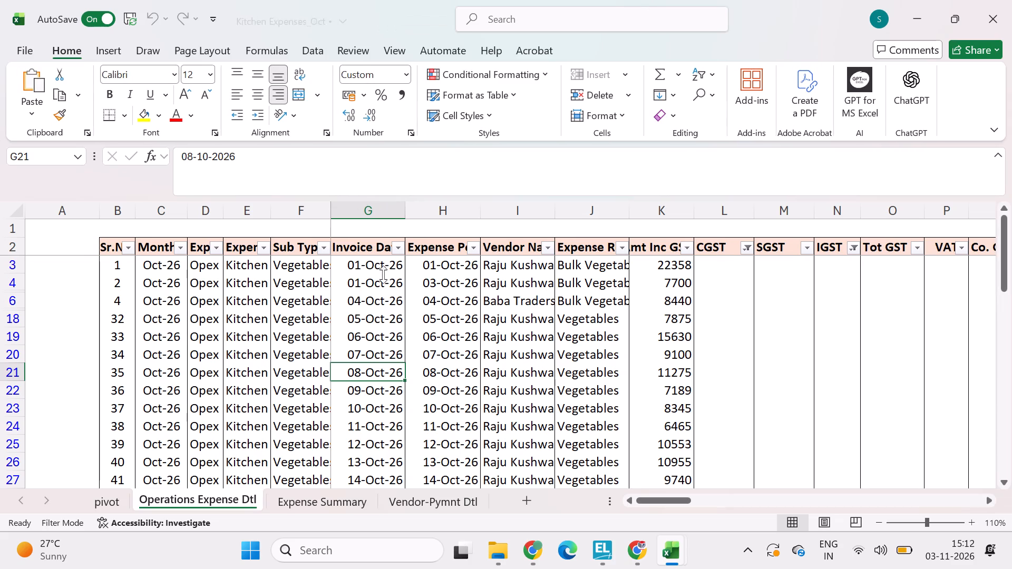
Examine the October kitchen entries in Operations Expense Dtl, including the ITC, invoice, payment reference, Pratapgarh Remarks and CA Remarks columns.
scroll(500, 418, "down", 3)
scroll(500, 418, "up", 4)
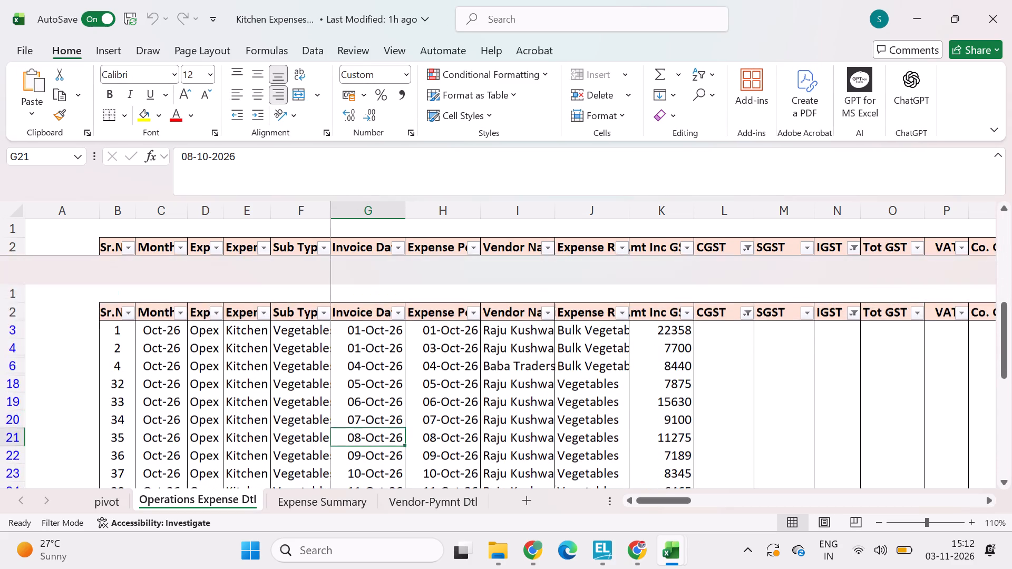
scroll(500, 418, "up", 1)
scroll(629, 448, "left", 5)
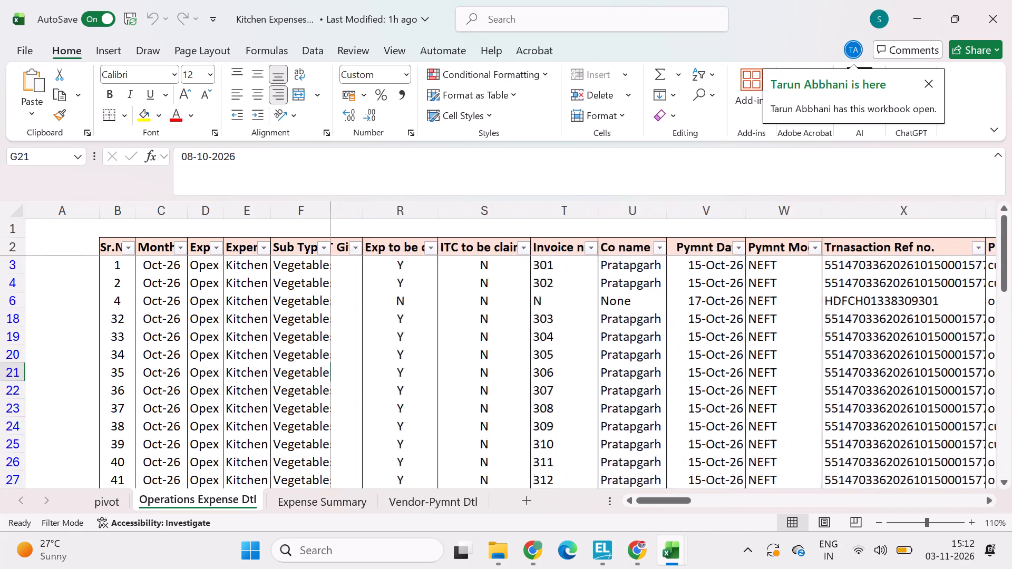
scroll(629, 448, "left", 5)
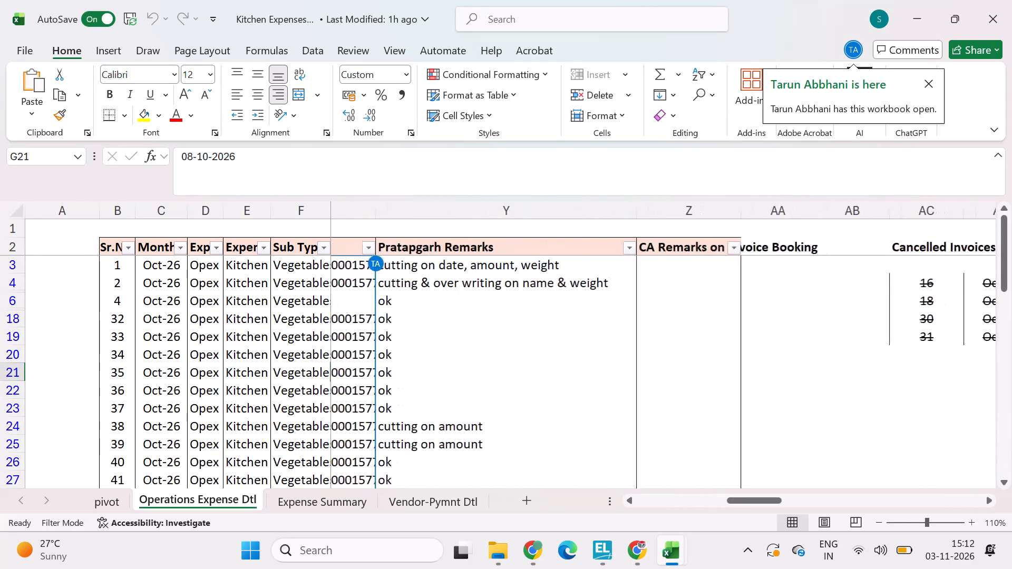
scroll(629, 448, "right", 4)
scroll(629, 448, "up", 1)
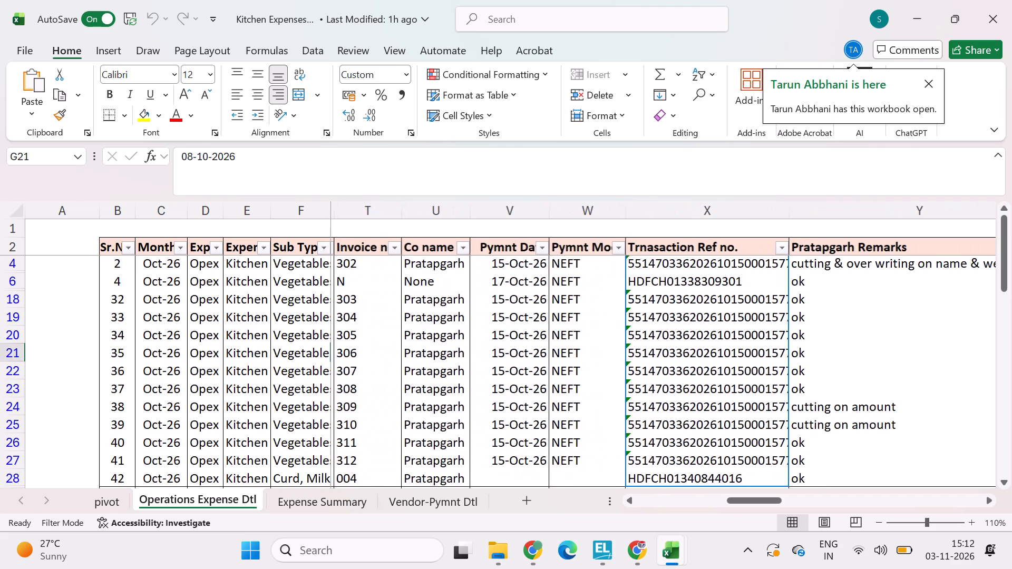
scroll(629, 448, "up", 1)
scroll(683, 375, "up", 3)
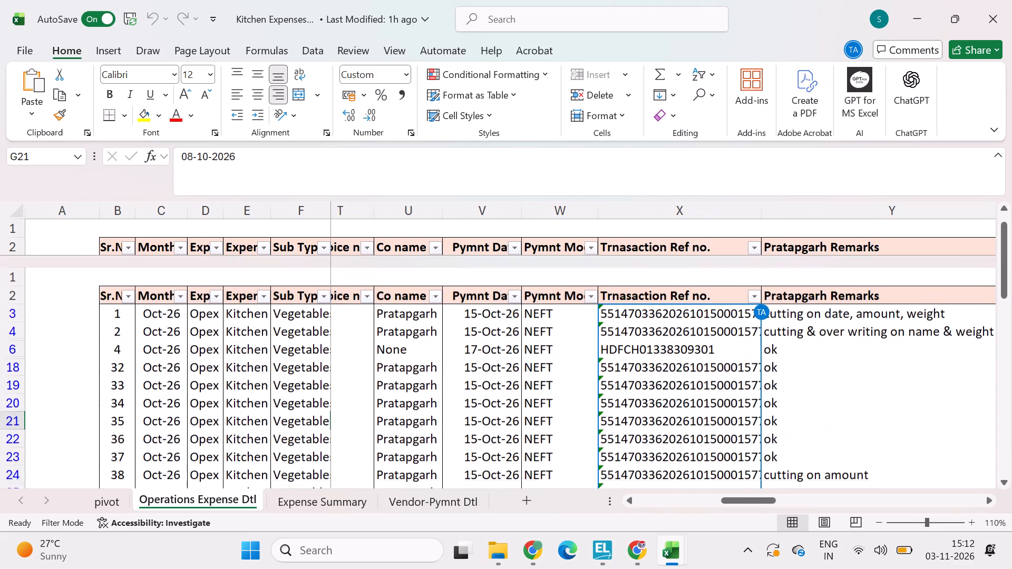
scroll(870, 398, "left", 3)
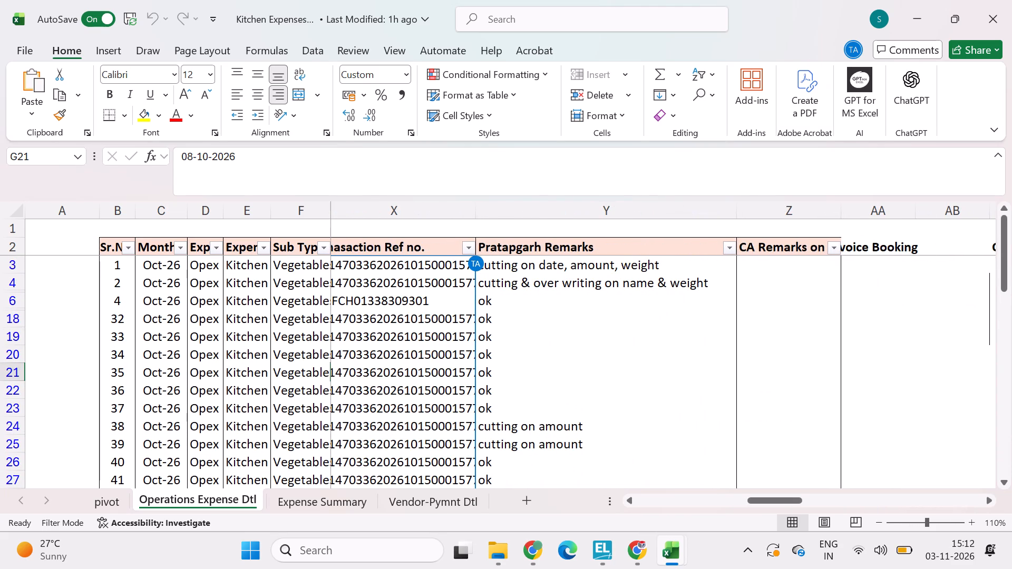
View the Cancelled Invoices section beside the October kitchen entries in Operations Expense Dtl.
scroll(766, 366, "left", 6)
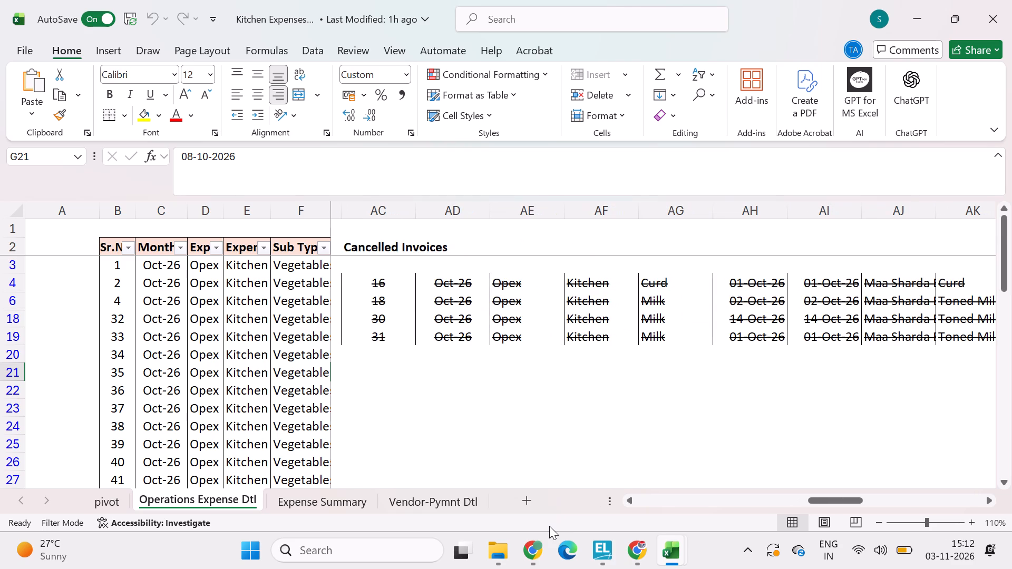
Switch to Expense Summary Sheet-Jun-26-Sep-26 in Chrome, dismiss the browser launch notice, and examine the GST and VAT columns of Expense Incurred Detail.
left_click(494, 556)
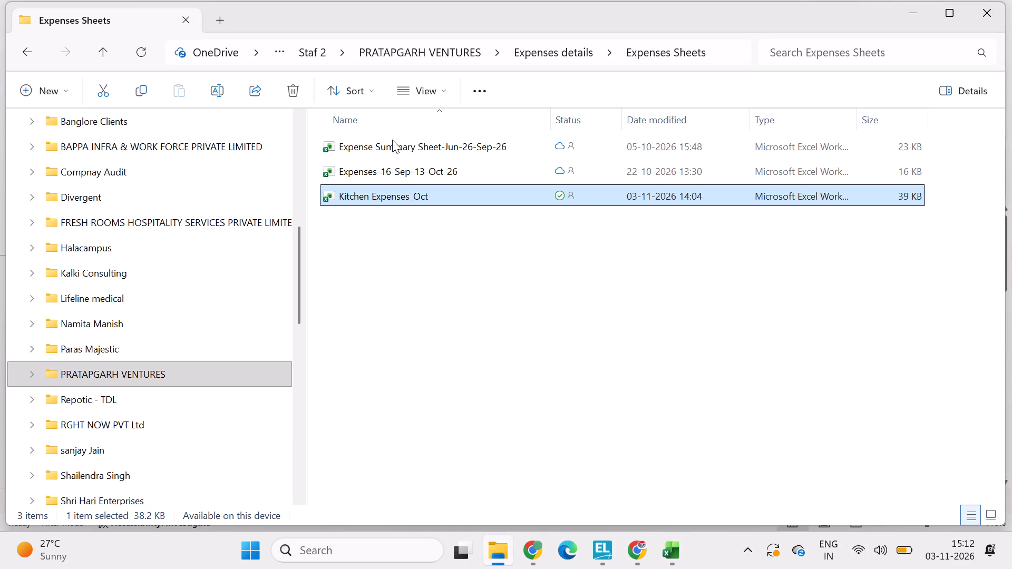
left_click(640, 545)
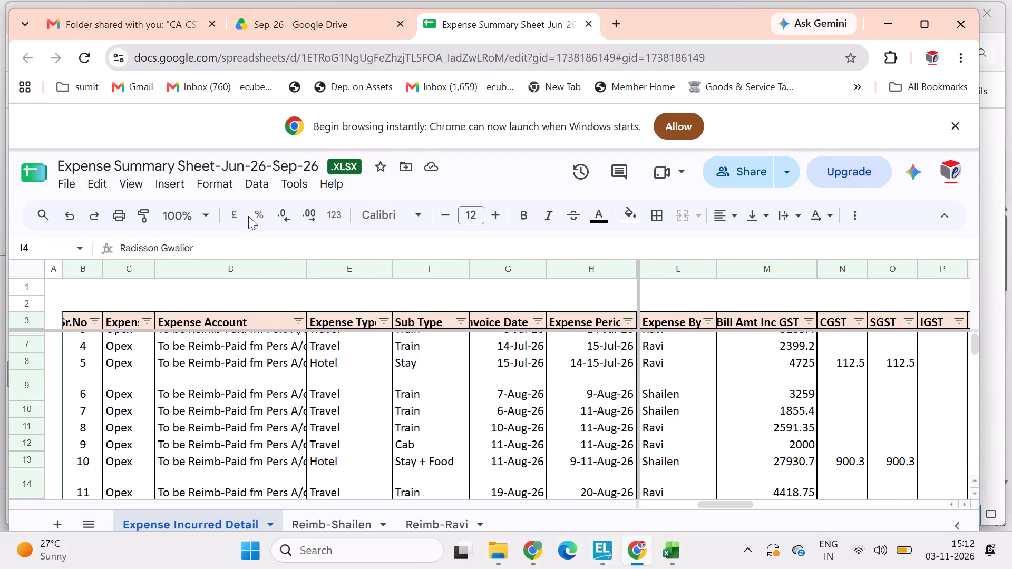
left_click(957, 124)
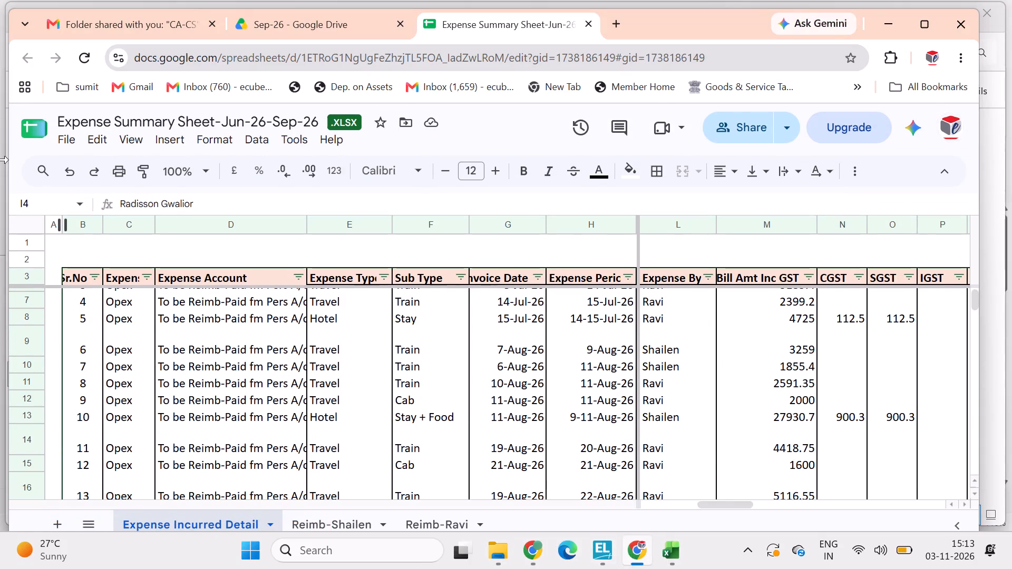
left_click(77, 173)
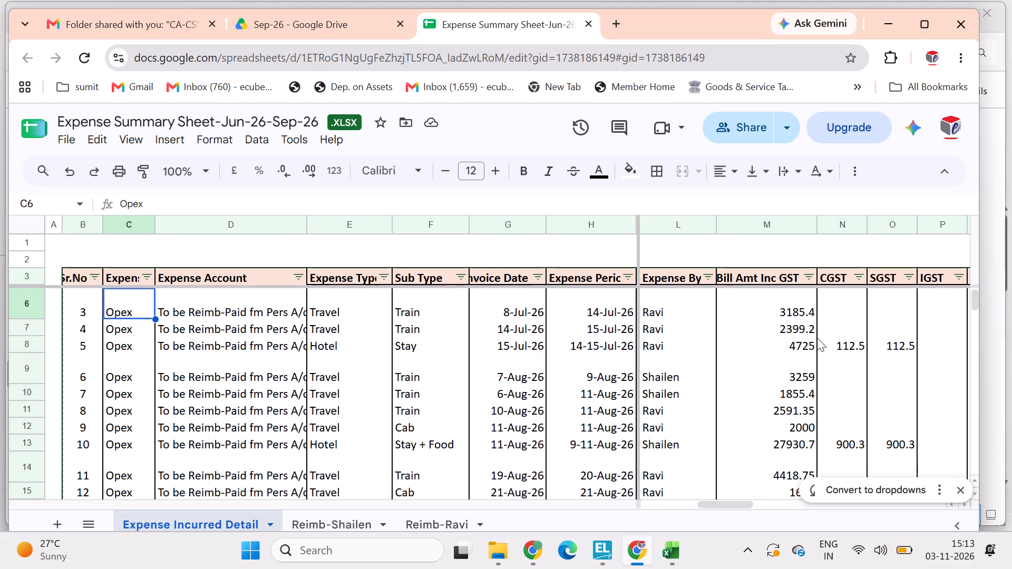
scroll(817, 338, "left", 1)
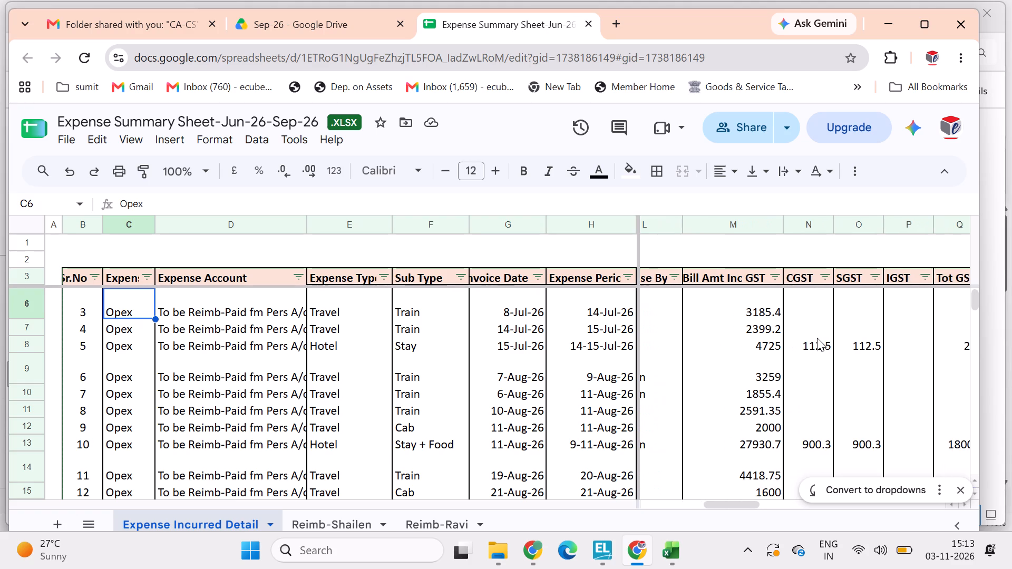
scroll(817, 338, "left", 2)
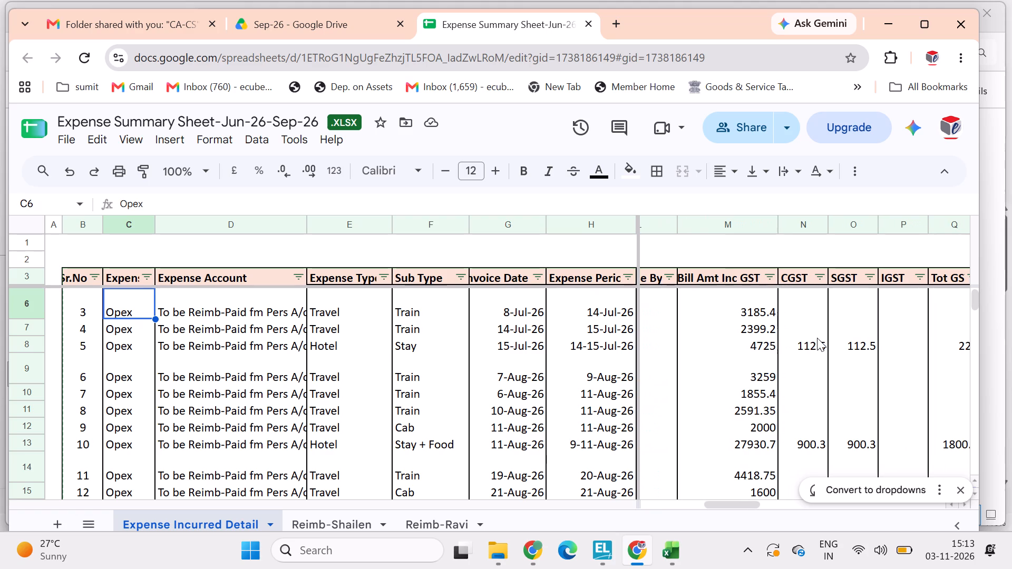
scroll(817, 338, "left", 2)
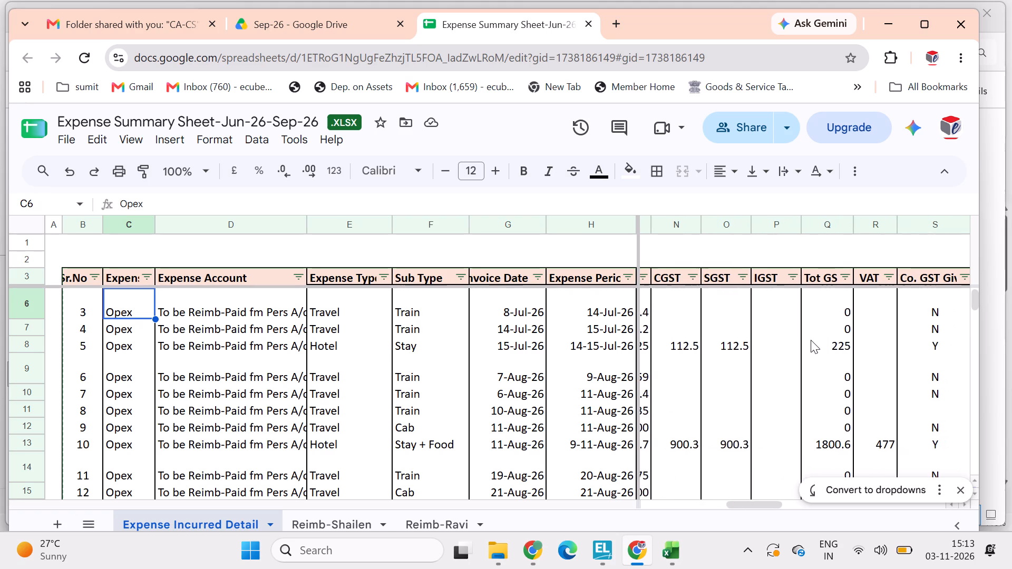
scroll(811, 340, "left", 2)
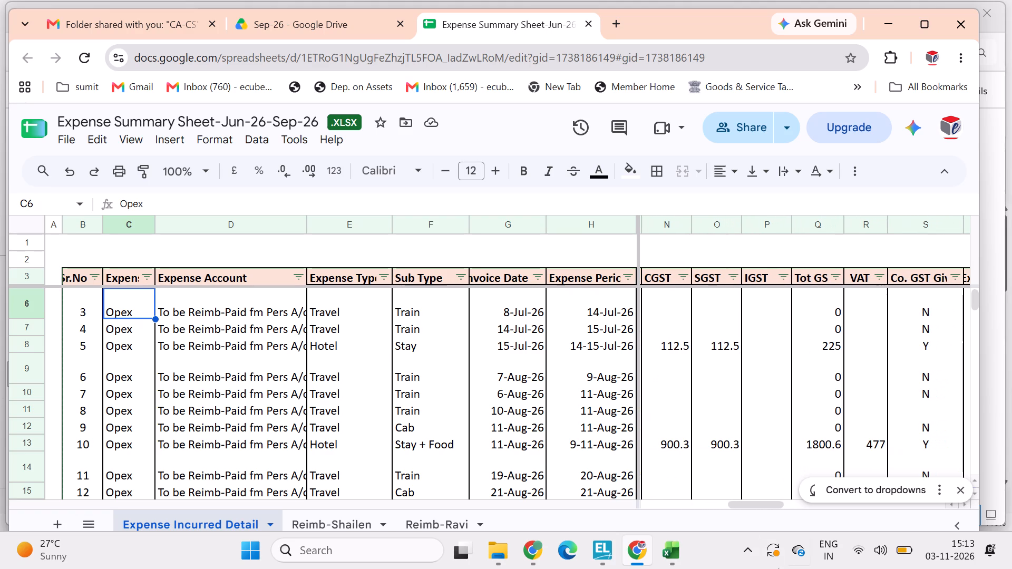
scroll(729, 450, "down", 1)
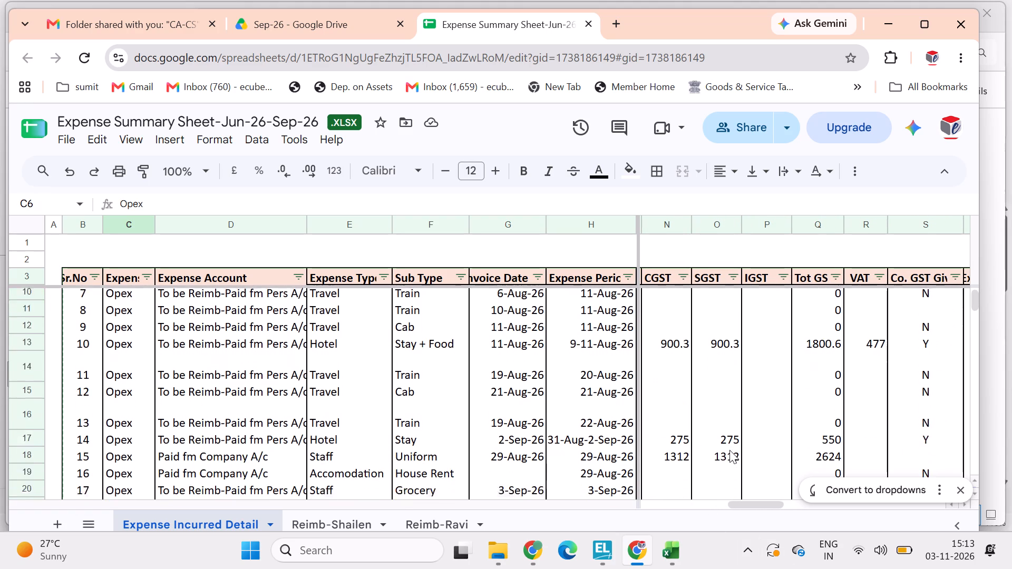
scroll(729, 450, "down", 3)
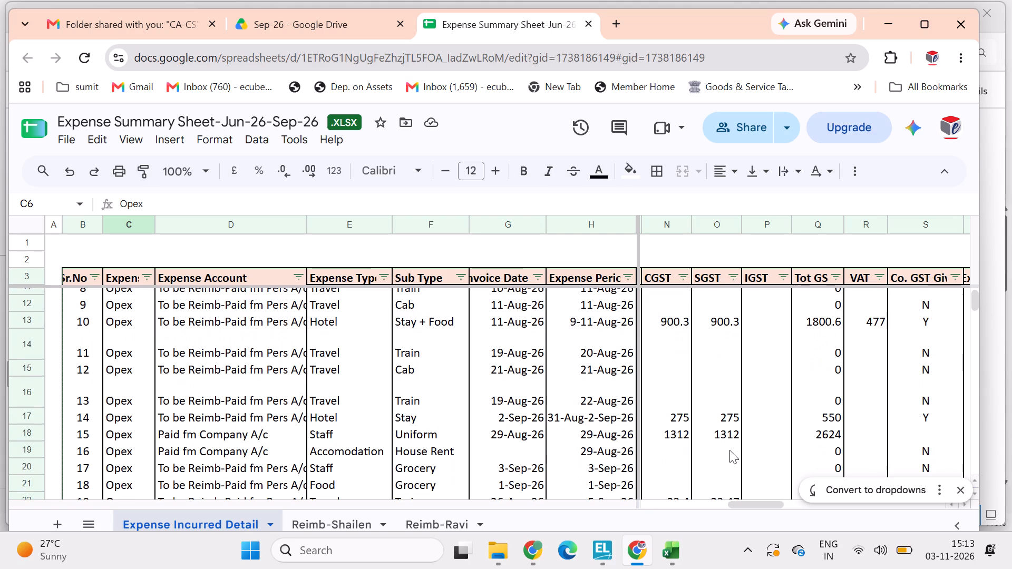
scroll(729, 450, "down", 1)
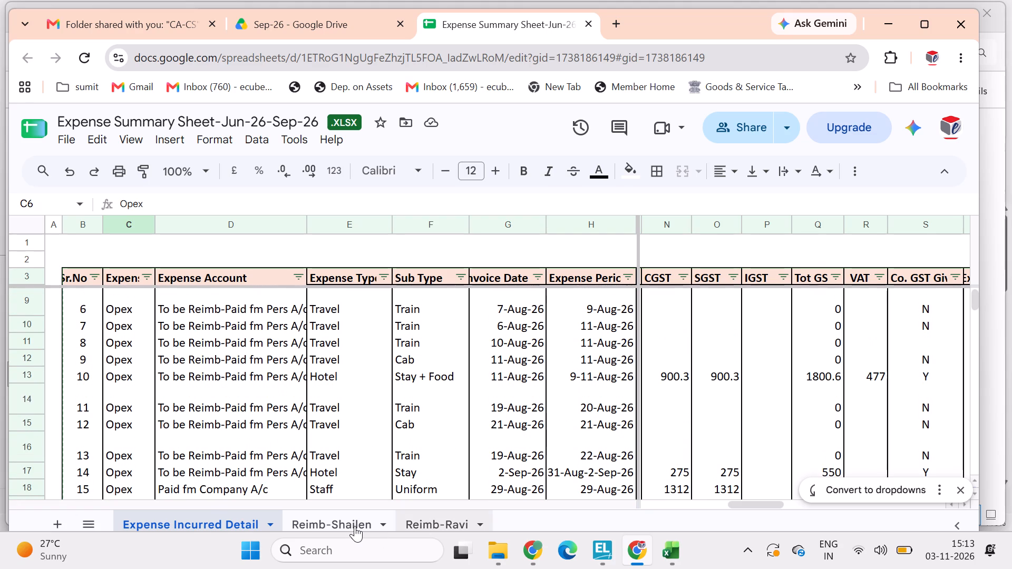
Examine the Reimb-Shailen sheet's entries, including expense reasons, bill amounts, GST, ITC to be claimed and invoice numbers.
left_click(355, 526)
scroll(642, 400, "left", 1)
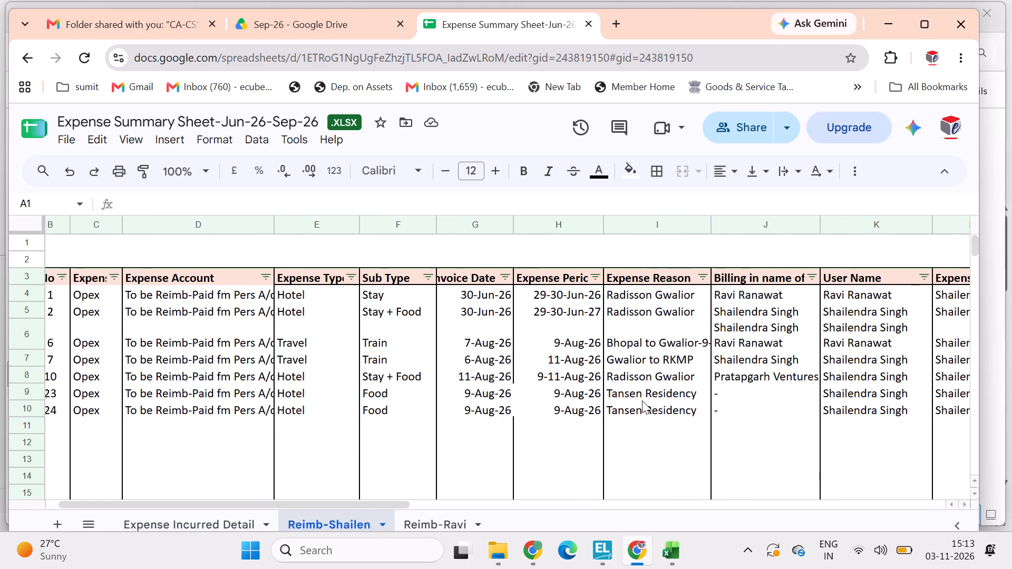
scroll(642, 400, "left", 2)
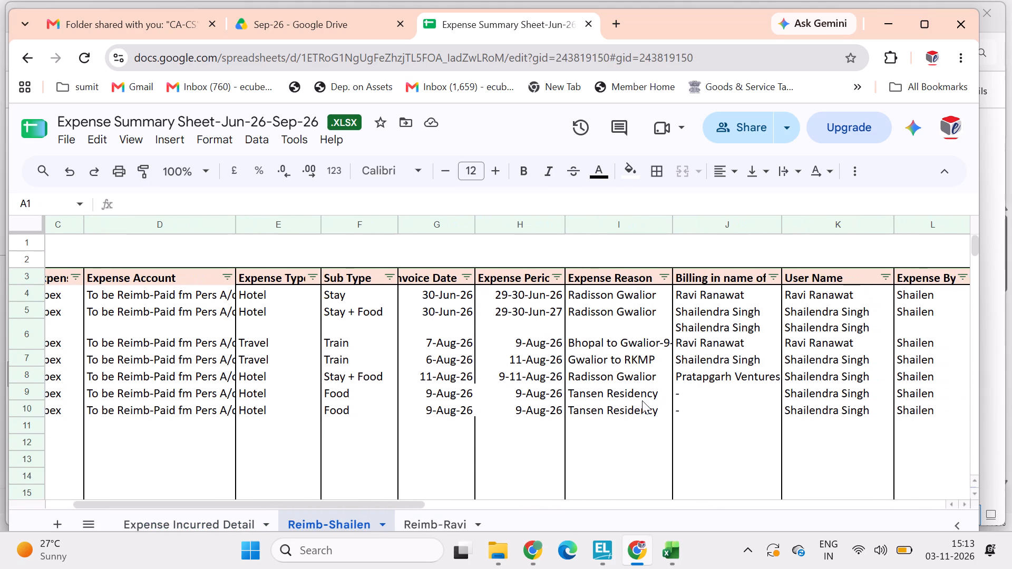
scroll(642, 400, "left", 1)
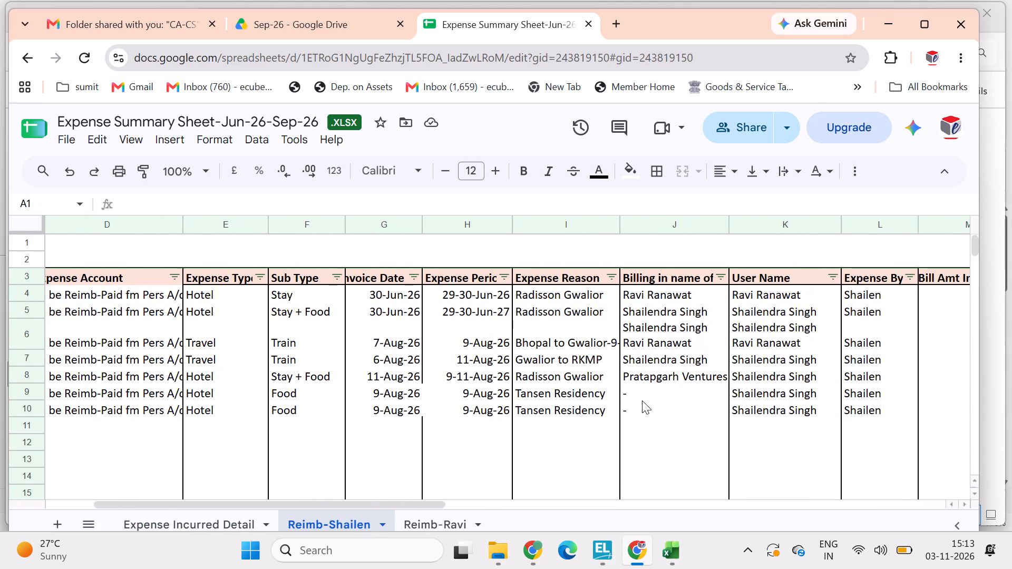
scroll(642, 400, "left", 6)
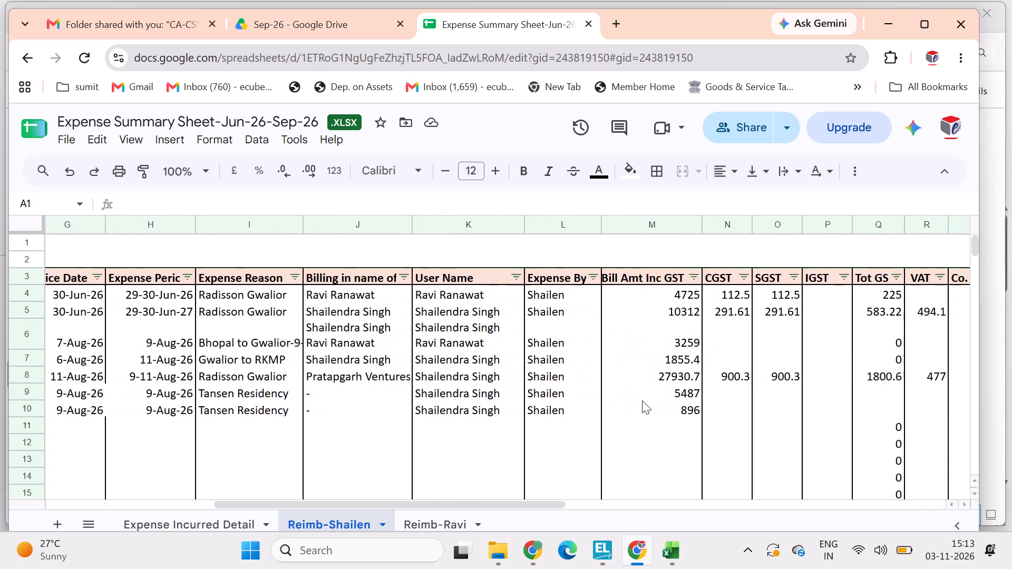
scroll(642, 400, "left", 1)
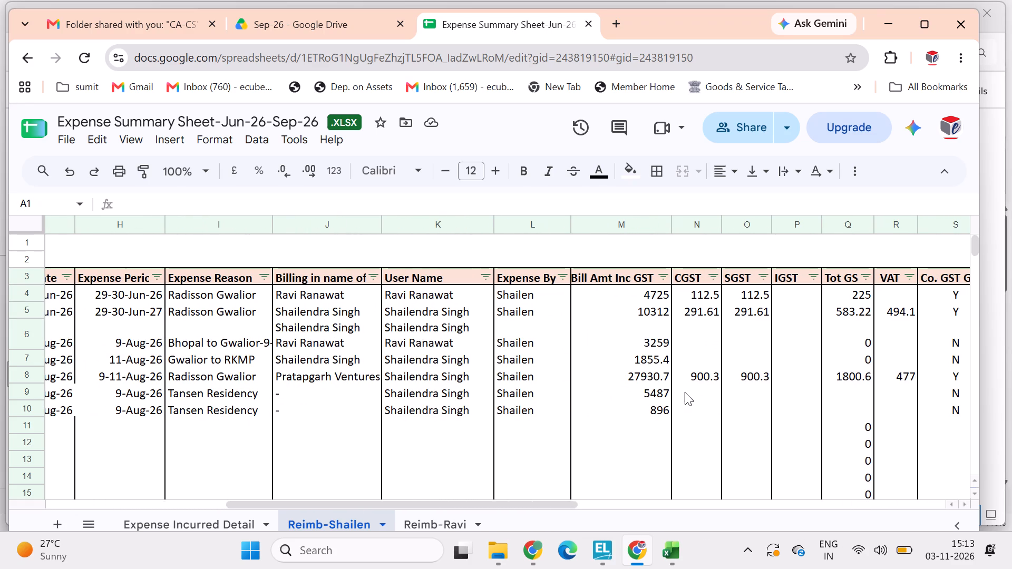
scroll(685, 392, "down", 3)
scroll(685, 392, "up", 3)
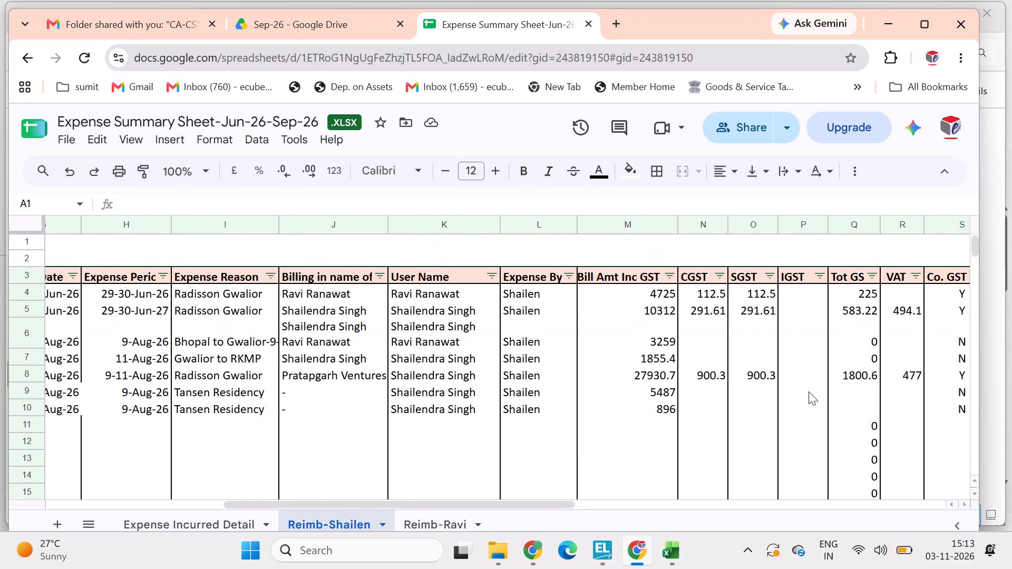
scroll(809, 391, "left", 4)
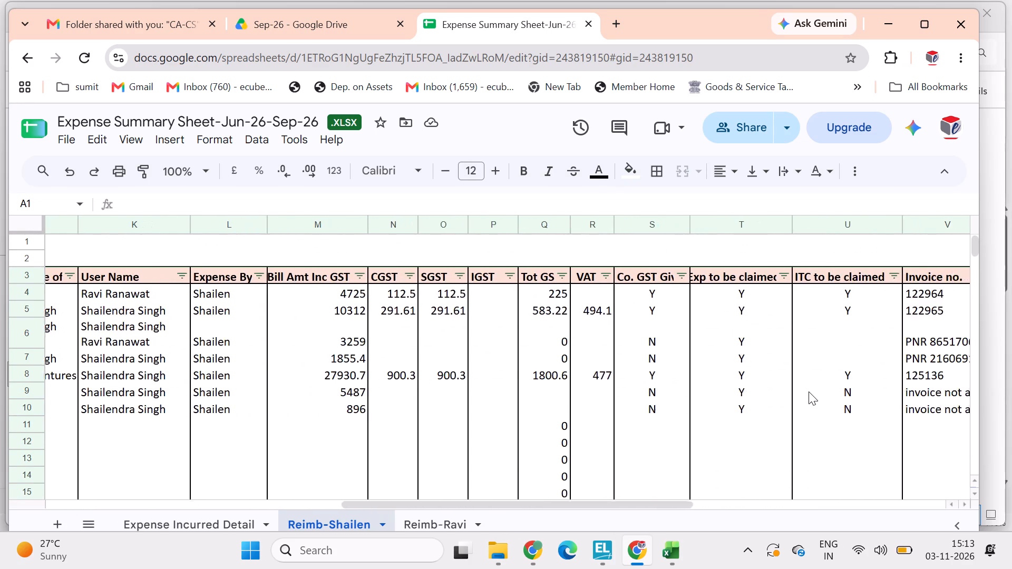
scroll(809, 391, "left", 2)
scroll(809, 391, "right", 4)
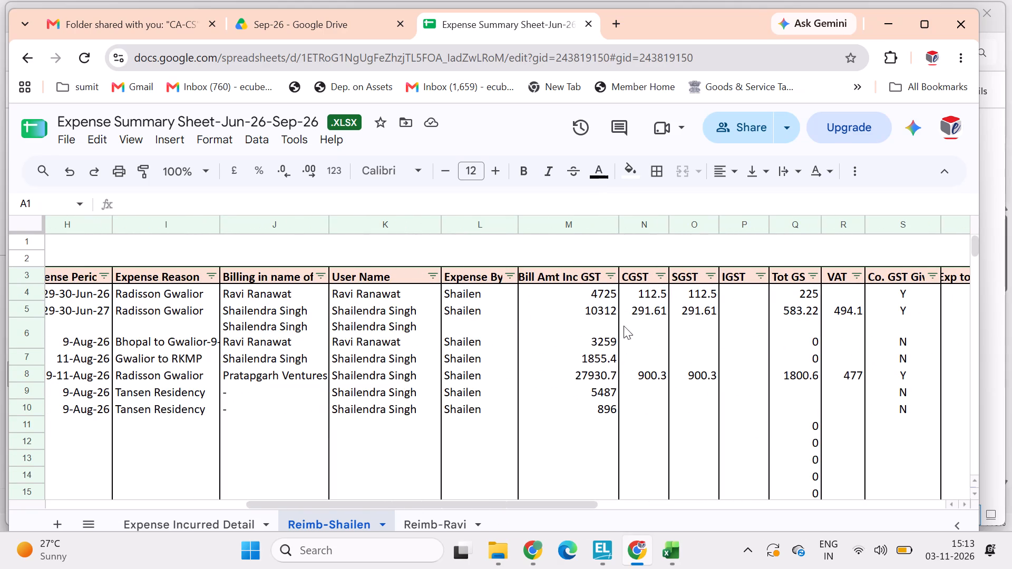
Total the Bill Amt Inc GST entries on Reimb-Shailen and compare them with Shailen's reimbursement ledger in TallyPrime.
left_click(592, 290)
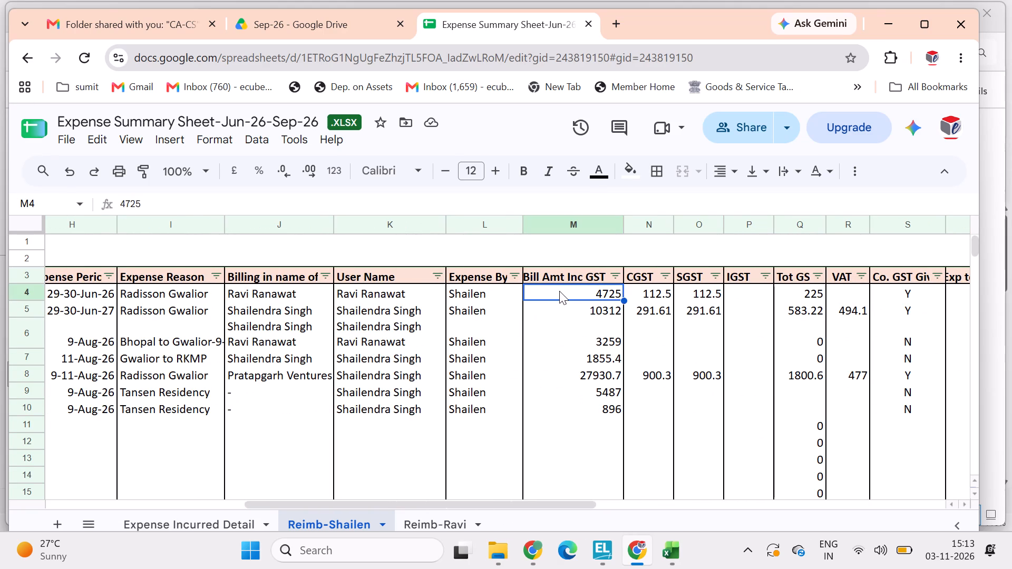
left_click_drag(560, 291, 583, 422)
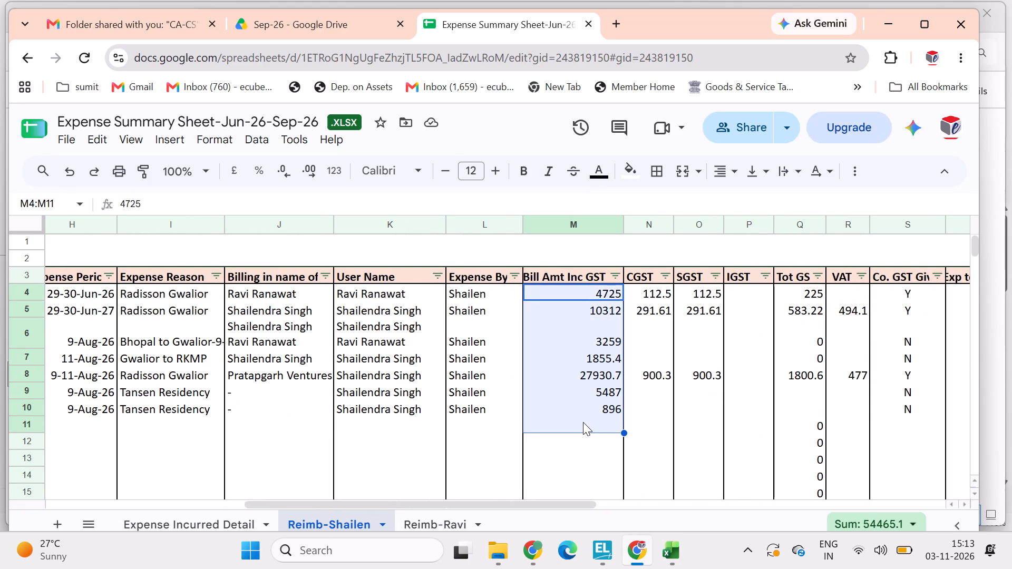
left_click(604, 548)
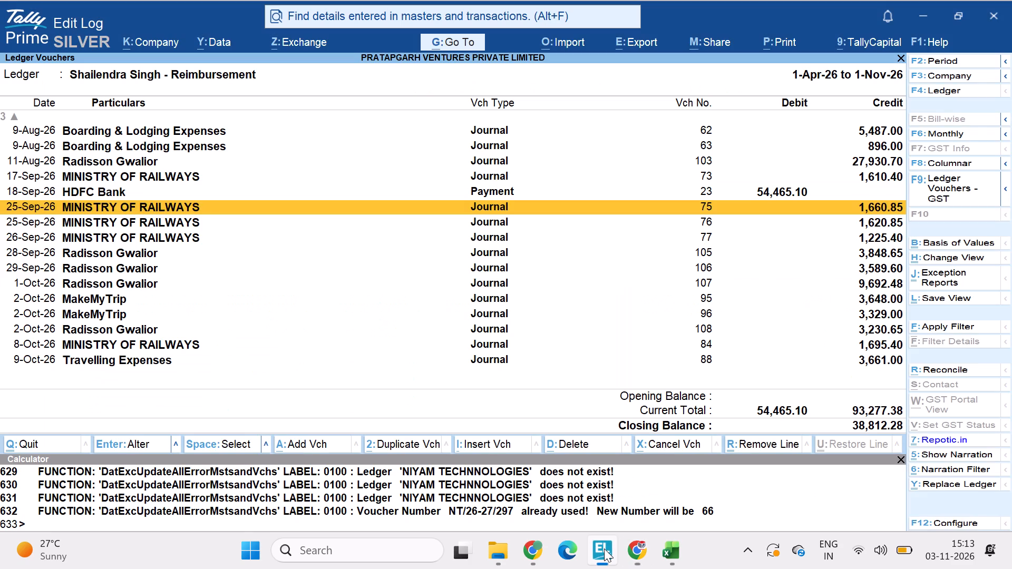
left_click(604, 548)
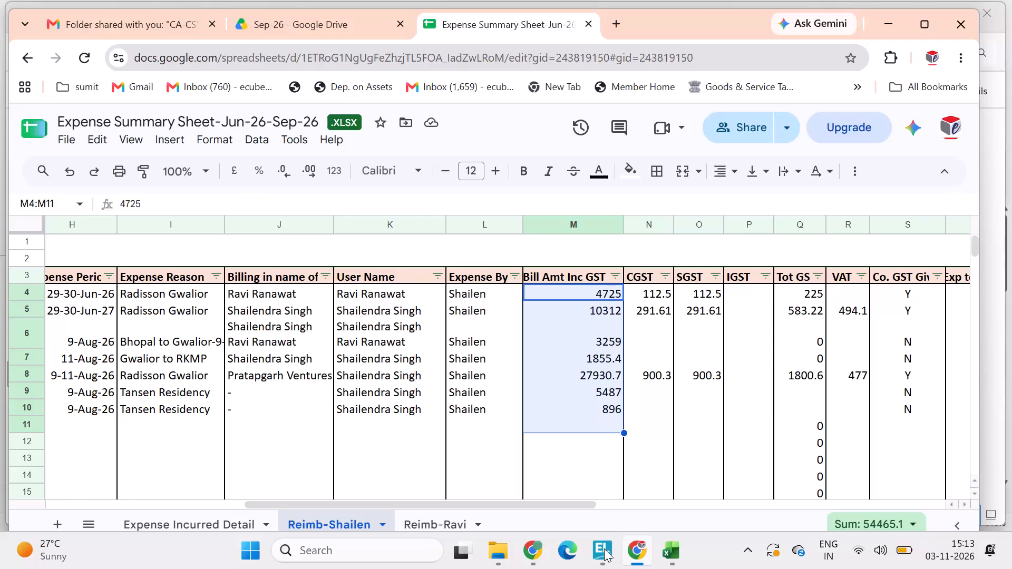
left_click(604, 548)
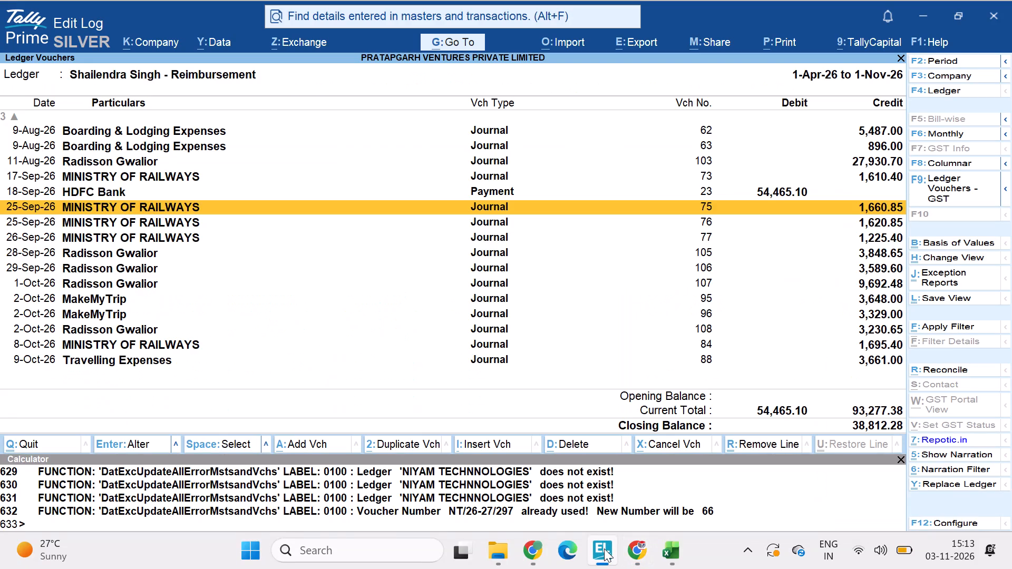
left_click(604, 548)
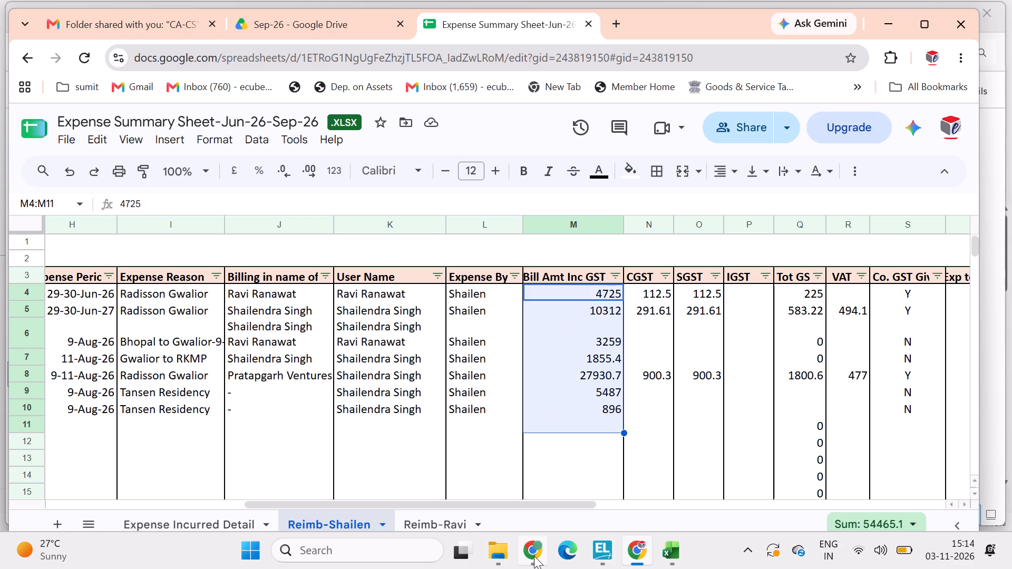
In TallyPrime, inspect the 30-Jun-26 Radisson Gwalior journal no. 100 at the start of Shailen's reimbursement ledger, and return to the ledger.
left_click(600, 545)
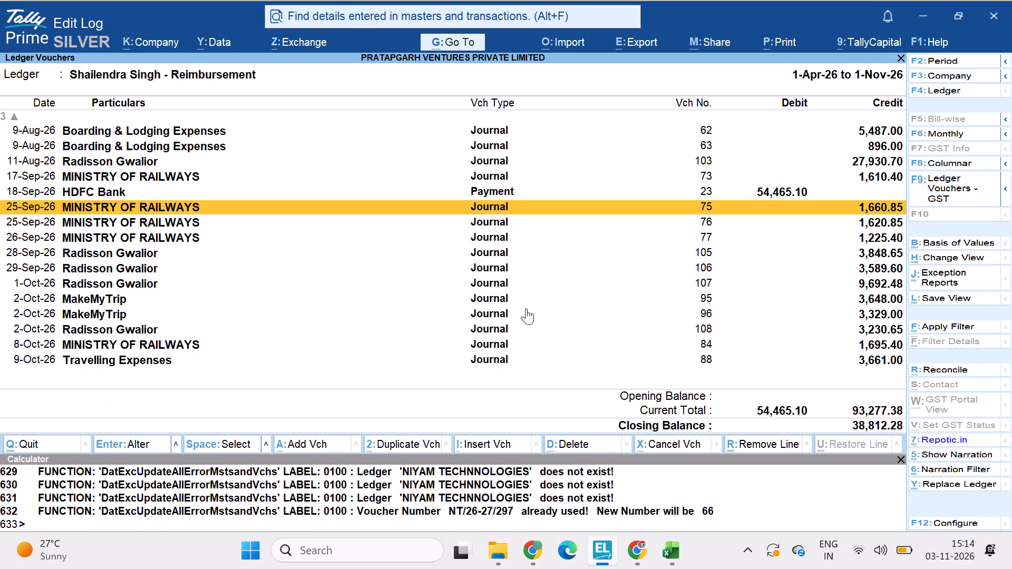
key("Up")
key("Up")
key("Up")
key("Up")
key("Up")
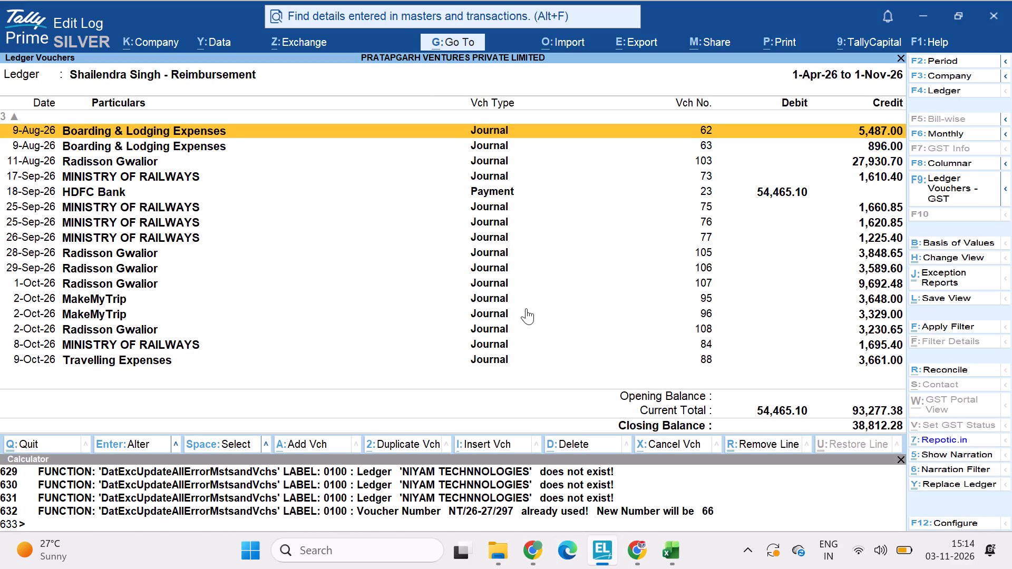
key("Up")
key("Up")
key("Up")
key("Up")
key("Up")
key("Up")
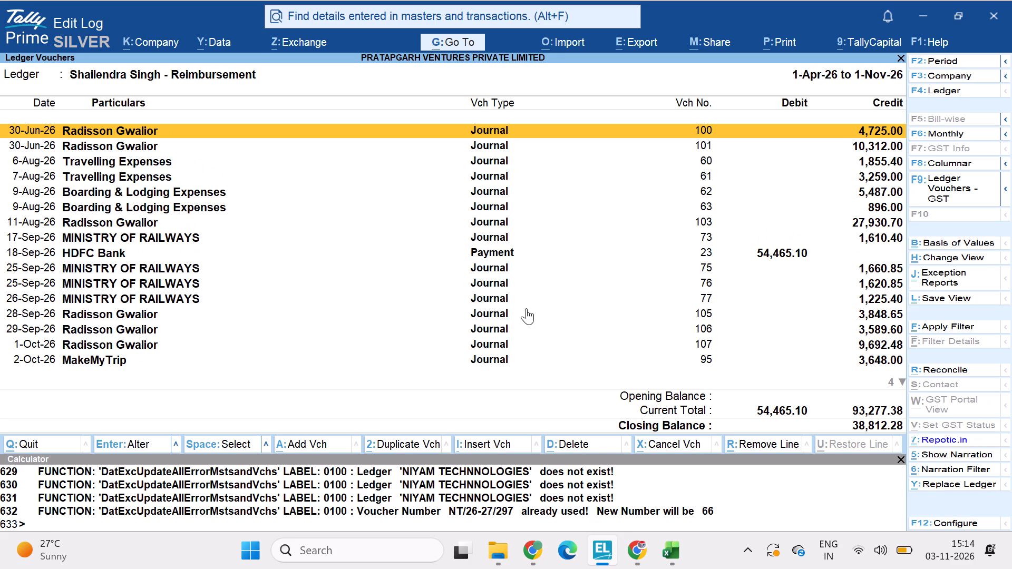
key("Up")
key("Up")
key("Down")
key("Up")
key("Return")
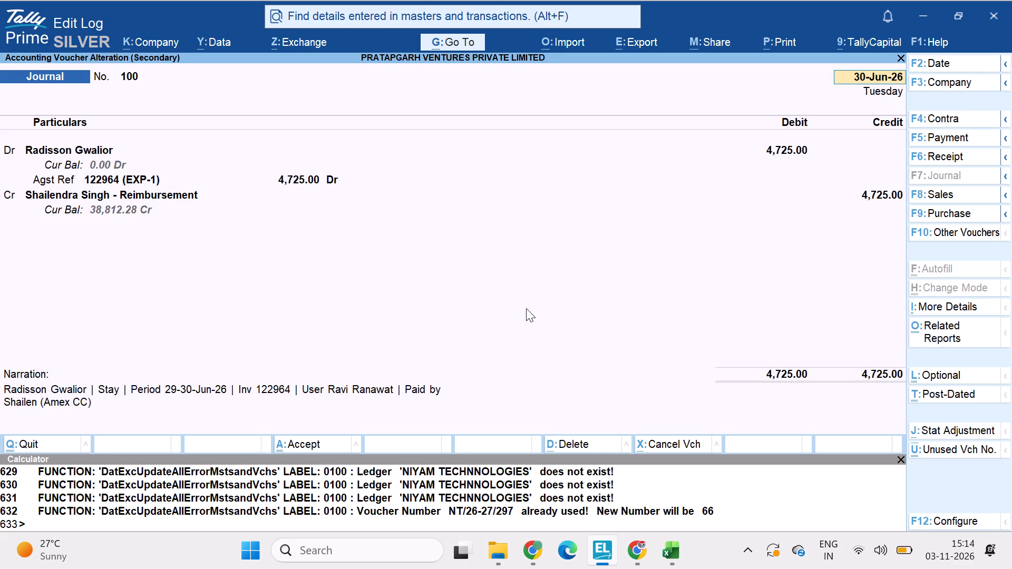
key("Escape")
key("Escape")
key("Escape")
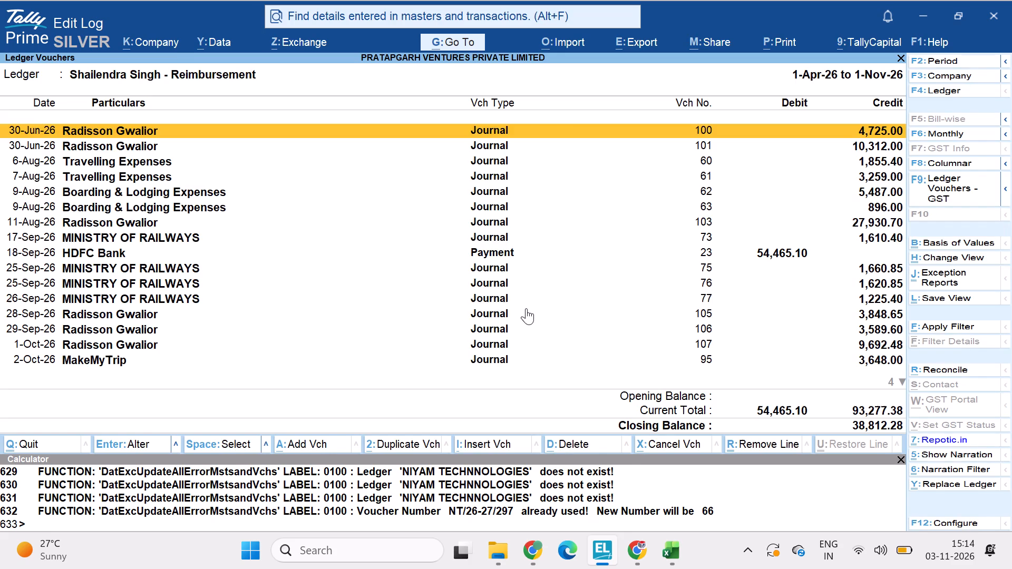
Check the reimbursement ledger's entries from the first journal down to the 18-Sep-26 HDFC Bank payment against the Reimb-Shailen bills.
key("Down")
key("Down")
key("Down")
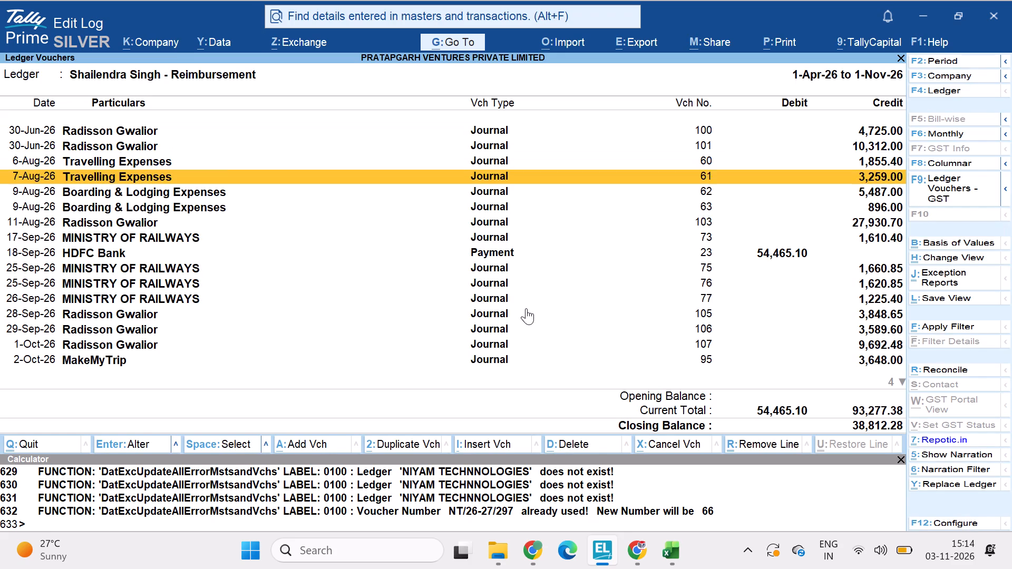
key("Down")
key("Down")
key("Down")
key("Down")
key("Up")
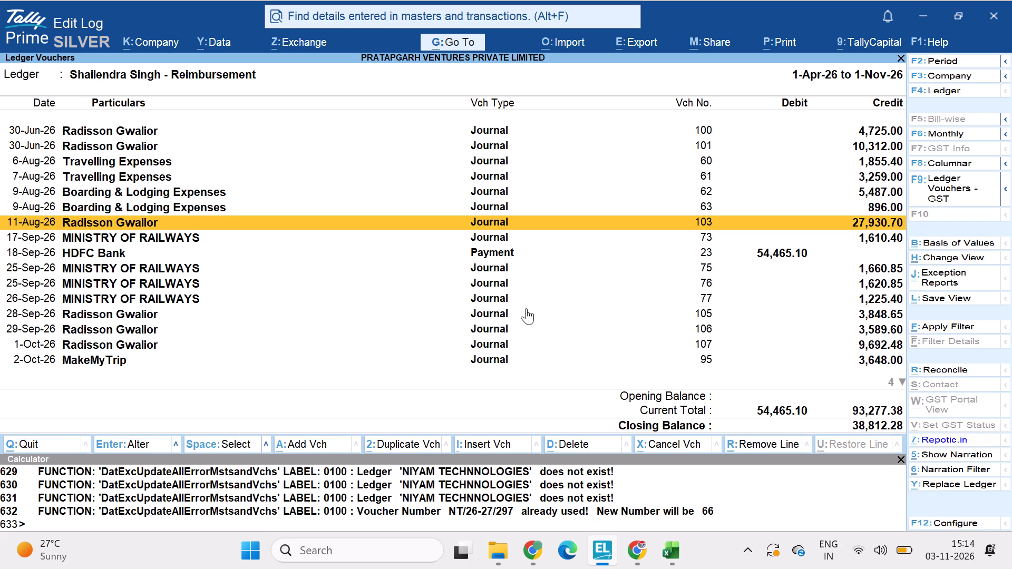
key("Down")
key("Down")
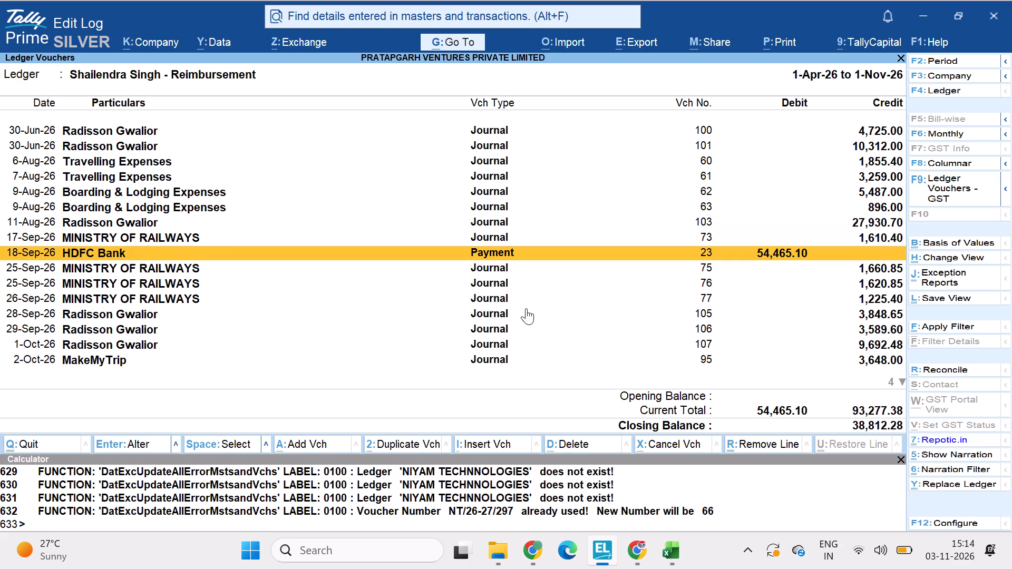
Review Shailen's reimbursement ledger from the 30-Jun-26 Radisson Gwalior journal no. 100 to the 25-Sep-26 railways journal no. 75.
key("Up")
key("Up")
key("Up")
key("Up")
key("Up")
key("Up")
key("Up")
key("Up")
key("Up")
key("Up")
key("Up")
key("Up")
key("Up")
key("Up")
key("Up")
key("Up")
key("Up")
key("Up")
key("Up")
key("Up")
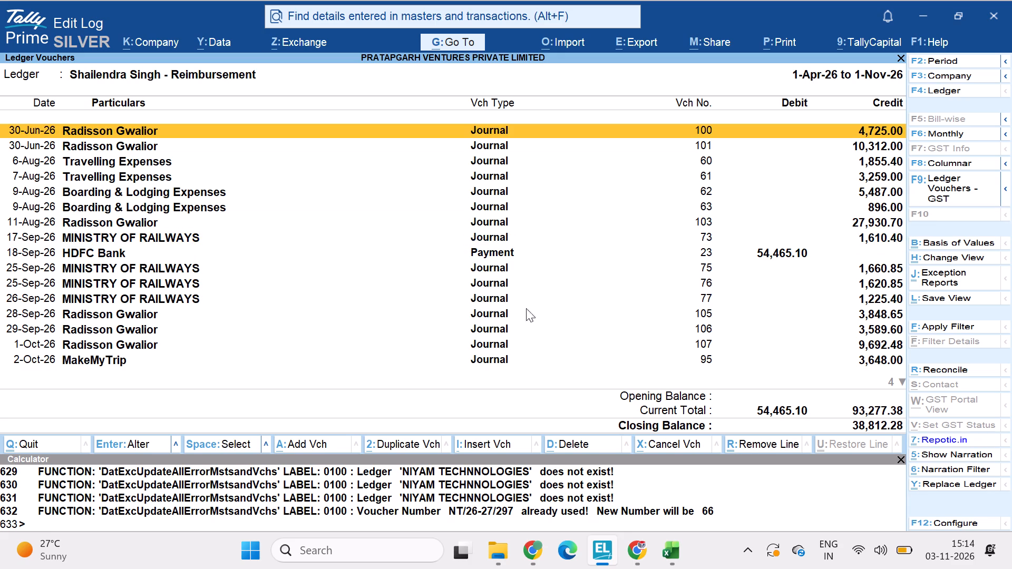
key("Down")
key("Down")
key("Down")
key("Down")
key("Down")
key("Down")
key("Down")
key("Down")
key("Down")
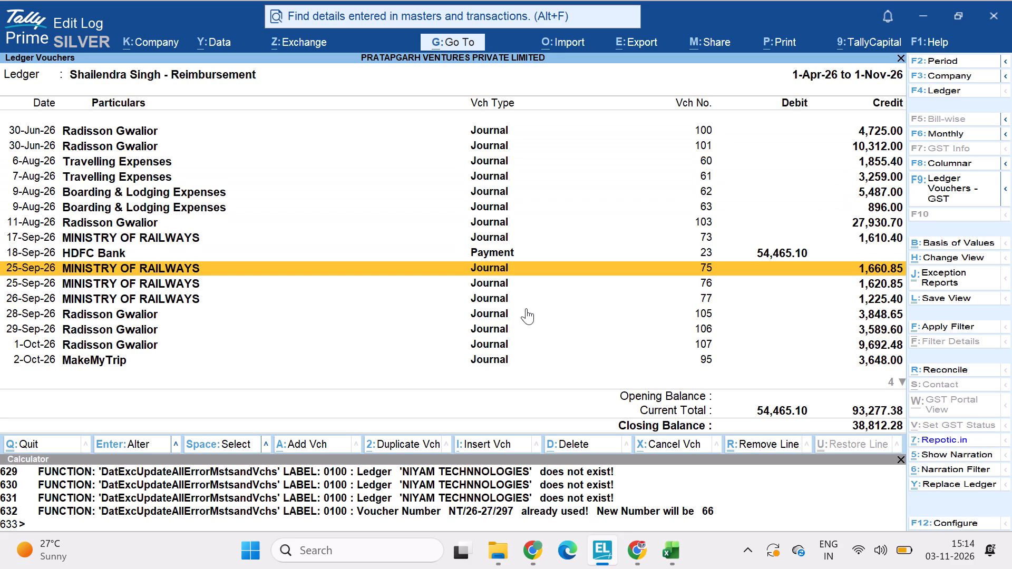
Compare the Bill Amt Inc GST entries on Reimb-Shailen with the TallyPrime reimbursement ledger's journals up to 17-Sep-26.
key("alt+Tab")
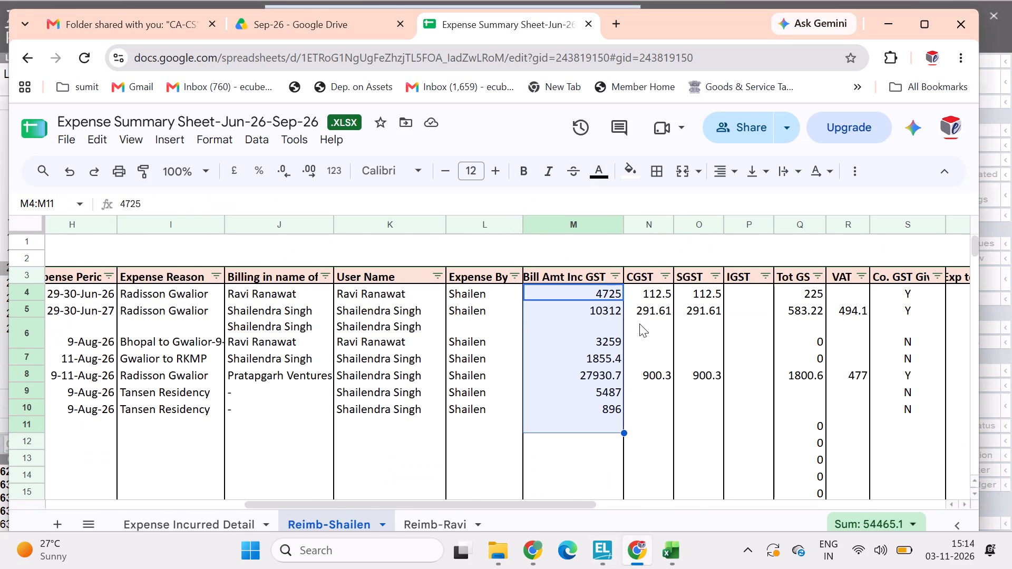
key("alt+Tab")
key("alt+Tab")
key("alt+Tab")
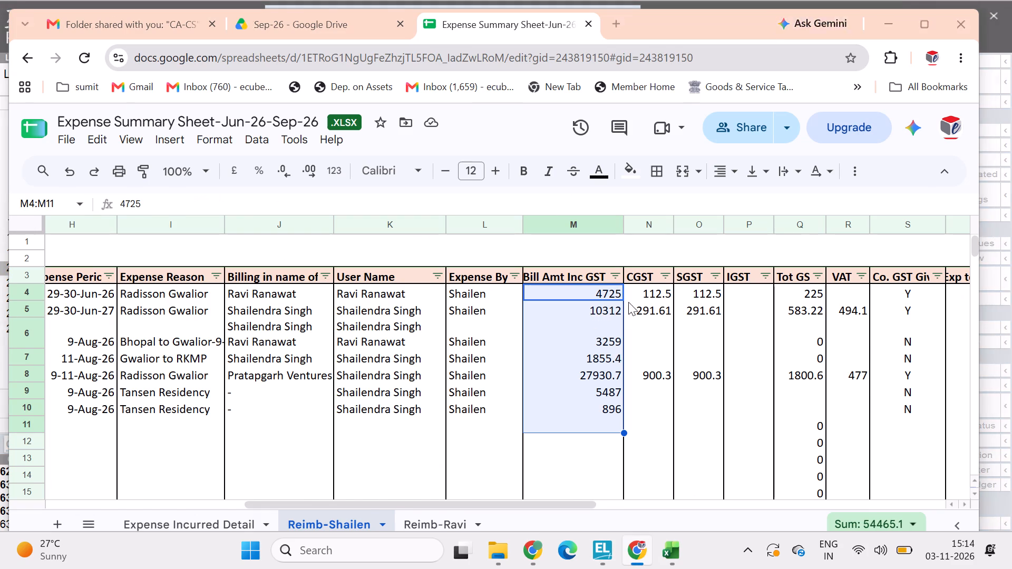
key("alt+Tab")
key("alt+Tab")
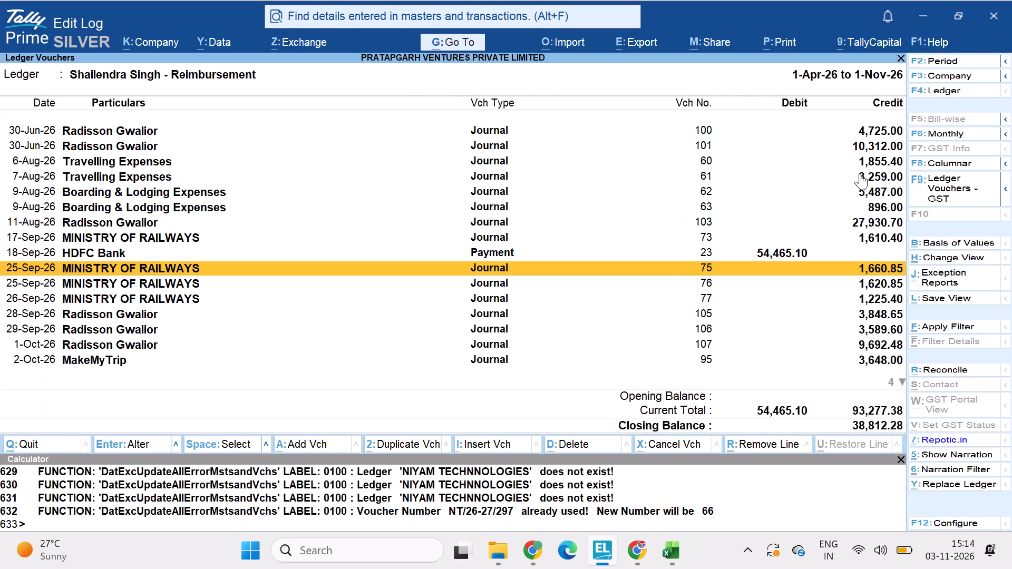
left_click(880, 158)
key("alt+Tab")
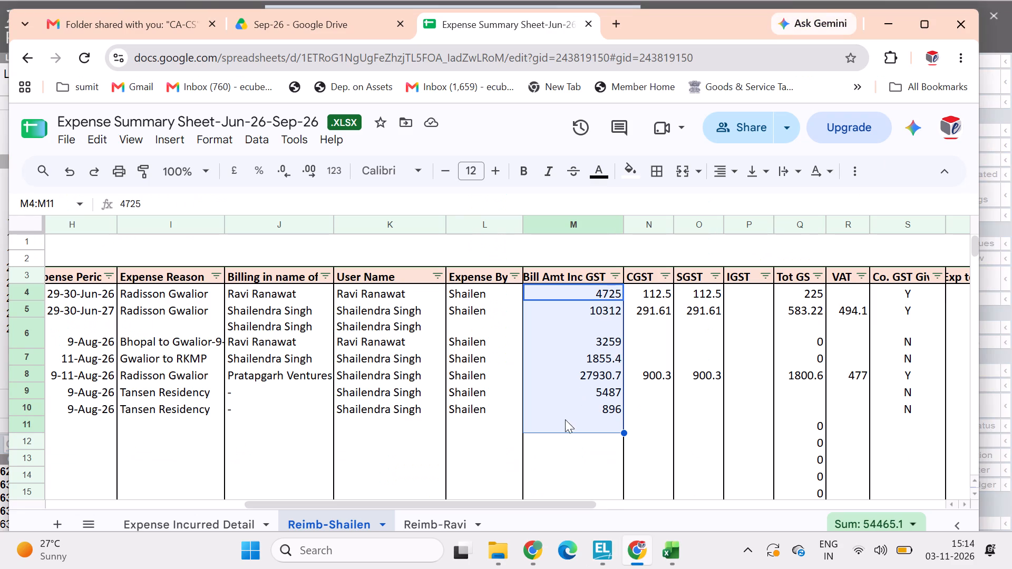
key("alt+Tab")
key("alt+Tab")
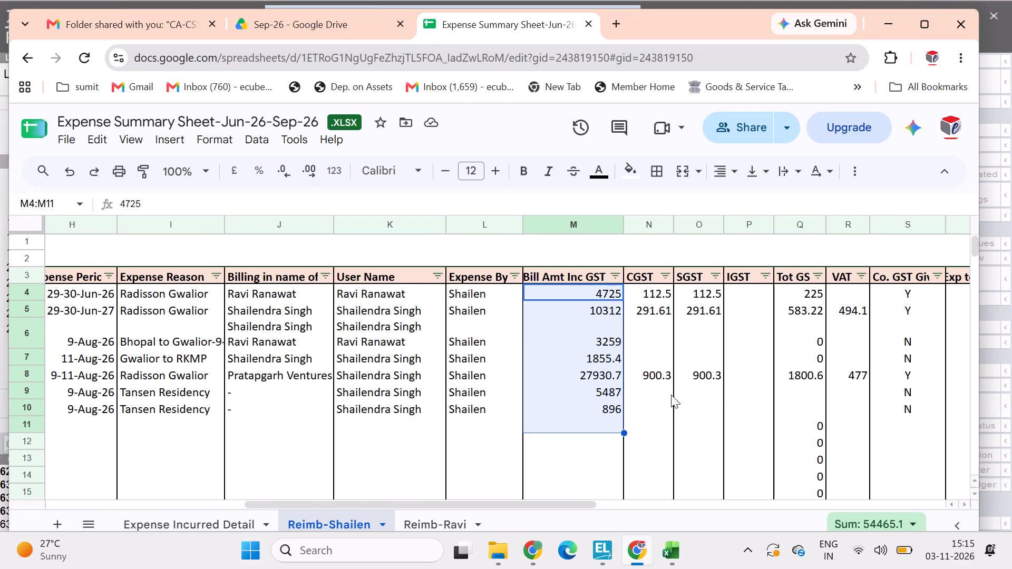
key("alt+Tab")
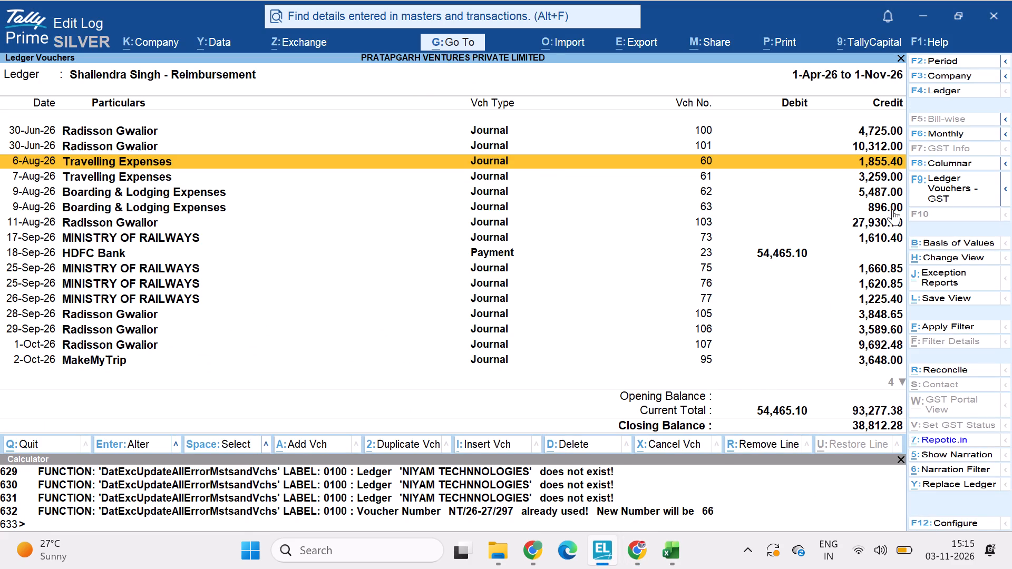
key("Down")
key("Down")
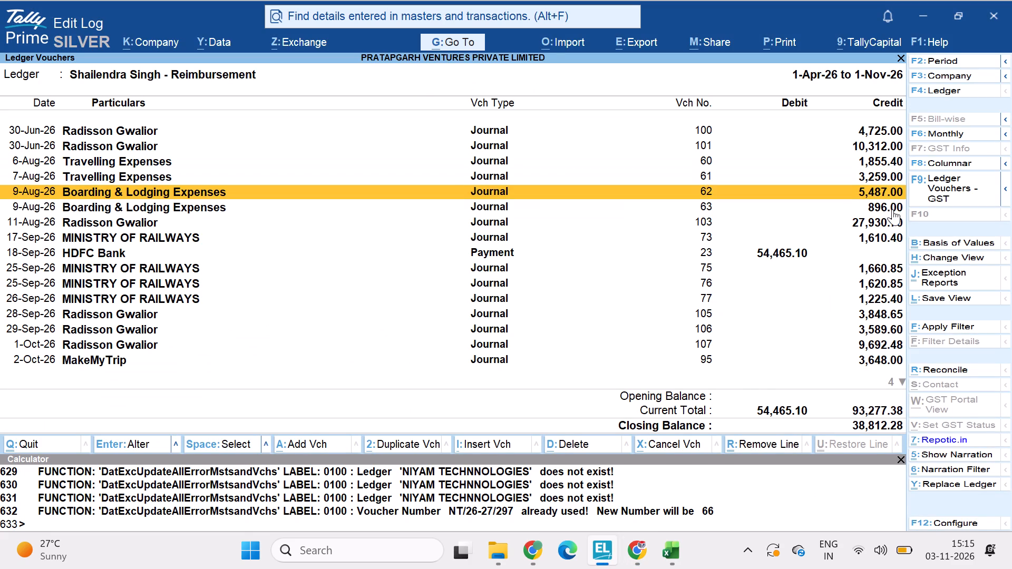
key("Down")
key("Down")
key("Up")
key("Up")
key("Down")
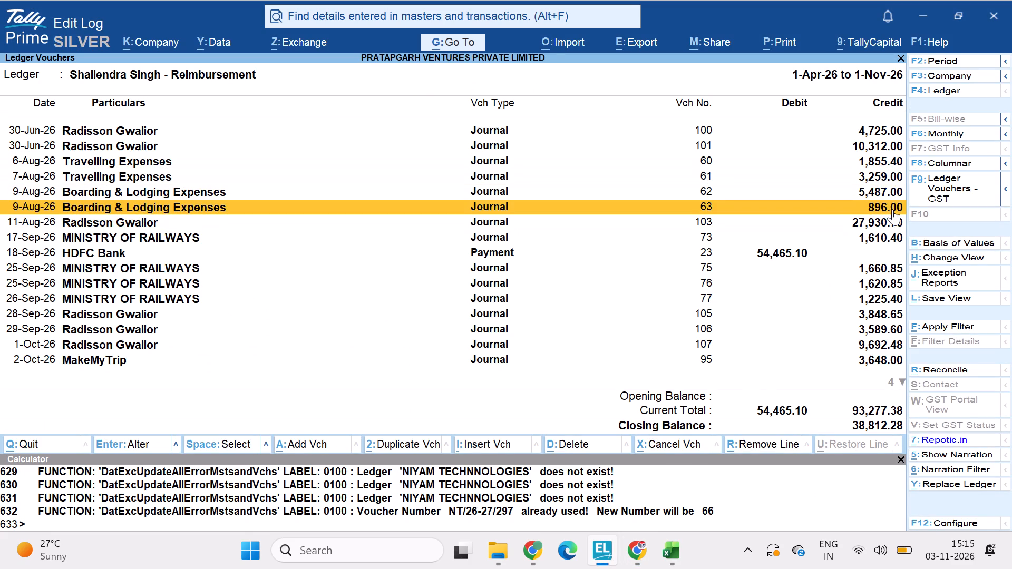
key("Down")
key("Down")
key("alt+Tab")
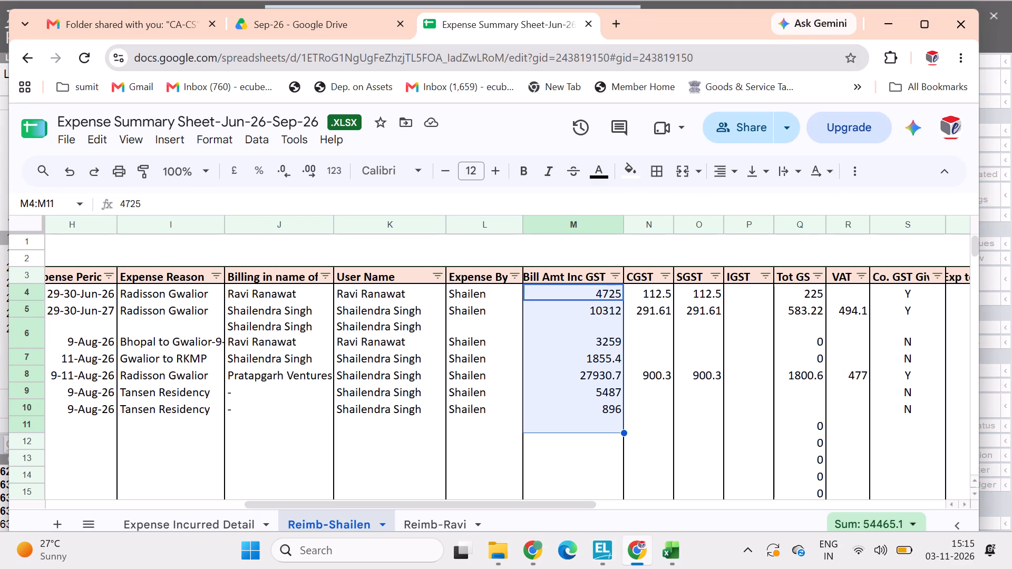
key("alt+Tab")
Mark the 17-Sep-26 MINISTRY OF RAILWAYS journal no. 73 in the reimbursement ledger.
key("space")
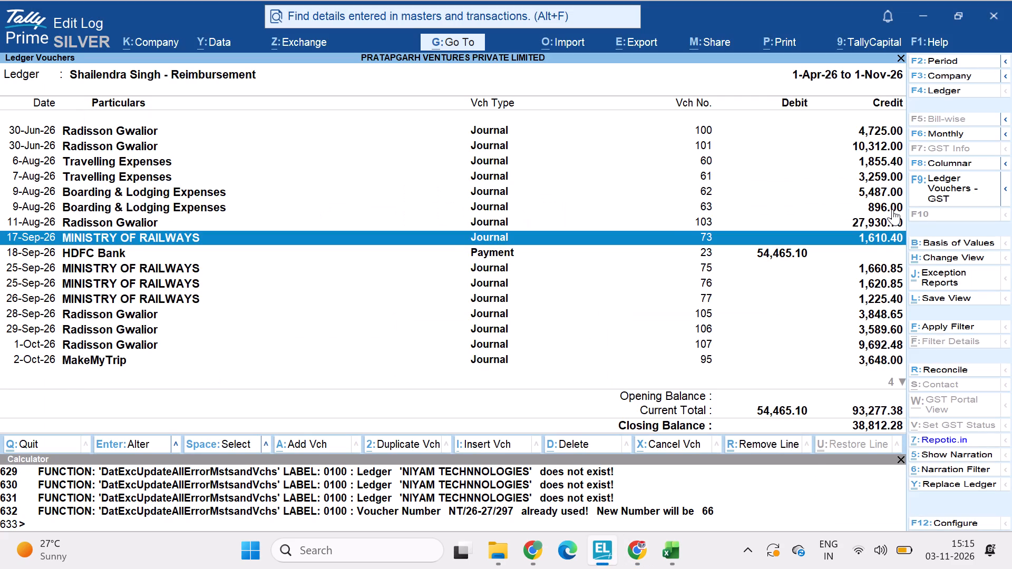
key("Down")
key("Down")
key("Up")
key("Up")
key("Up")
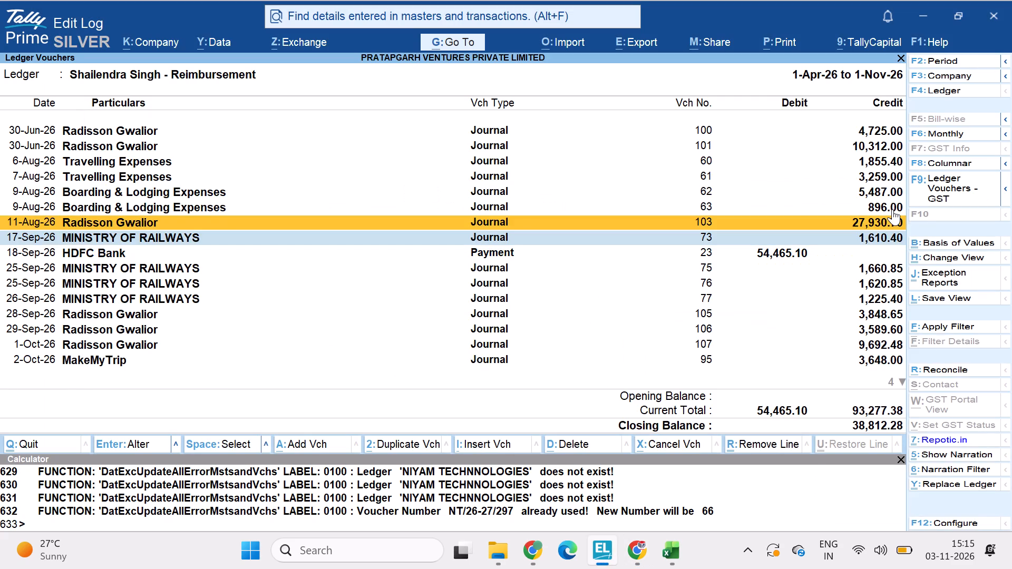
Review the ledger entries following the HDFC Bank payment, down to the 9-Oct-26 Travelling Expenses journal no. 88.
key("Down")
key("Down")
key("Down")
key("Down")
key("Down")
key("Down")
key("Down")
key("Down")
key("Down")
key("Down")
key("Down")
key("Down")
key("Down")
key("Down")
key("Down")
key("Down")
key("Down")
key("Down")
key("Down")
key("Down")
key("Down")
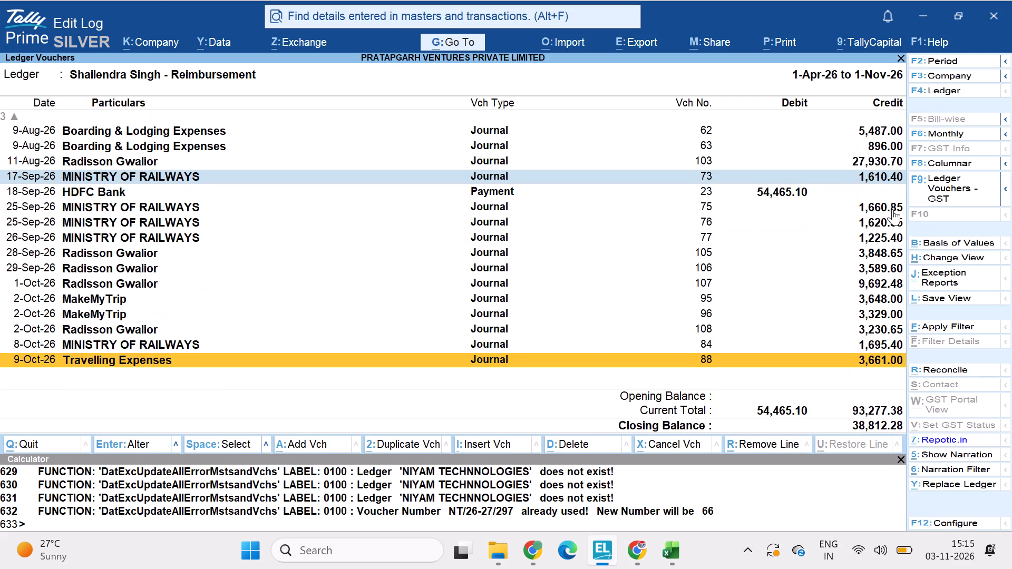
key("Up")
key("Up")
key("Up")
key("Up")
key("Up")
key("Up")
key("Up")
key("Up")
key("Up")
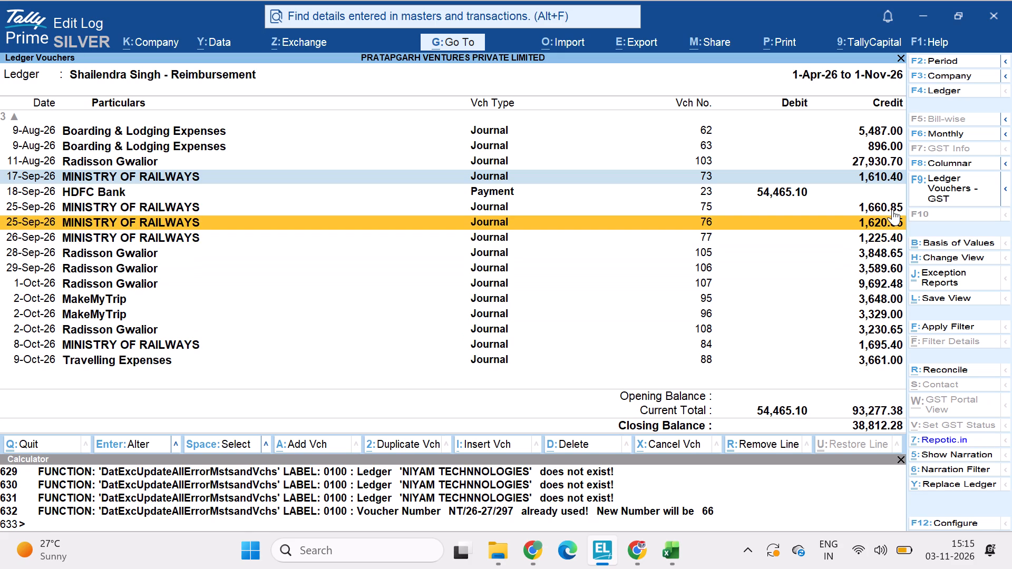
key("Up")
In Chrome, open Expenses-16-Sep-13-Oct-26.xlsx from the Oct-26 folder under Other Expenses in Google Drive.
key("alt+Tab")
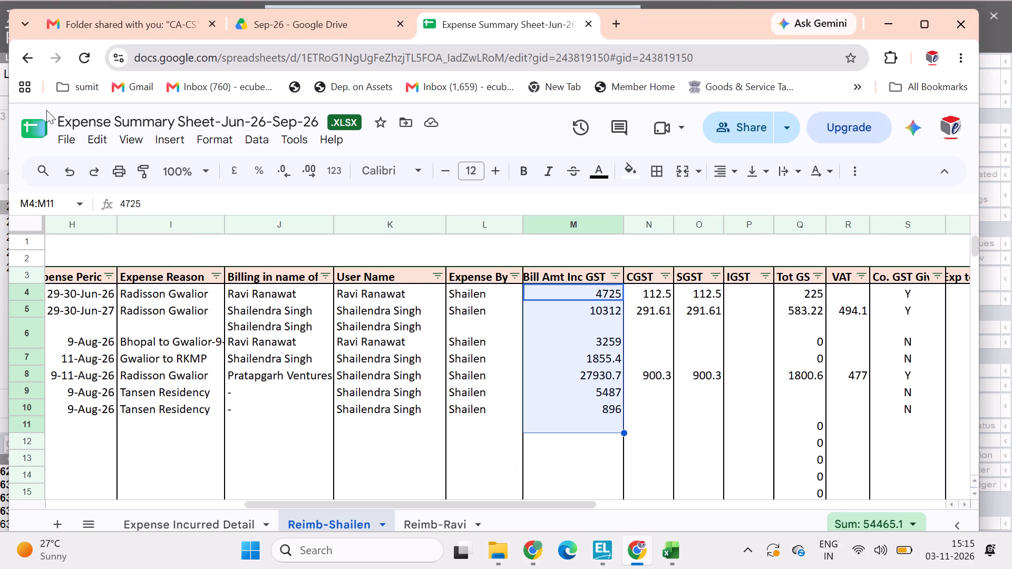
left_click(73, 173)
left_click(27, 57)
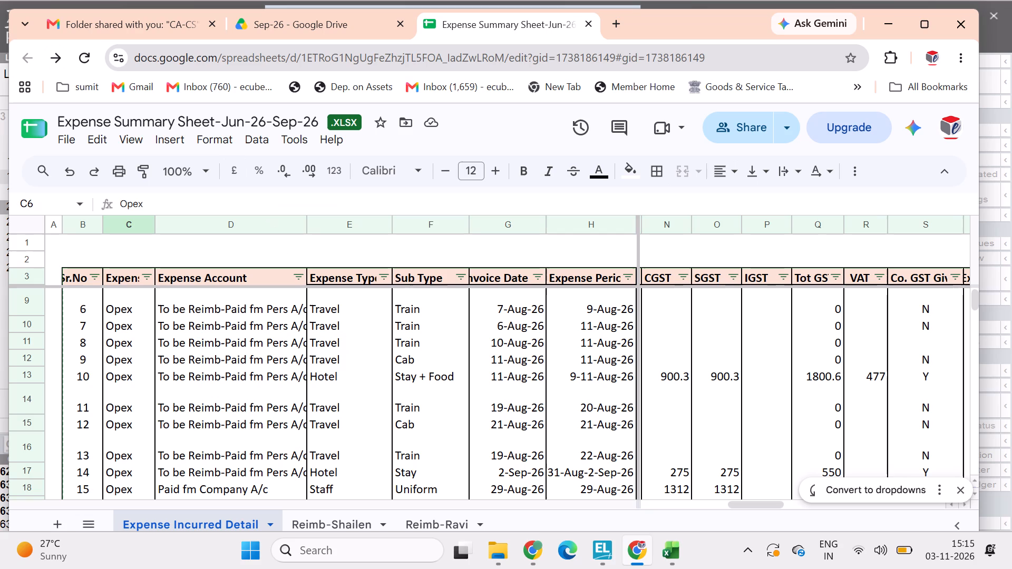
scroll(875, 197, "up", 5)
left_click(285, 31)
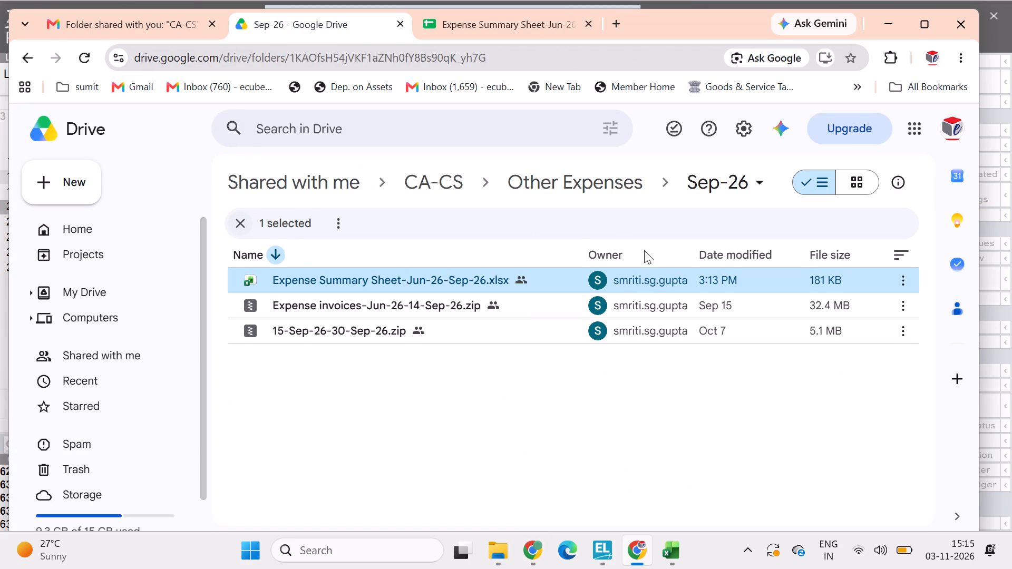
left_click(22, 43)
left_click(606, 187)
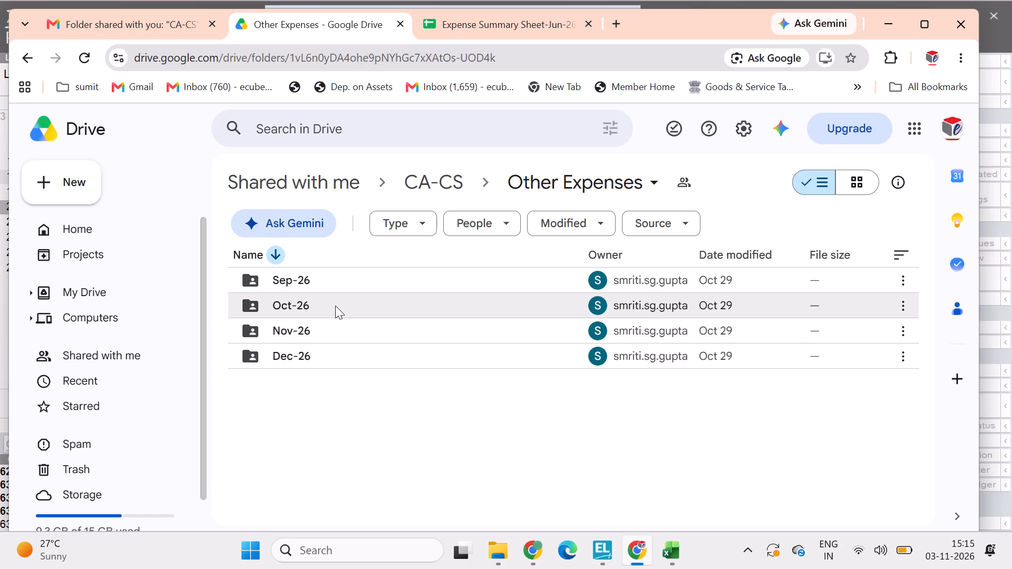
double_click(335, 306)
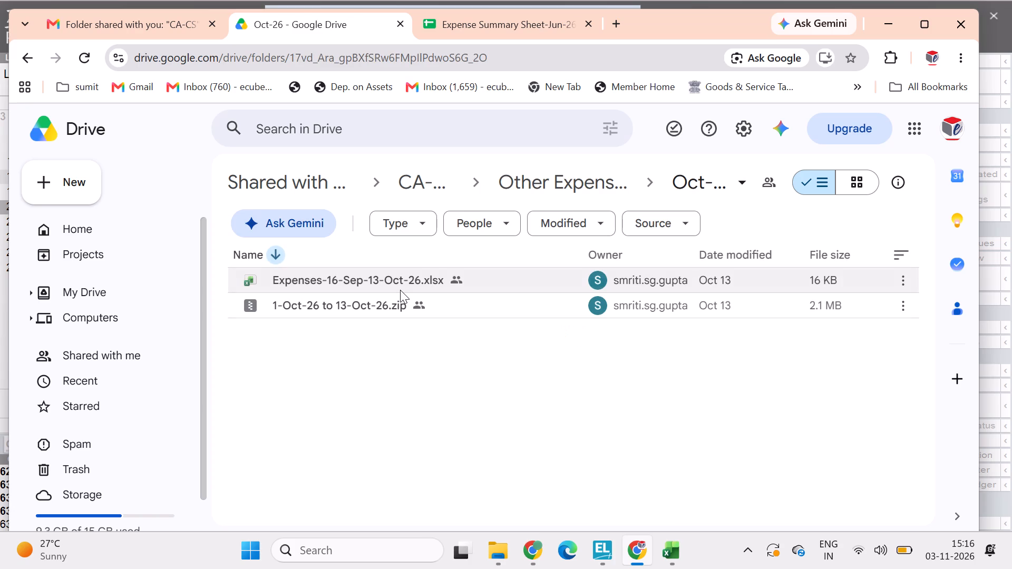
double_click(350, 276)
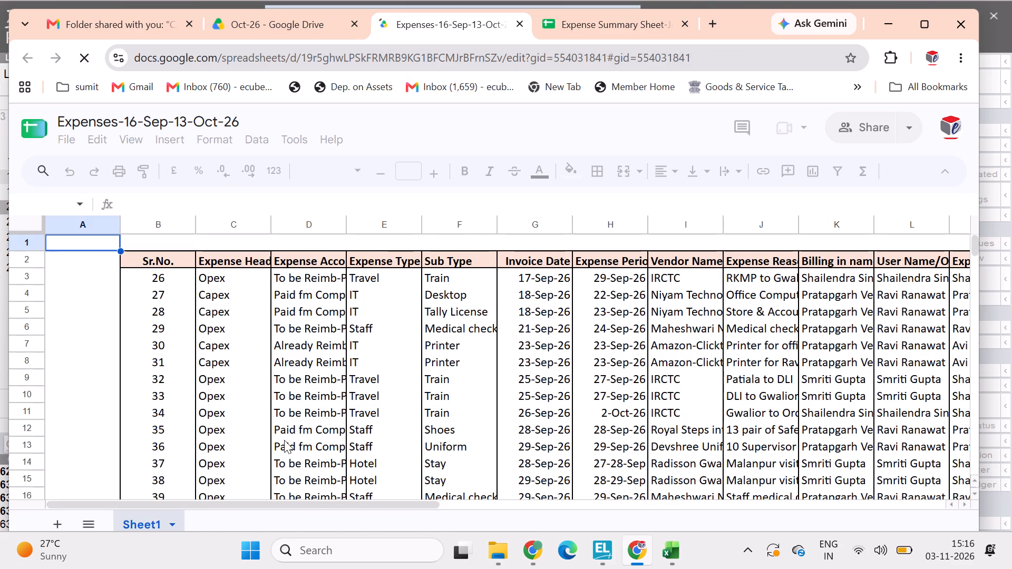
Examine the 16-Sep to 13-Oct-26 expense entries, including dates, vendors, who incurred each expense, bill amounts and GST.
scroll(390, 436, "down", 2)
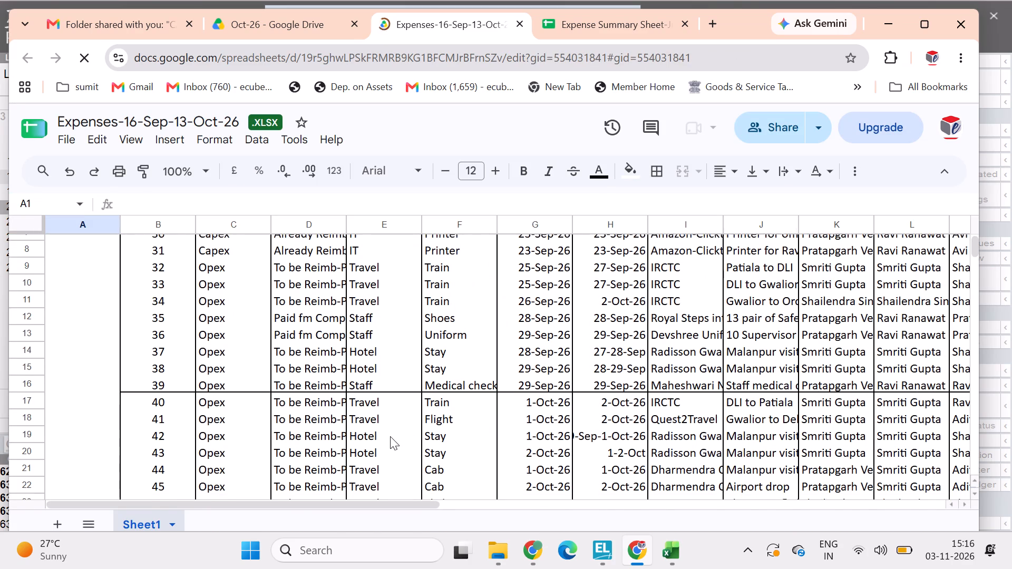
scroll(390, 436, "down", 2)
scroll(390, 436, "up", 1)
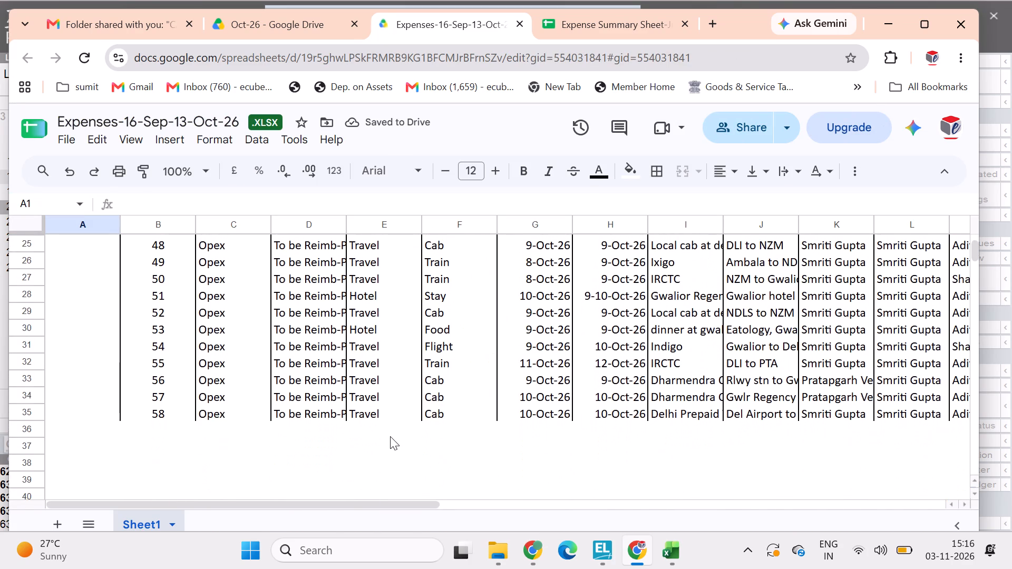
scroll(390, 436, "up", 1)
scroll(721, 430, "left", 3)
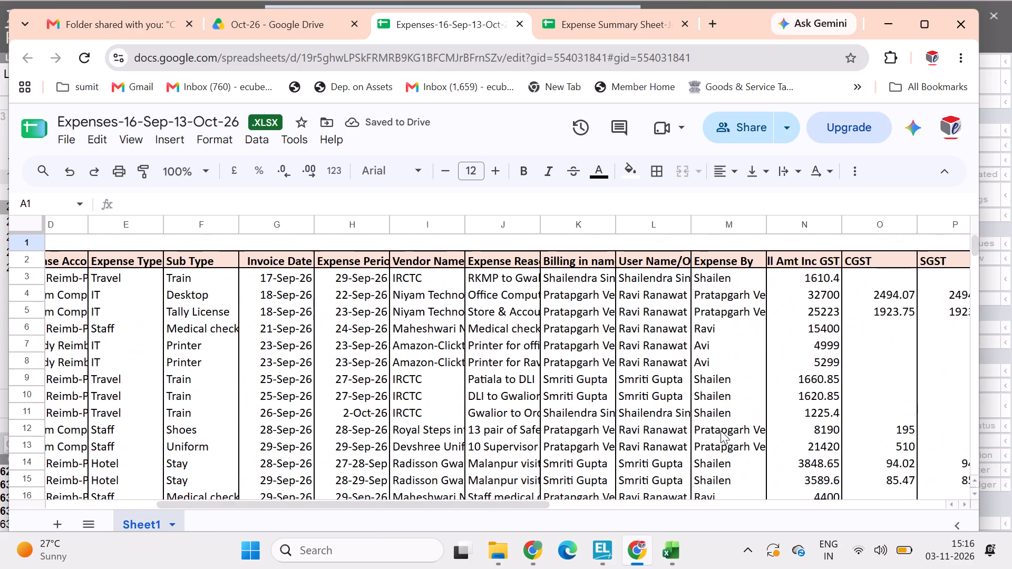
scroll(721, 430, "left", 2)
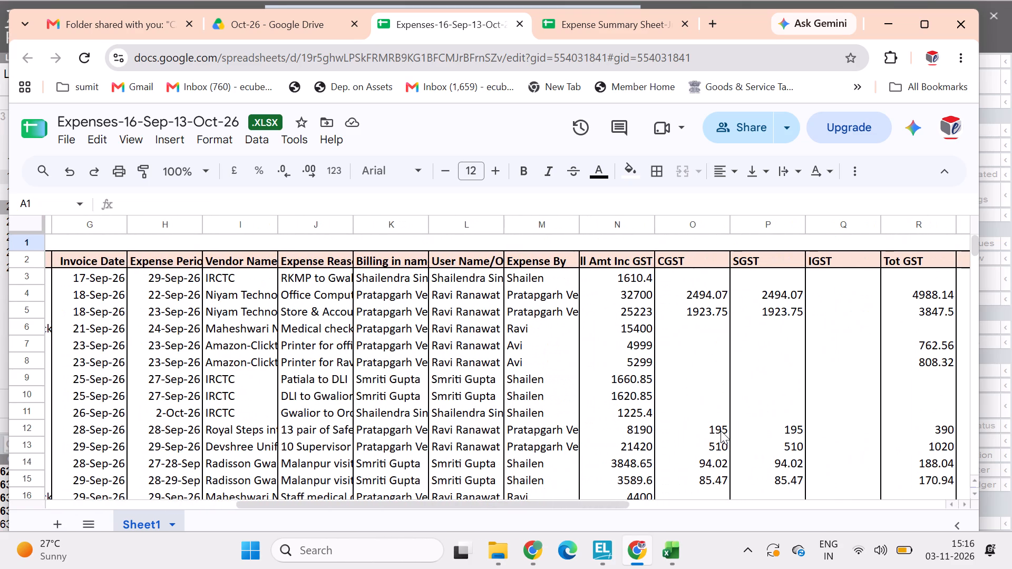
scroll(536, 405, "right", 4)
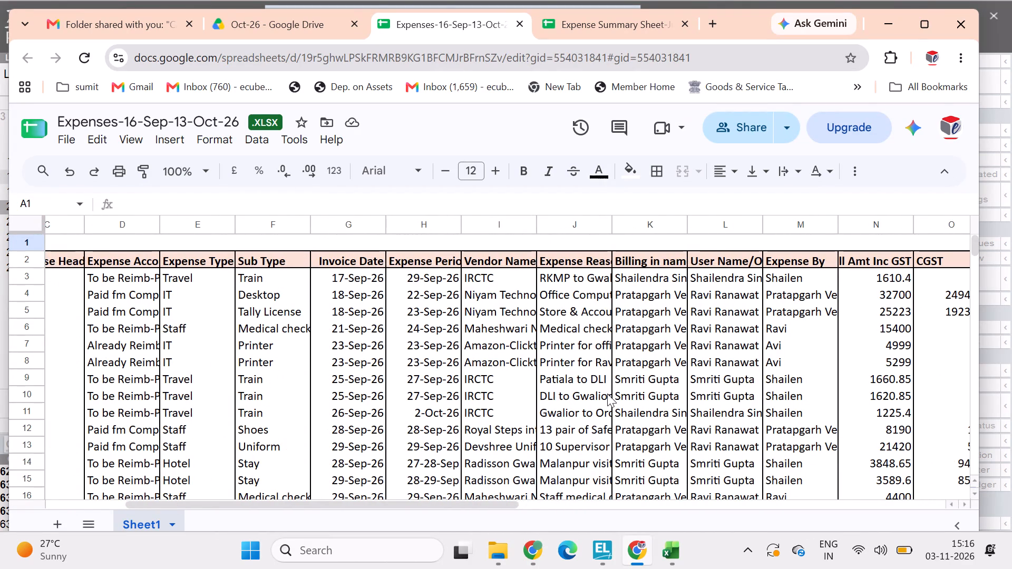
scroll(607, 394, "down", 1)
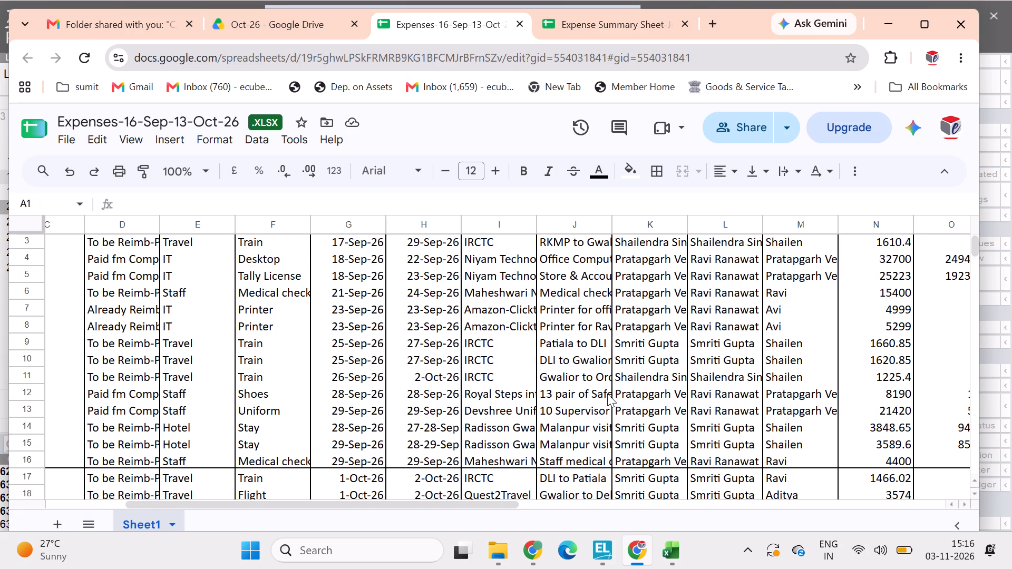
scroll(607, 394, "down", 1)
Fit the width of the Expense Account column on Sheet1 to its contents.
scroll(415, 348, "right", 3)
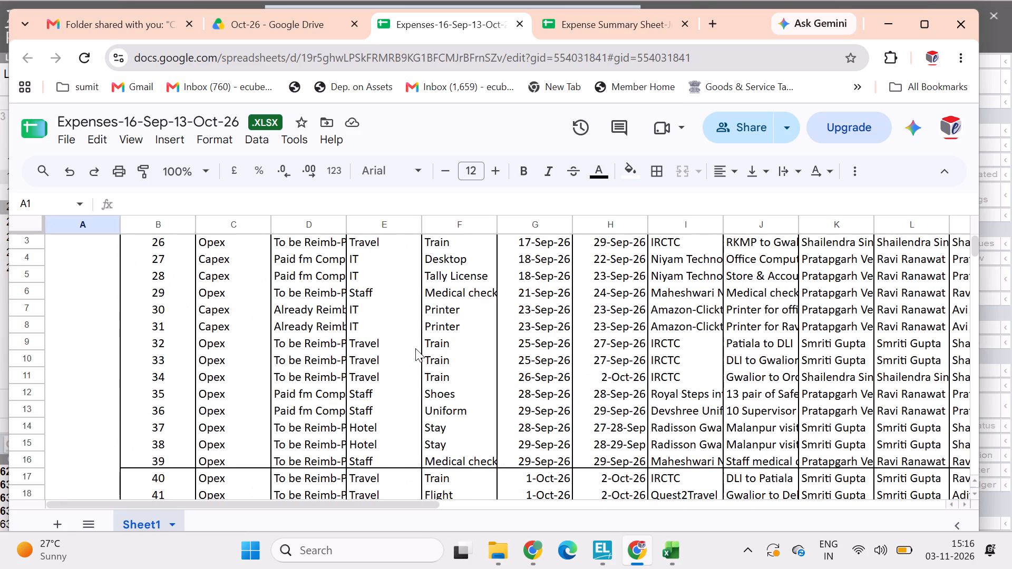
scroll(415, 348, "right", 1)
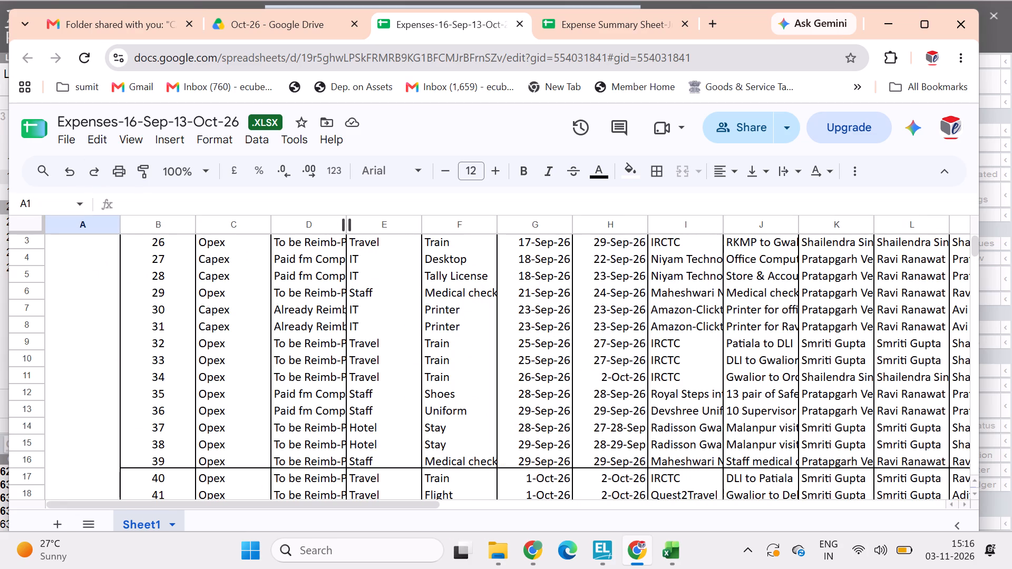
double_click(345, 226)
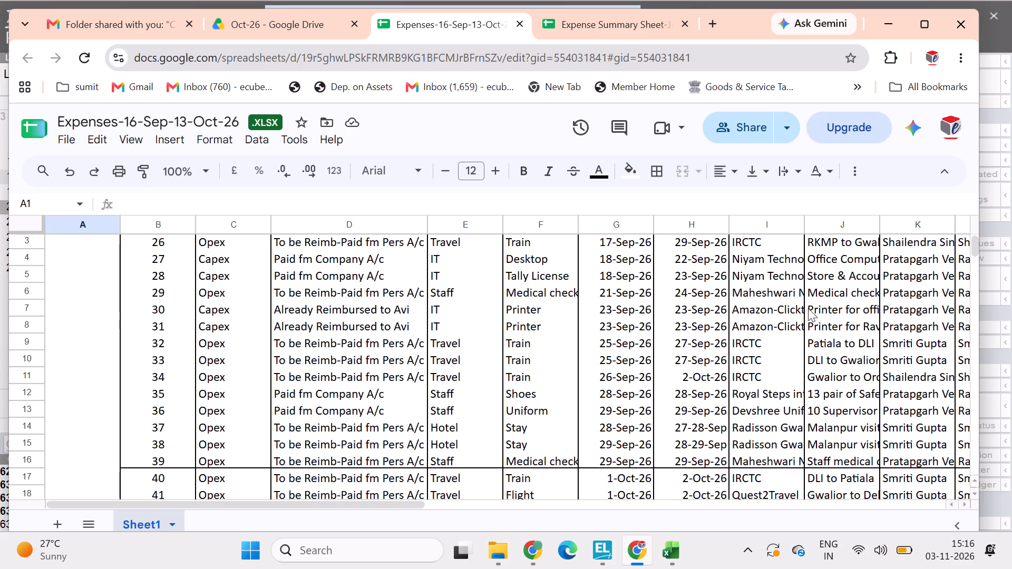
Check which expenses were incurred by Shailen and their bill amounts on Sheet1.
scroll(842, 311, "left", 1)
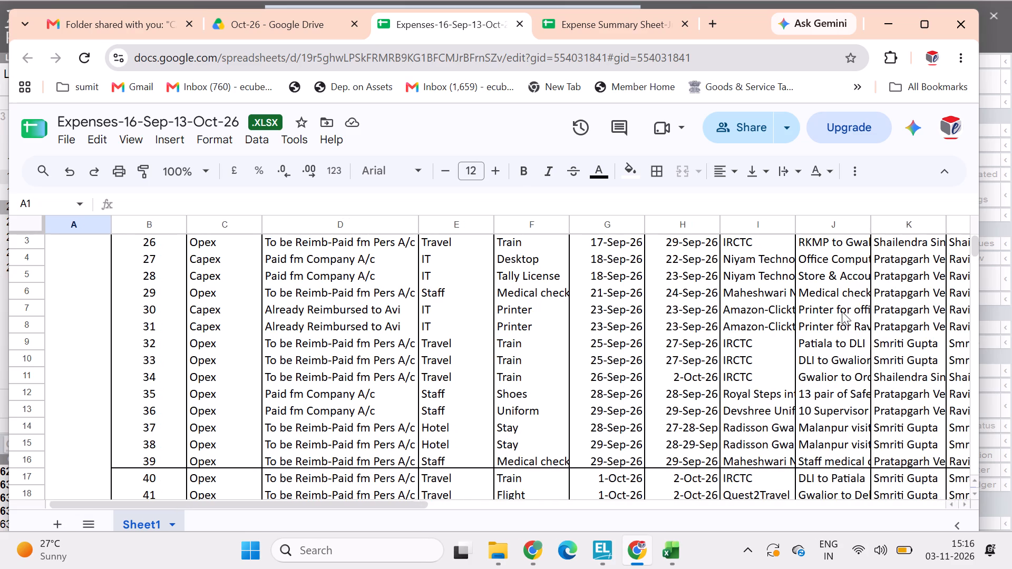
scroll(842, 311, "left", 3)
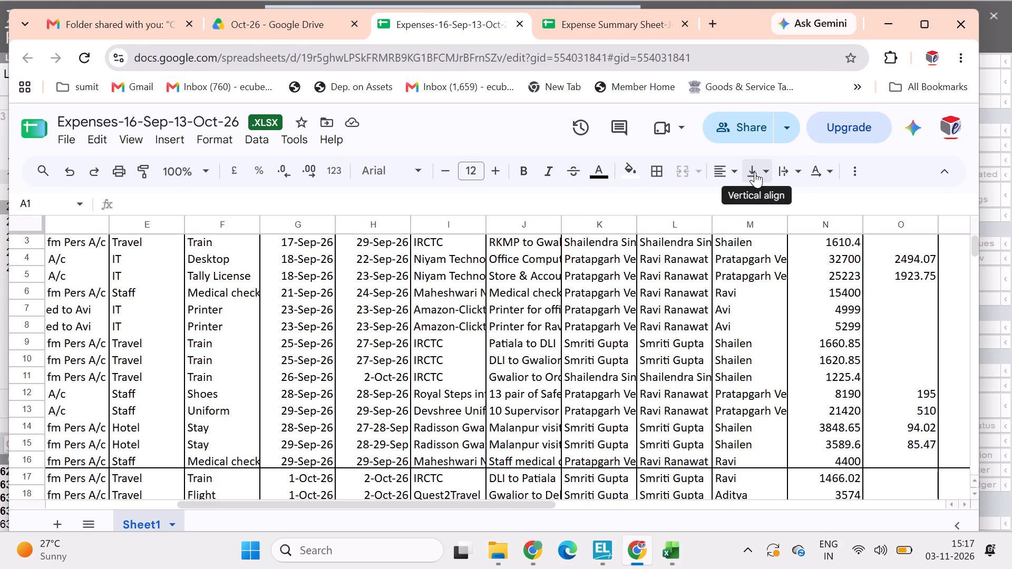
Open the Expenses-16-Sep-13-Oct-26 workbook from the Expenses Sheets folder in Excel and bring its expense-by and amount columns into view.
left_click(497, 544)
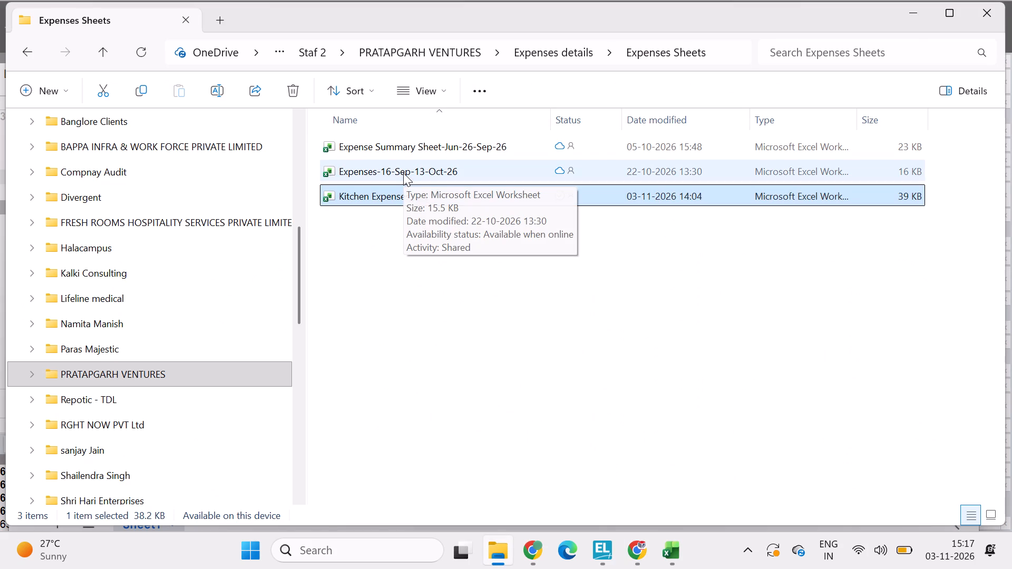
double_click(401, 170)
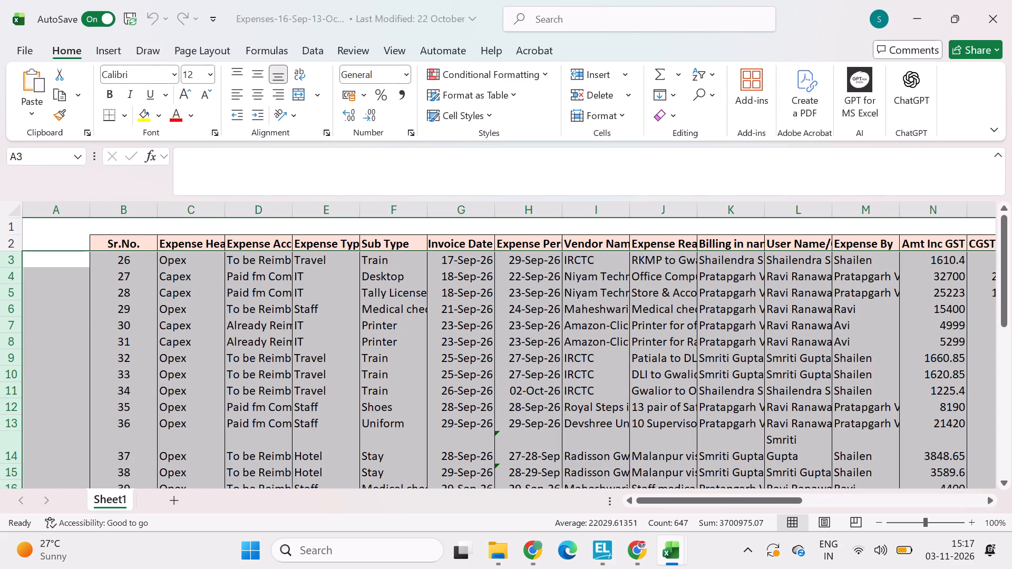
scroll(571, 386, "up", 1)
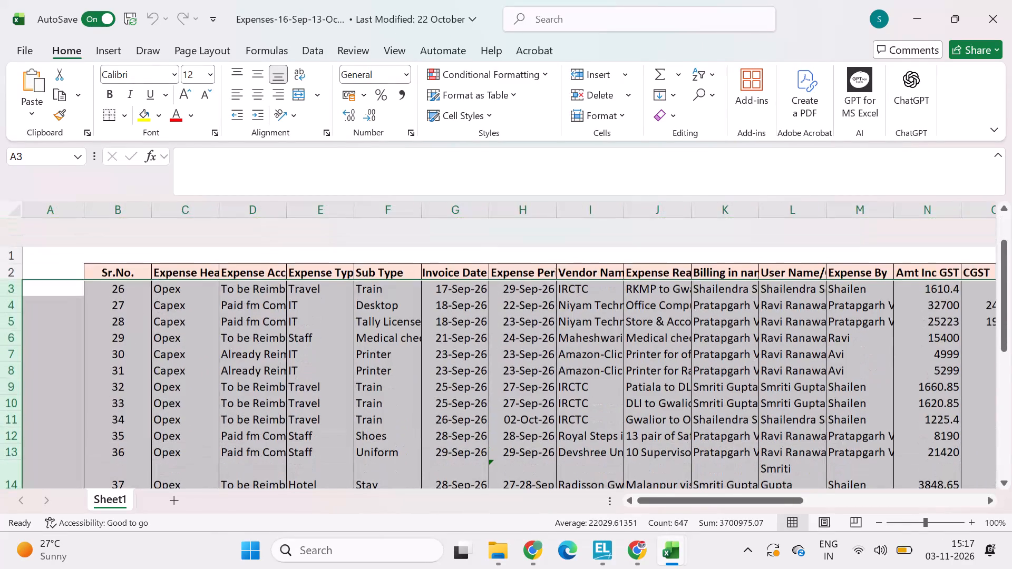
scroll(571, 386, "up", 1)
scroll(761, 399, "left", 2)
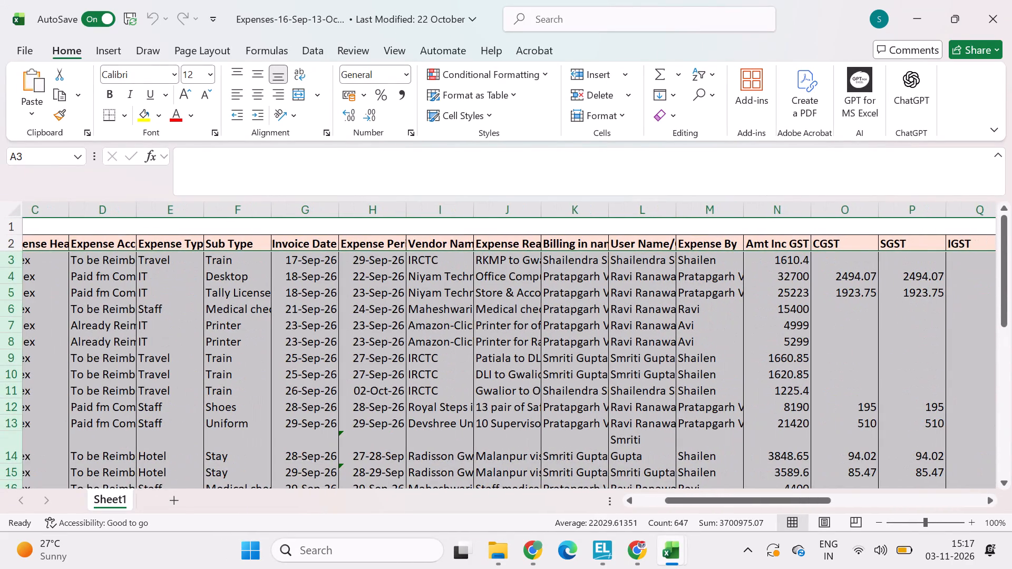
scroll(761, 399, "left", 1)
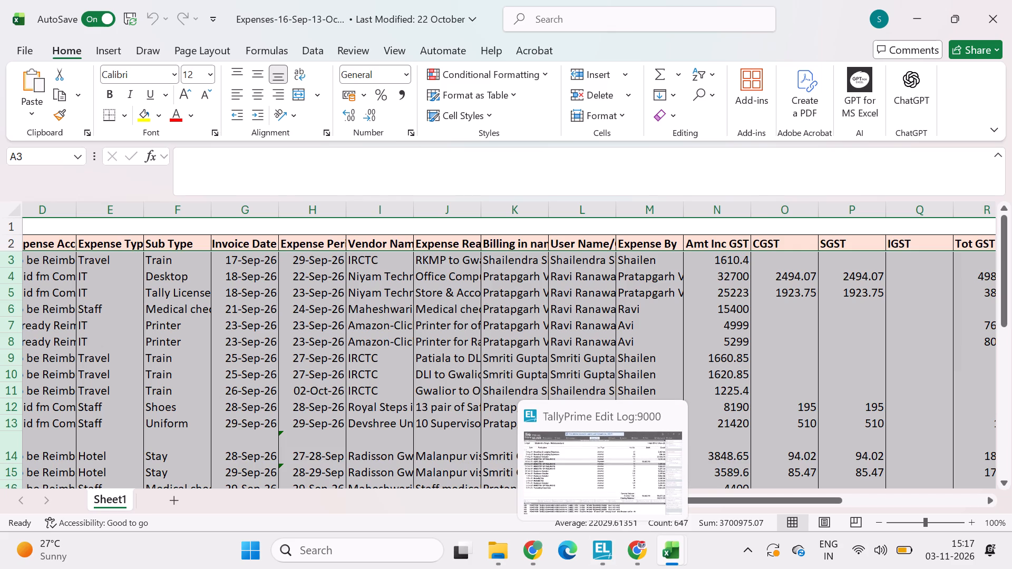
In TallyPrime, examine Shailen's reimbursement ledger entries before and after the 18-Sep-26 HDFC Bank payment, comparing them with the Excel expense sheet.
left_click(599, 545)
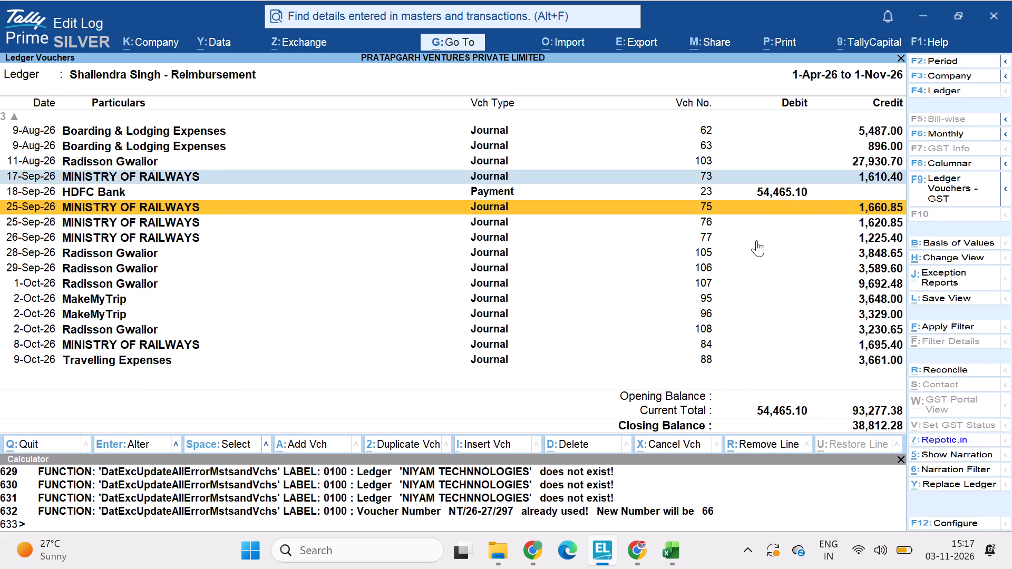
left_click(799, 189)
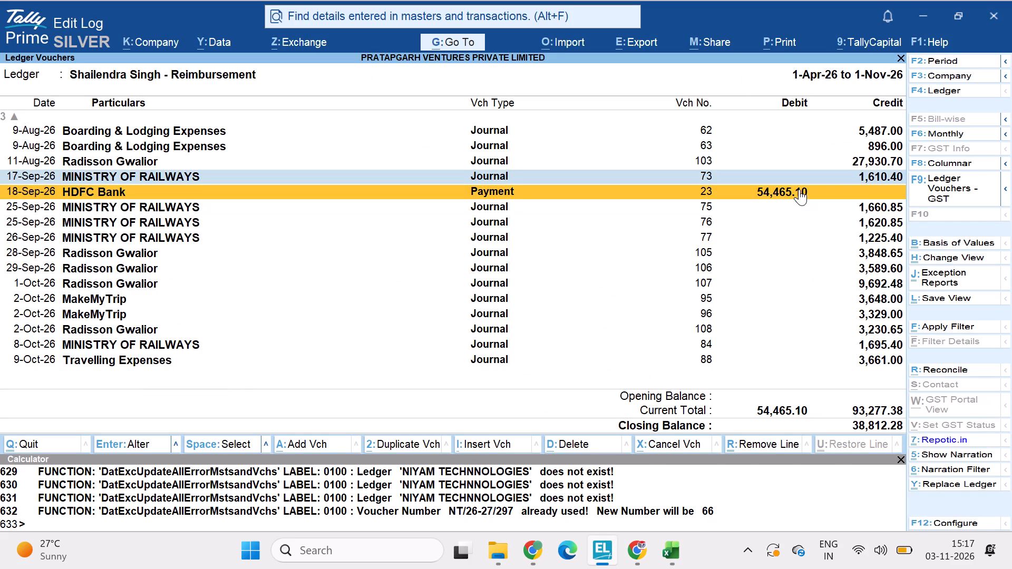
key("alt+Tab")
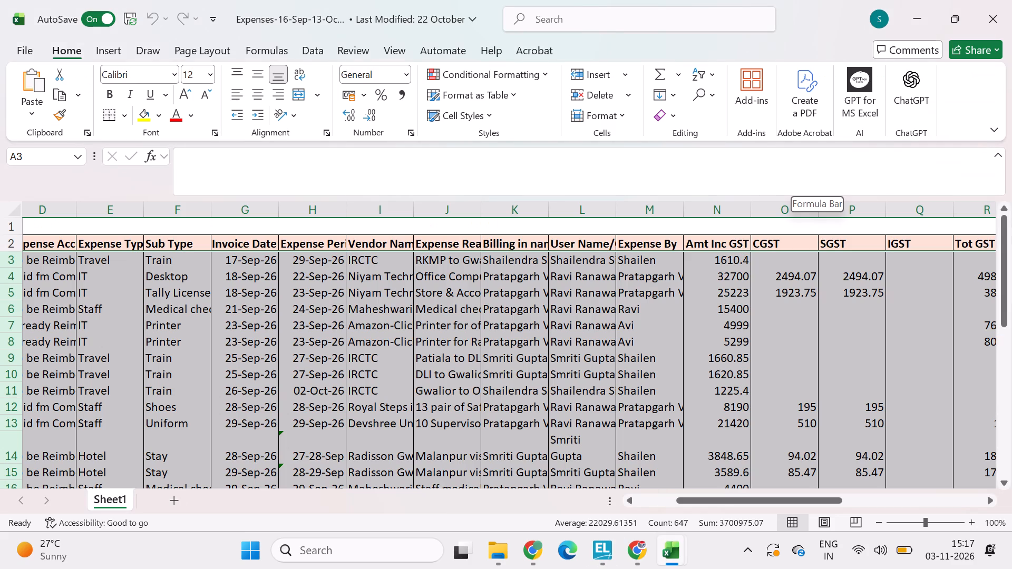
key("alt+Tab")
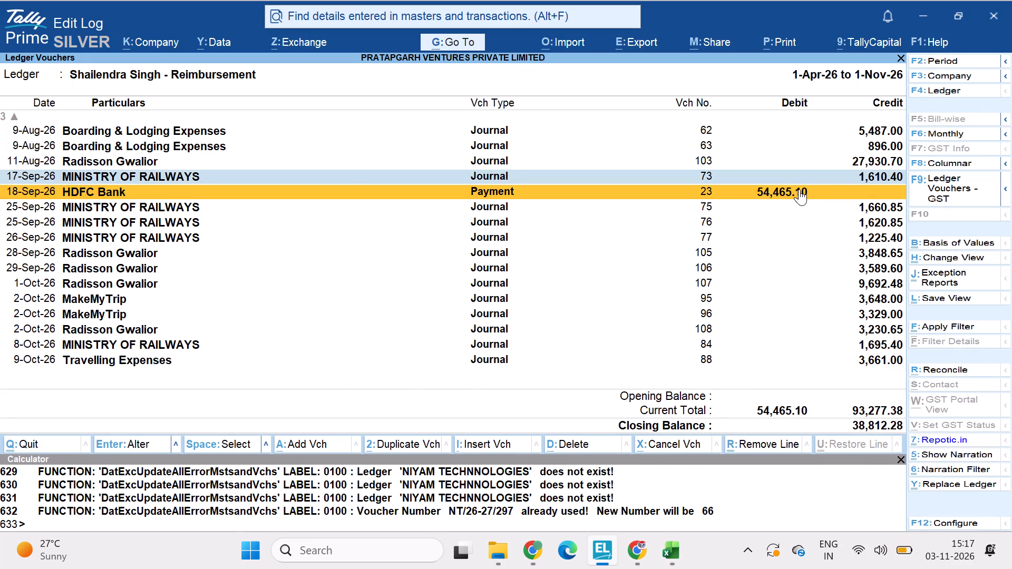
key("Down")
key("Down")
key("Down")
key("Down")
key("Down")
key("Down")
key("Down")
key("Down")
key("Down")
key("Down")
key("Down")
key("Down")
key("Down")
key("Down")
key("Down")
key("Down")
key("Down")
key("Down")
key("Down")
key("Down")
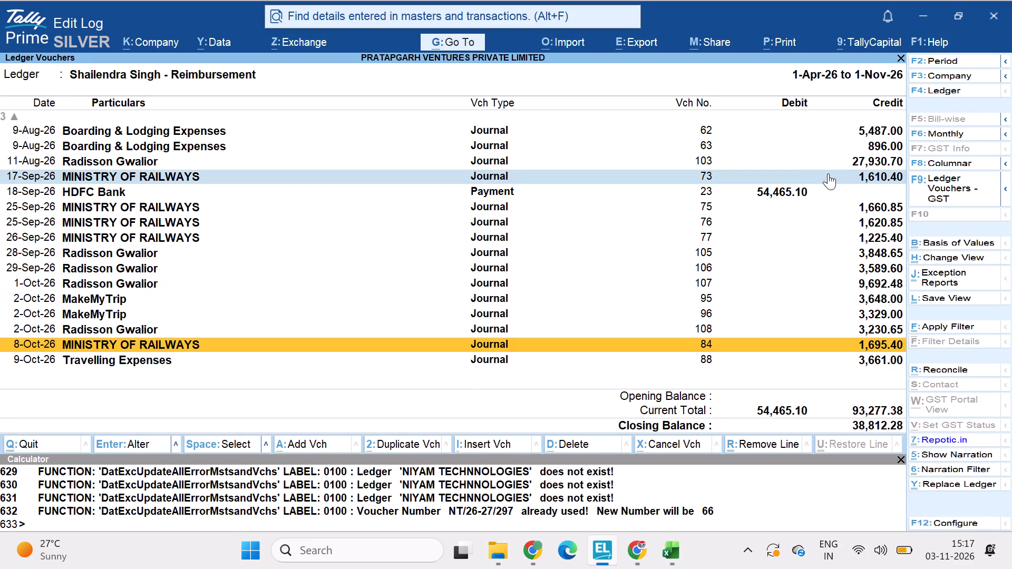
key("Up")
key("Up")
key("Up")
key("Up")
key("Up")
key("Up")
key("Up")
key("Up")
key("Up")
key("Up")
key("Up")
key("Up")
key("Up")
key("Up")
key("Up")
key("Up")
key("Up")
key("Up")
key("Up")
key("Up")
key("Down")
key("Down")
key("Down")
key("Down")
key("Down")
key("Down")
key("Down")
key("Down")
key("Down")
key("Down")
key("Down")
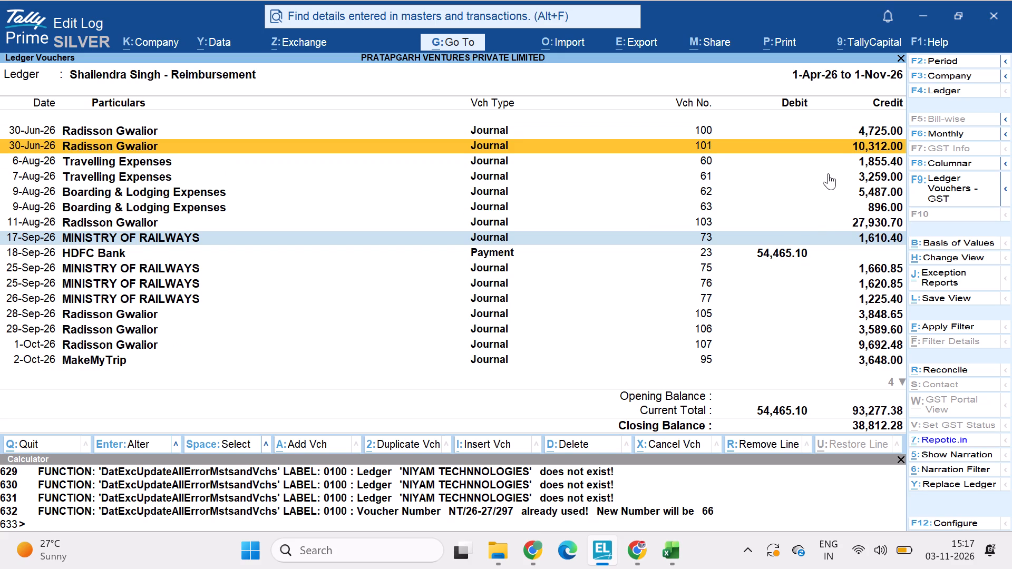
key("Up")
key("Up")
key("Up")
key("Up")
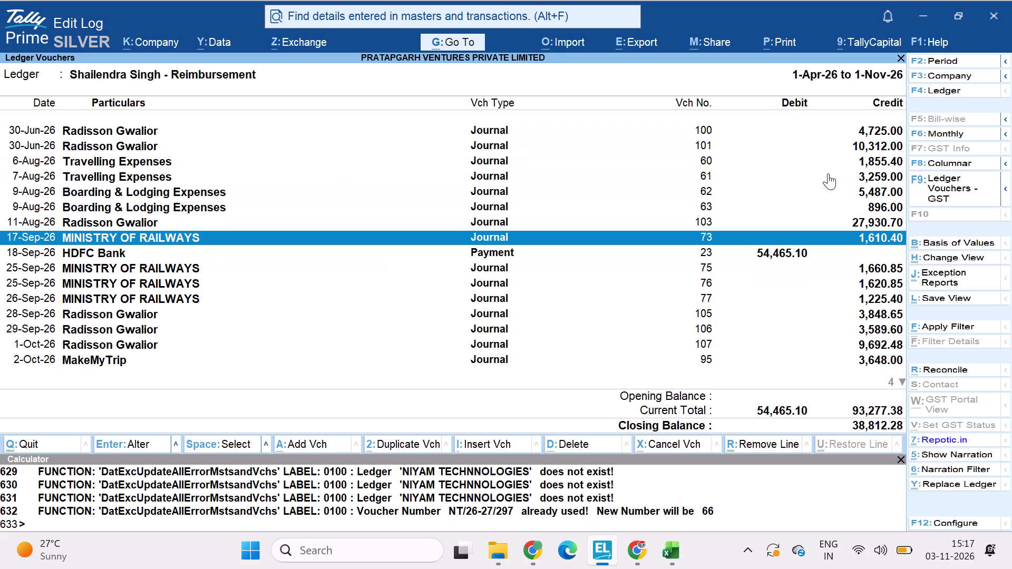
Compare Shailen's September and October expenses in the Excel sheet with his reimbursement ledger through 9-Oct-26, and leave the ledger.
key("alt+Tab")
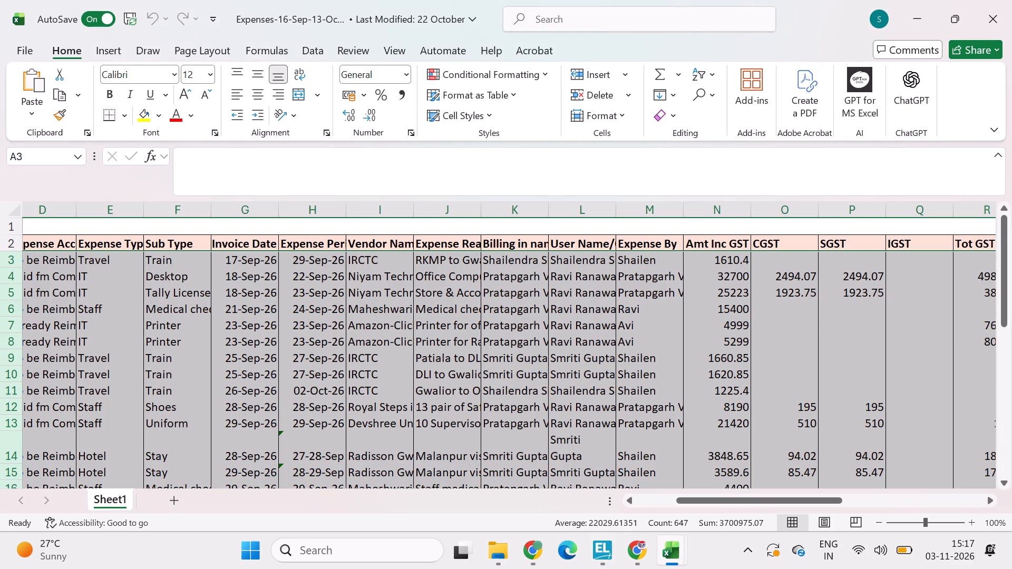
scroll(711, 322, "down", 1)
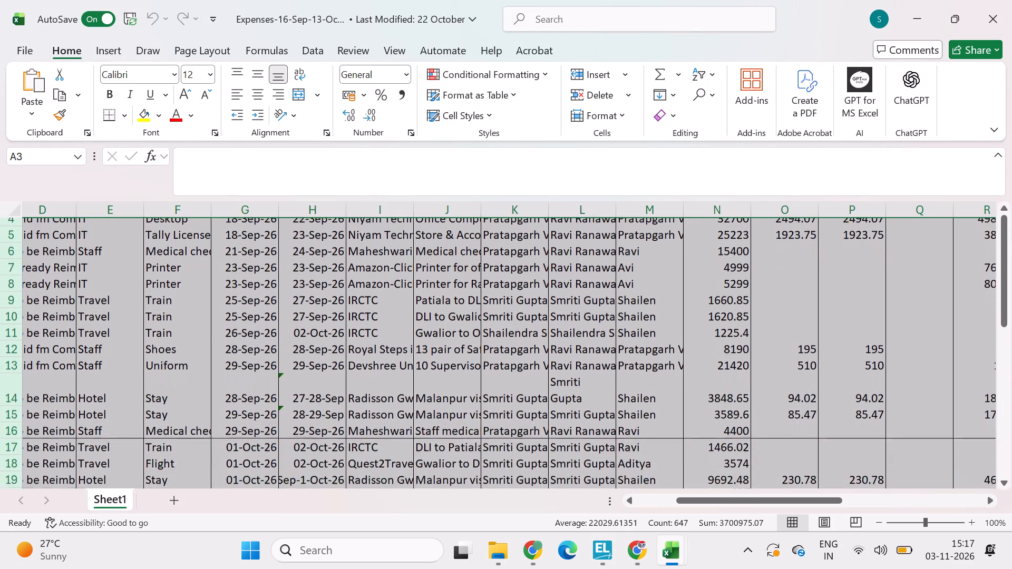
scroll(711, 322, "down", 2)
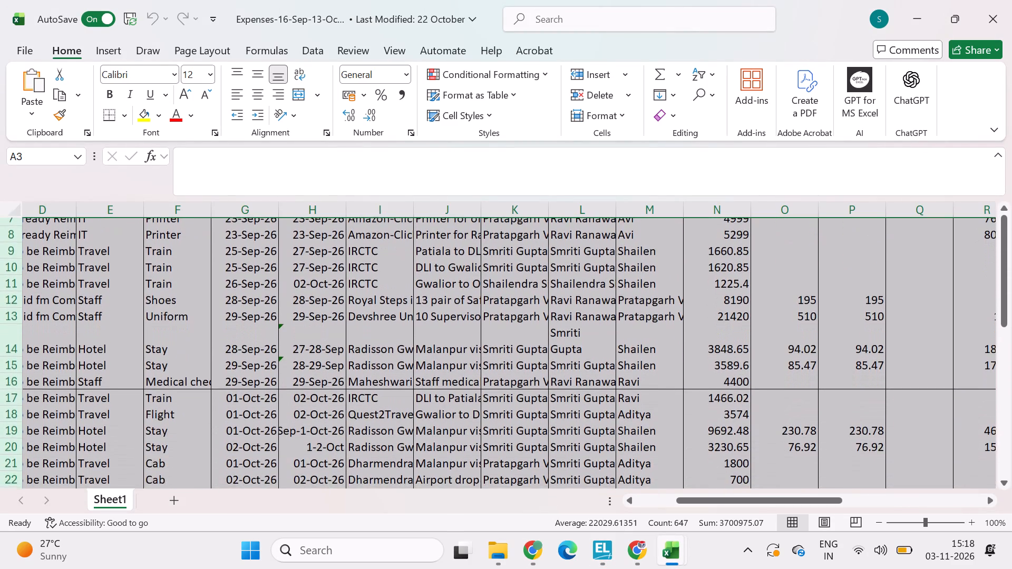
scroll(711, 322, "down", 2)
key("alt+Tab")
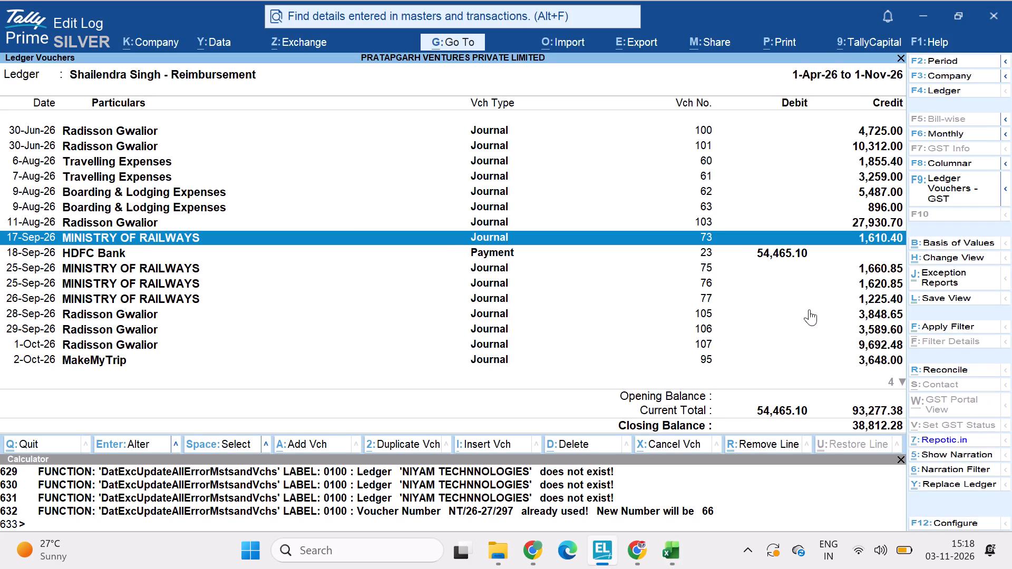
key("End")
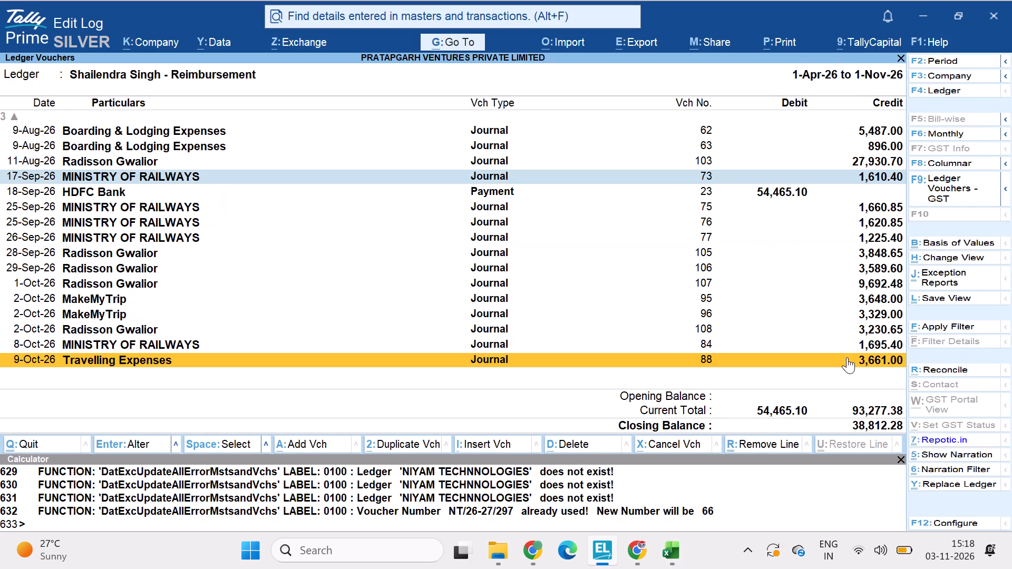
key("Escape")
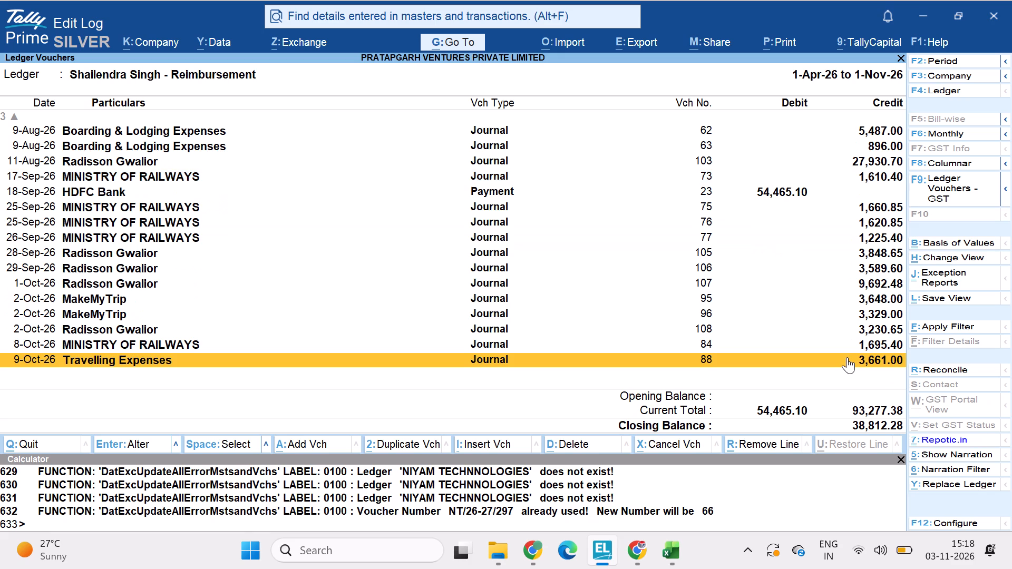
key("Escape")
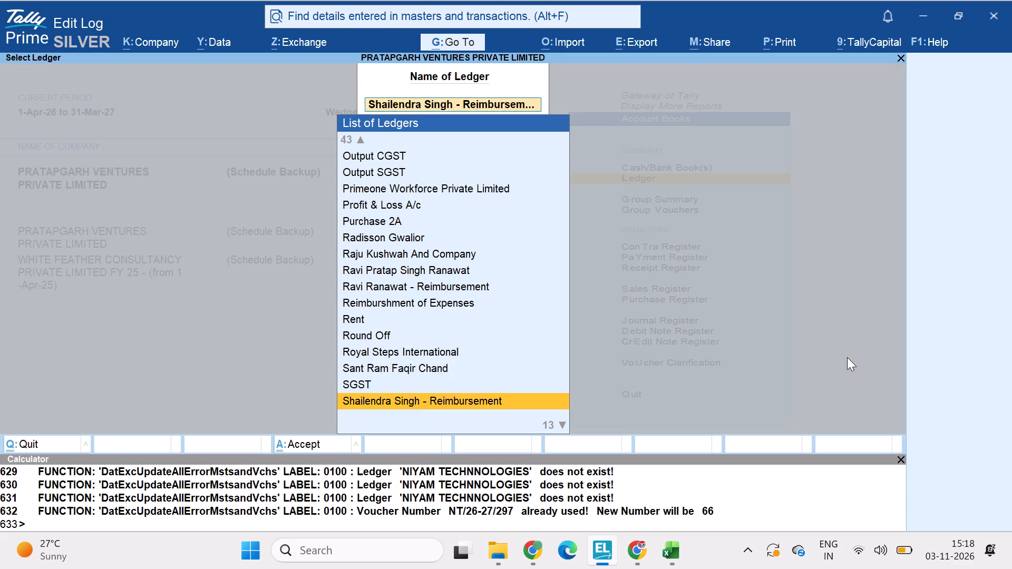
key("alt+Tab")
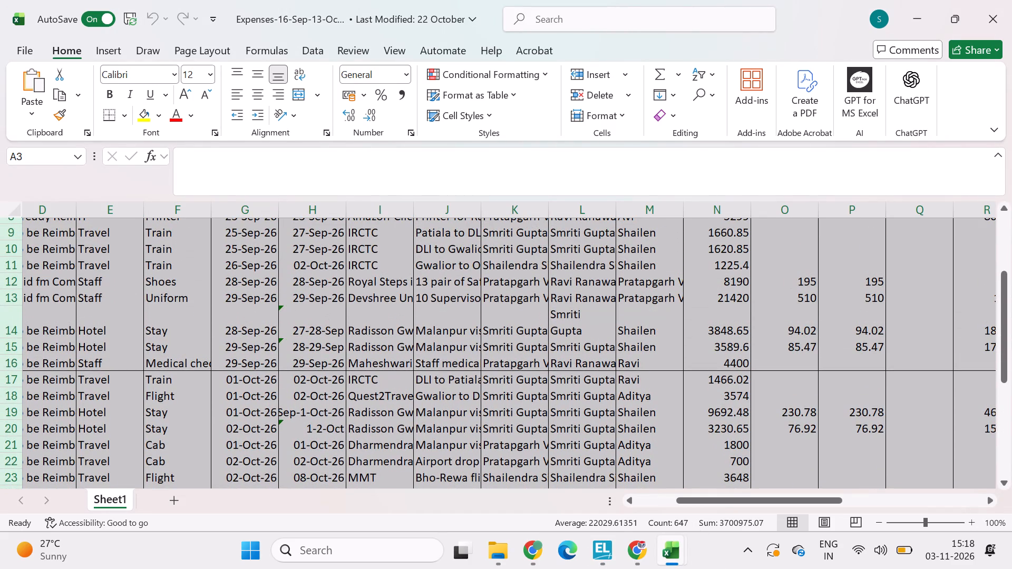
key("alt+Tab")
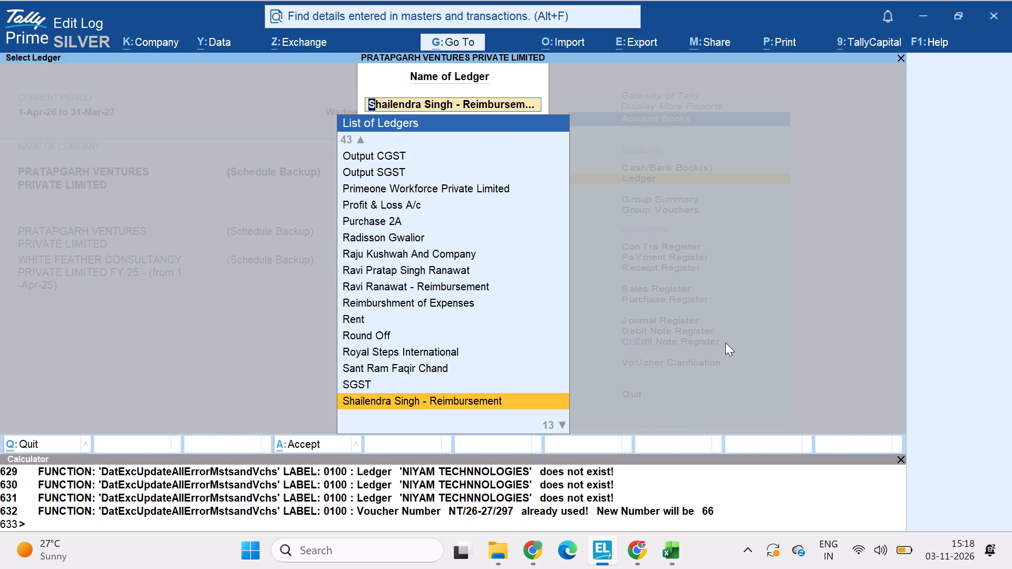
Reopen Shailen's reimbursement ledger and set its period to 1-Apr-26 to 1-Nov-26.
key("Return")
key("alt+F2")
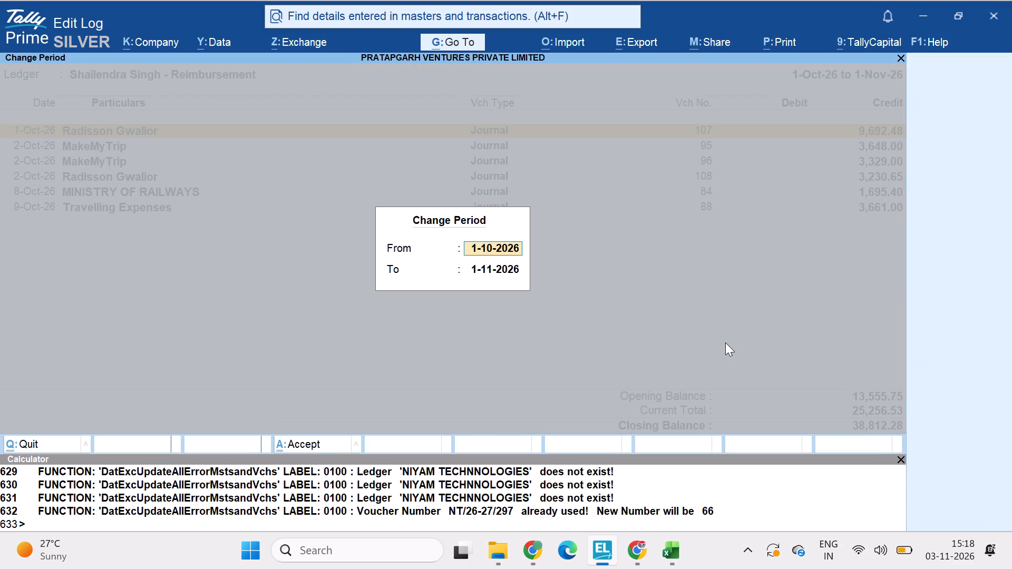
key("space")
key("Return")
key("space")
key("Return")
Mark the 18-Sep-26 HDFC Bank payment line in Shailen's reimbursement ledger.
key("Down")
key("Down")
key("Down")
key("Down")
key("Down")
key("Down")
key("Down")
key("Down")
key("Down")
key("Down")
key("Down")
key("Down")
key("Down")
key("Down")
key("Down")
key("Down")
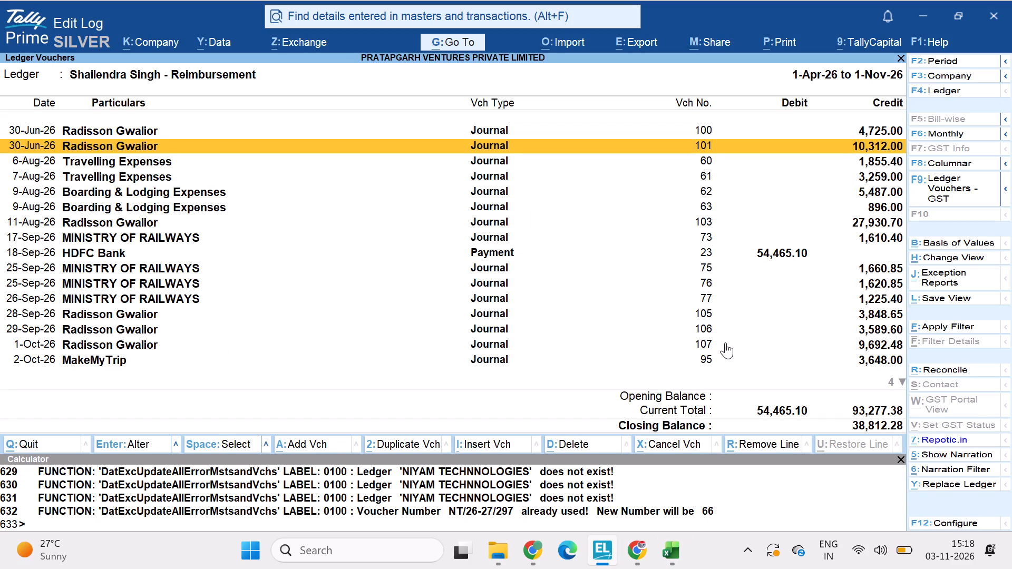
key("Up")
key("Up")
key("Up")
key("Up")
key("Up")
key("Up")
key("Up")
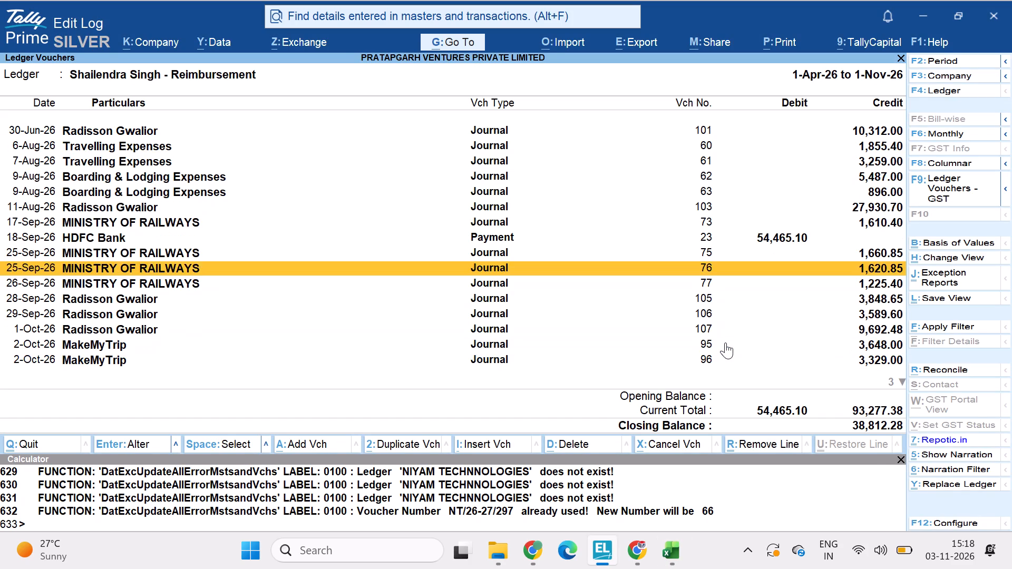
key("Up")
key("space")
Review the journals posted after the HDFC Bank payment up to the last October entry, and leave Shailen's reimbursement ledger.
key("Down")
key("Down")
key("Down")
key("Down")
key("Down")
key("Down")
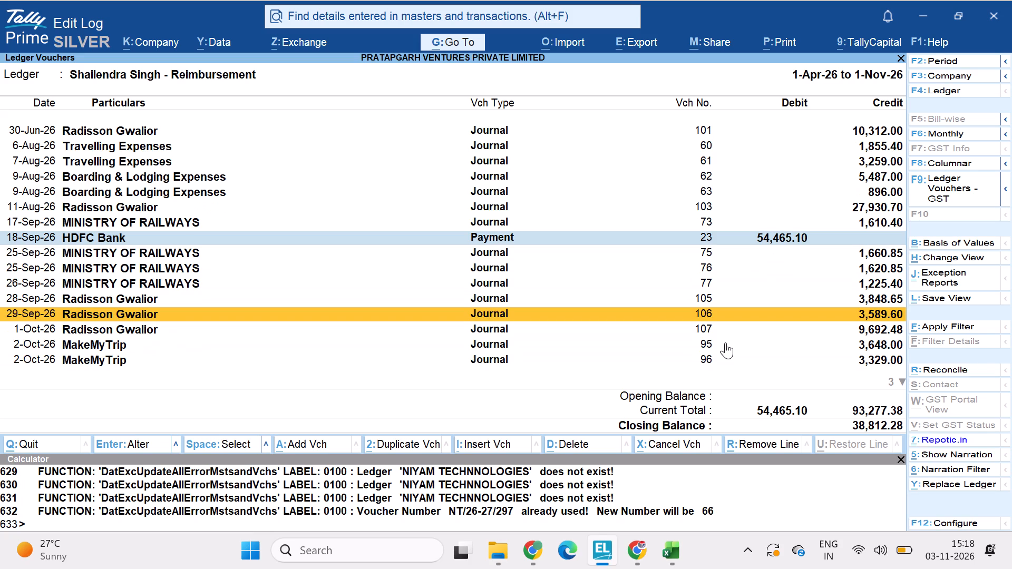
key("Down")
key("Down")
key("Down")
key("Down")
key("Down")
key("Down")
key("Down")
key("Down")
key("Down")
key("Down")
key("Down")
key("Down")
key("Down")
key("Down")
key("Down")
key("Down")
key("Down")
key("Down")
key("Down")
key("Down")
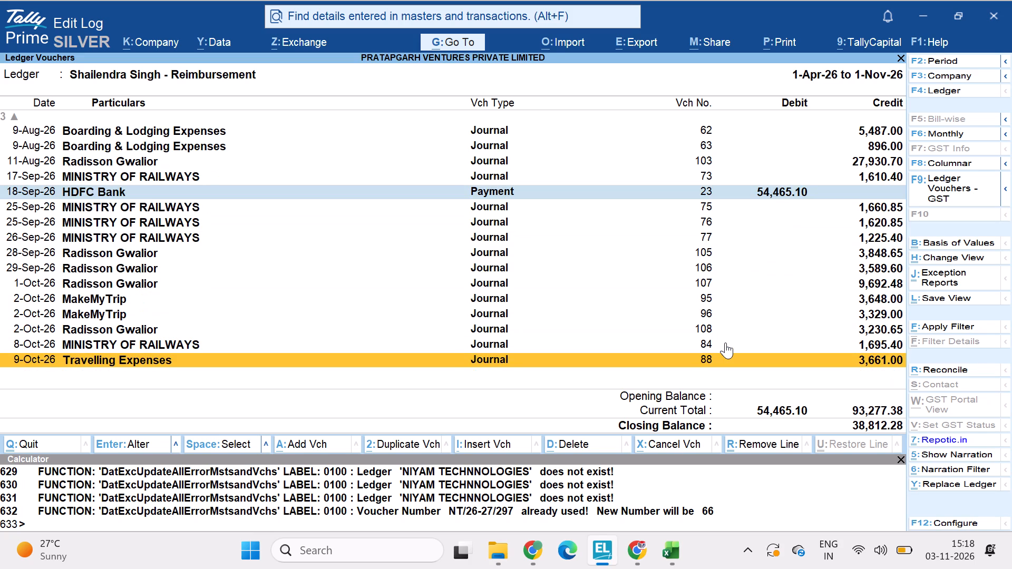
key("Escape")
key("Escape")
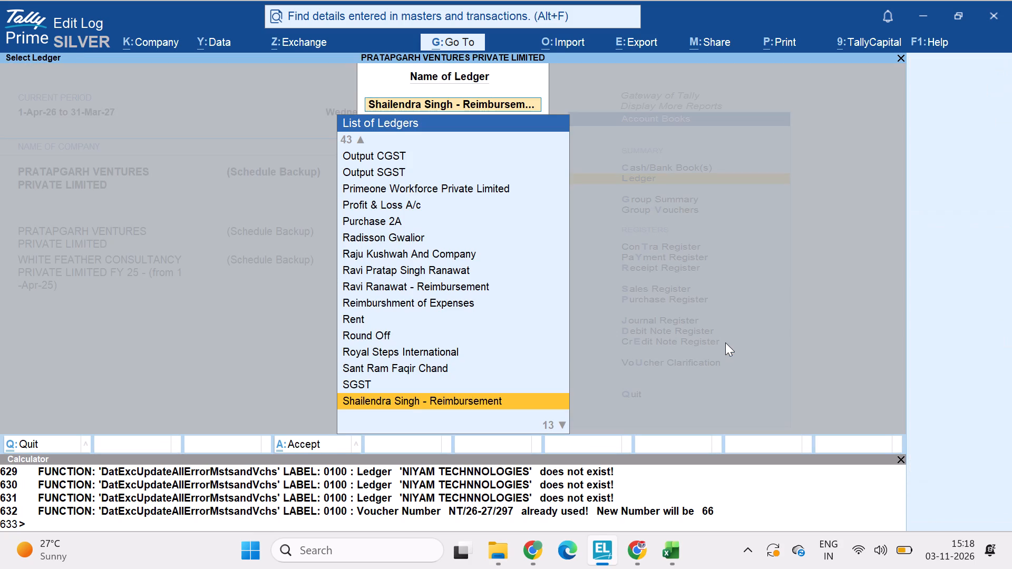
Open the Aditya - Reimbursement ledger and set its period to 1-Apr-26 to 1-Nov-26.
type("re")
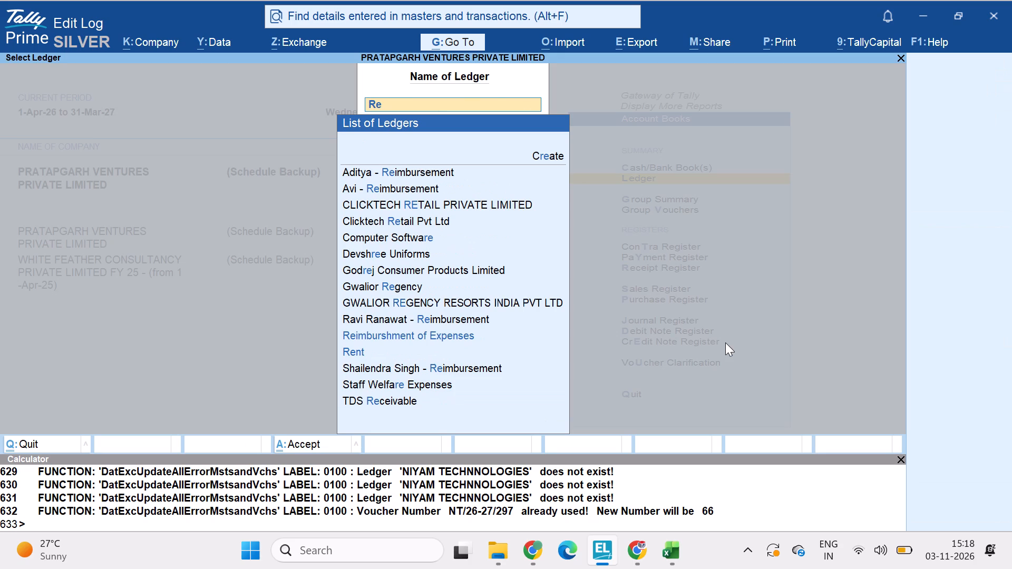
key("i")
key("Up")
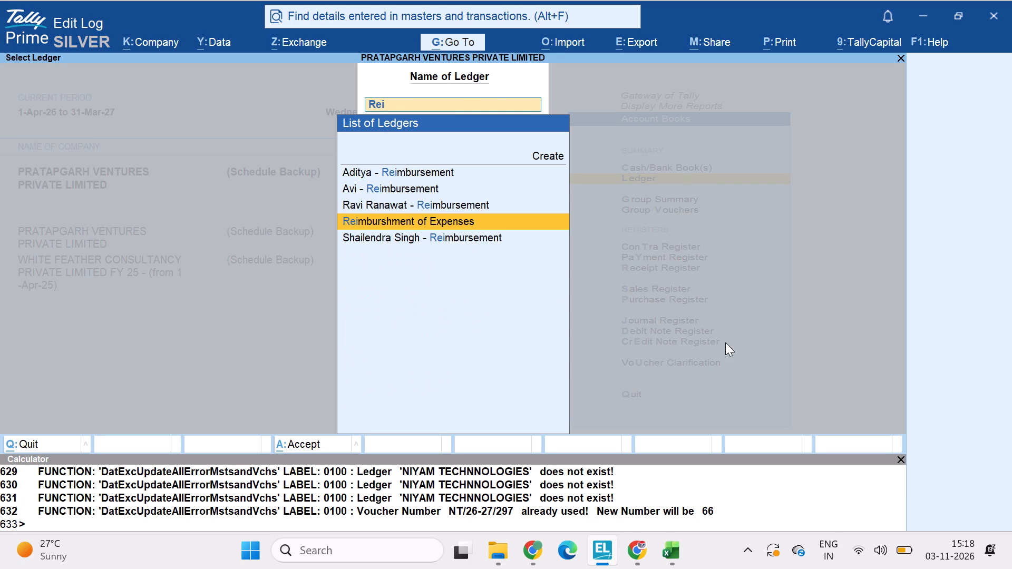
key("Up")
key("Up")
key("Return")
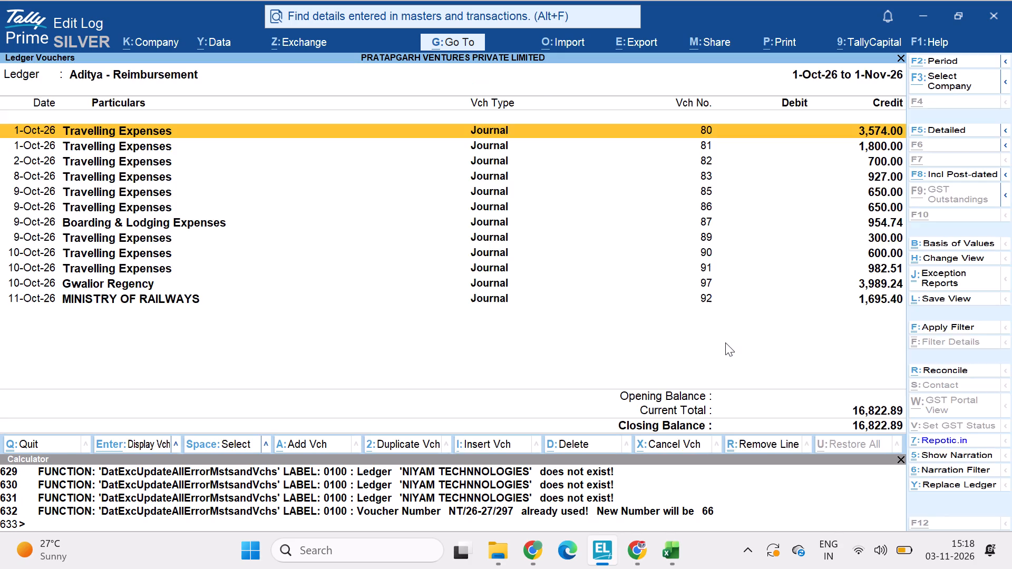
key("alt+F2")
key("space")
key("Return")
key("space")
key("Return")
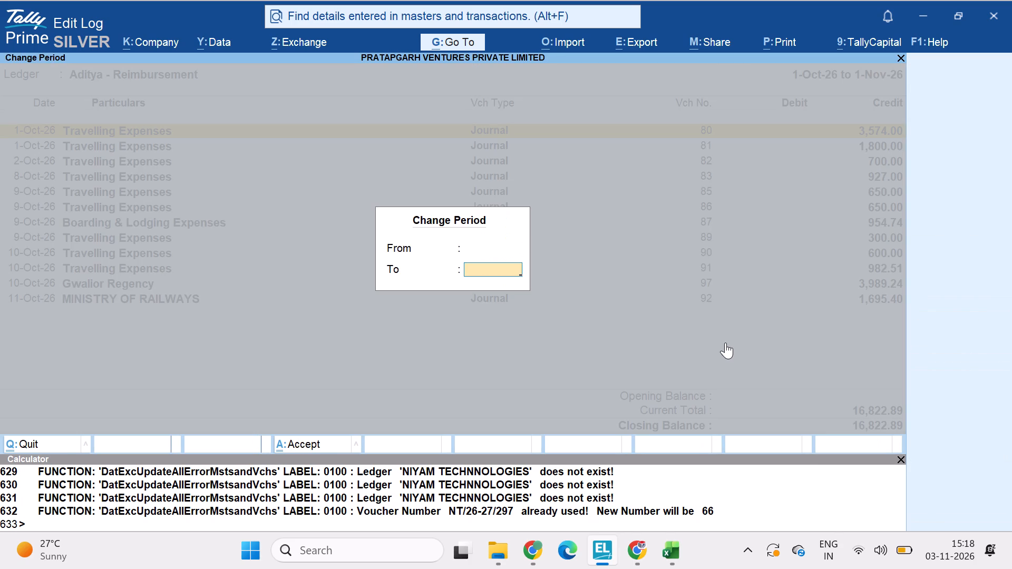
Mark the two 23-Sep-26 Clicktech Retail journals settled by the HDFC Bank payment in Aditya's reimbursement ledger.
key("Down")
key("Down")
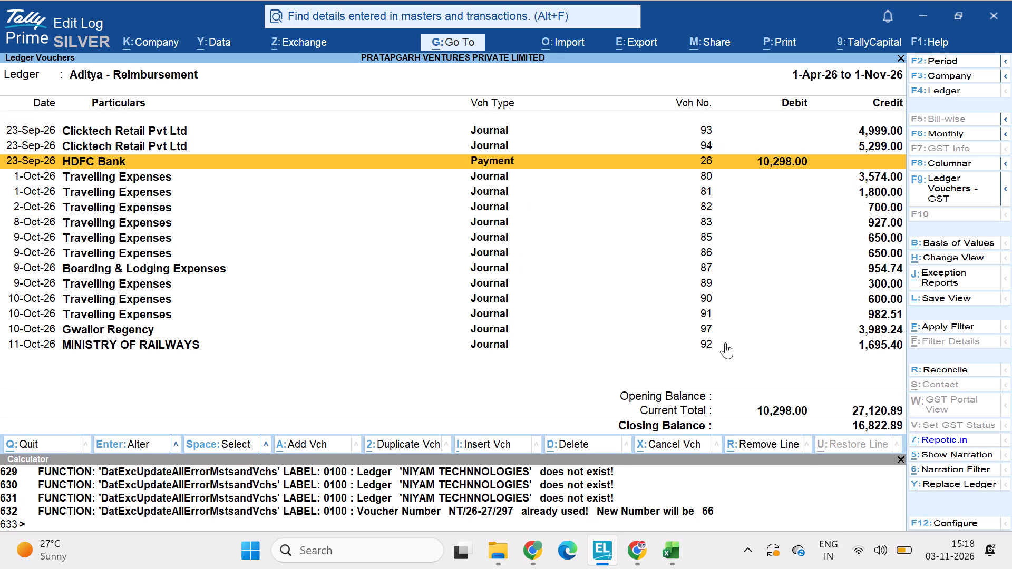
key("Up")
key("Up")
key("space")
key("Down")
key("space")
key("Down")
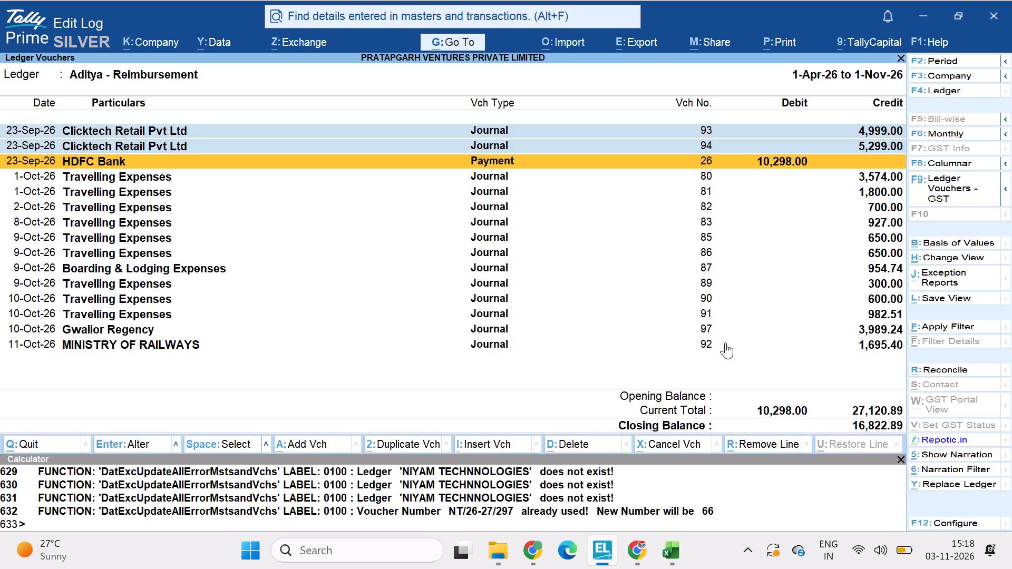
Review the October journals after the HDFC Bank payment in Aditya's reimbursement ledger, down to the last entry.
key("Down")
key("Down")
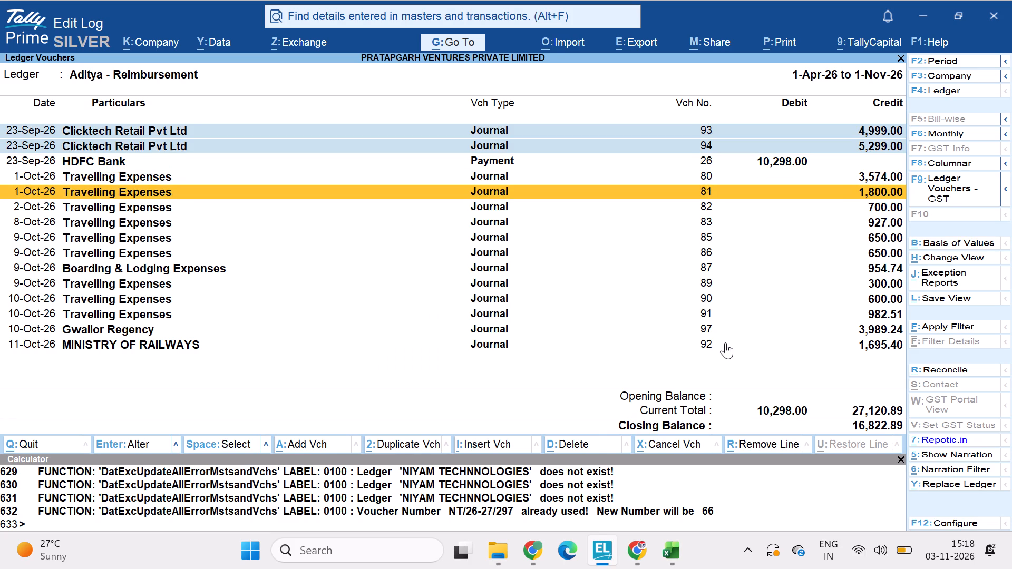
key("Up")
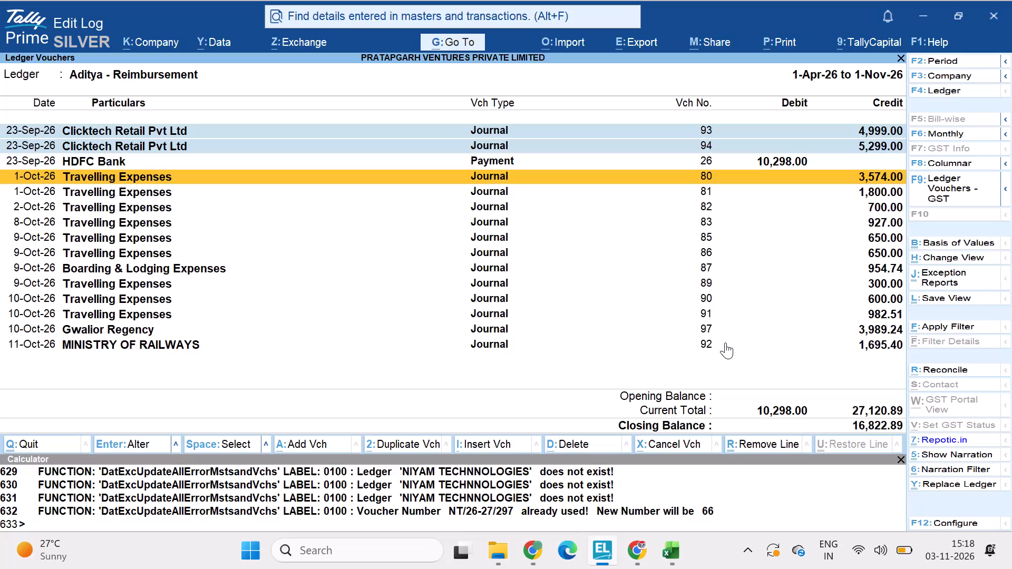
key("Down")
key("Down")
key("Down")
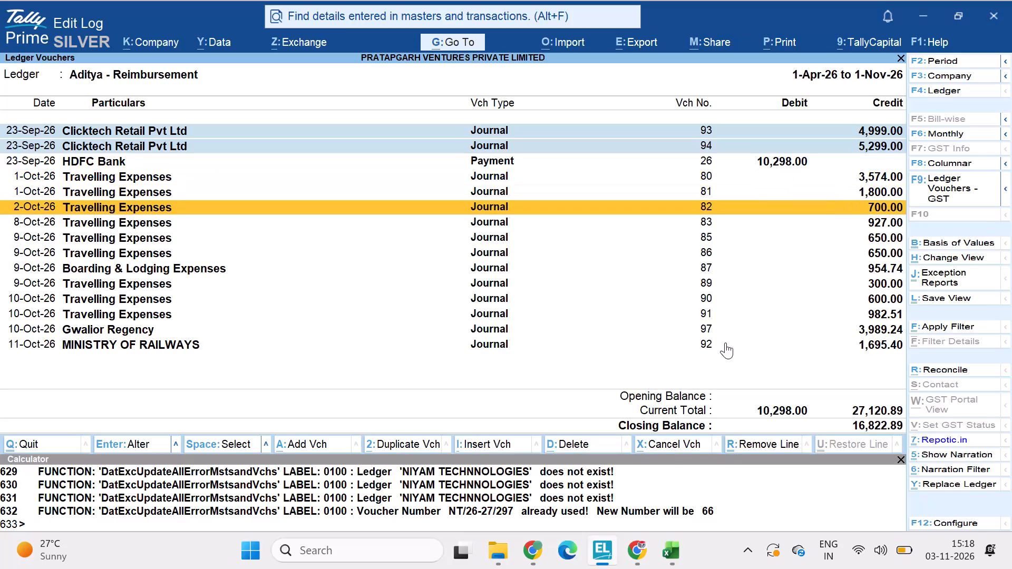
key("Down")
key("Down")
key("Down")
key("Down")
key("Down")
key("Down")
key("Down")
key("Down")
key("Down")
key("Down")
key("Down")
key("Down")
key("Down")
key("Down")
key("Down")
key("Down")
key("Down")
key("Down")
key("Down")
key("Down")
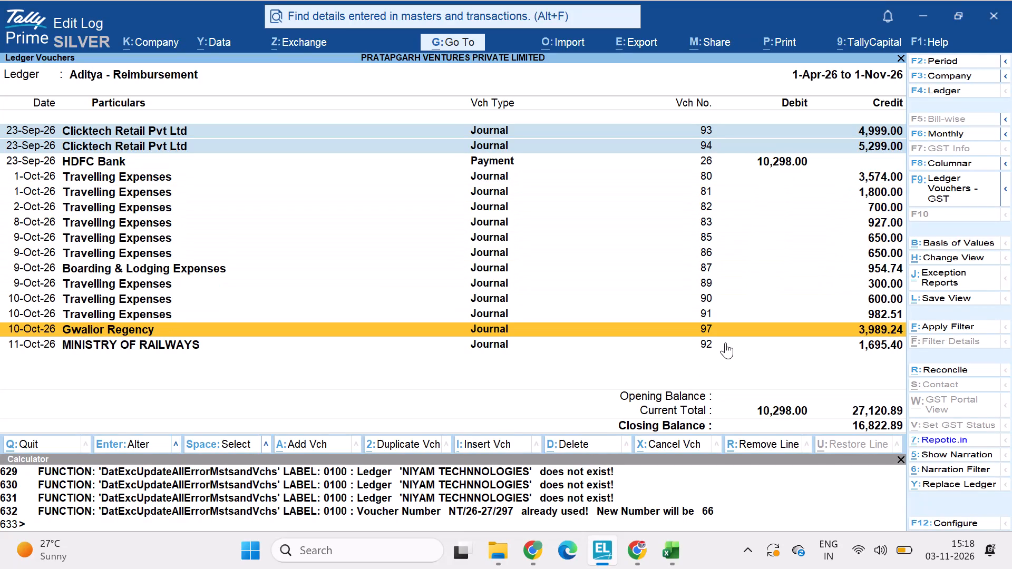
Switch to the 16-Sep to 13-Oct expense workbook and fit the Expense By and Vendor Name columns to their contents.
key("alt+Tab")
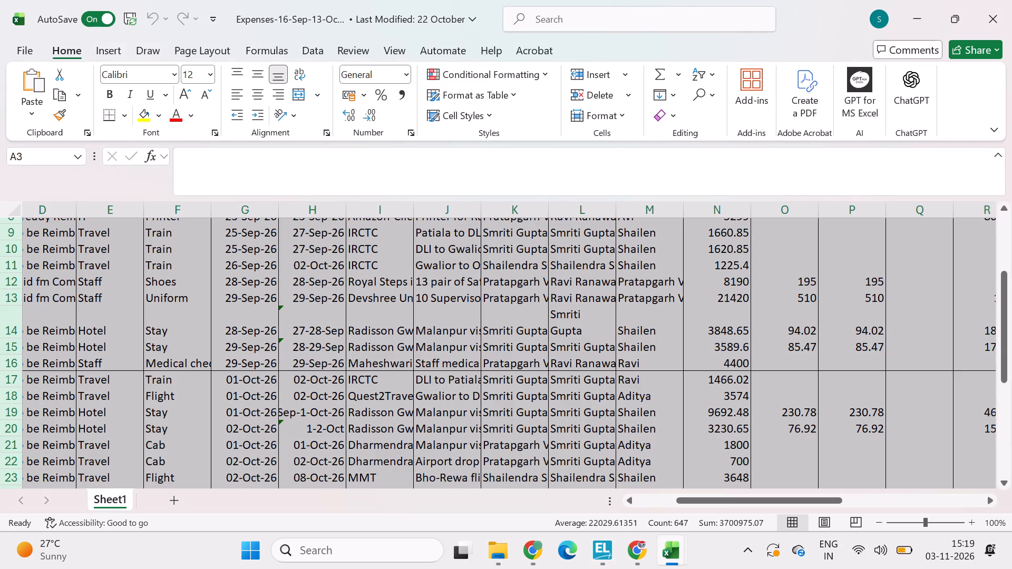
scroll(653, 318, "up", 6)
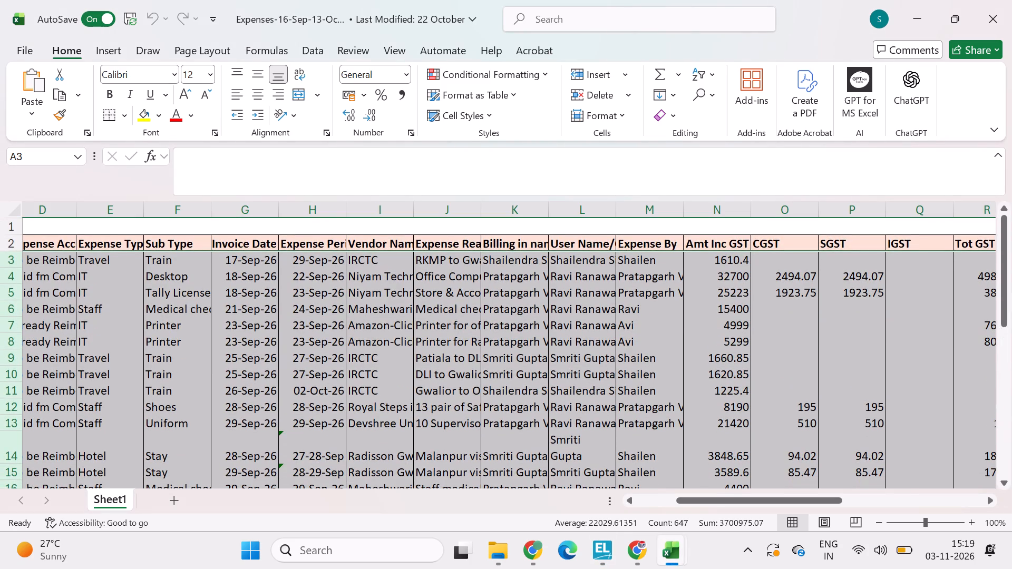
double_click(683, 209)
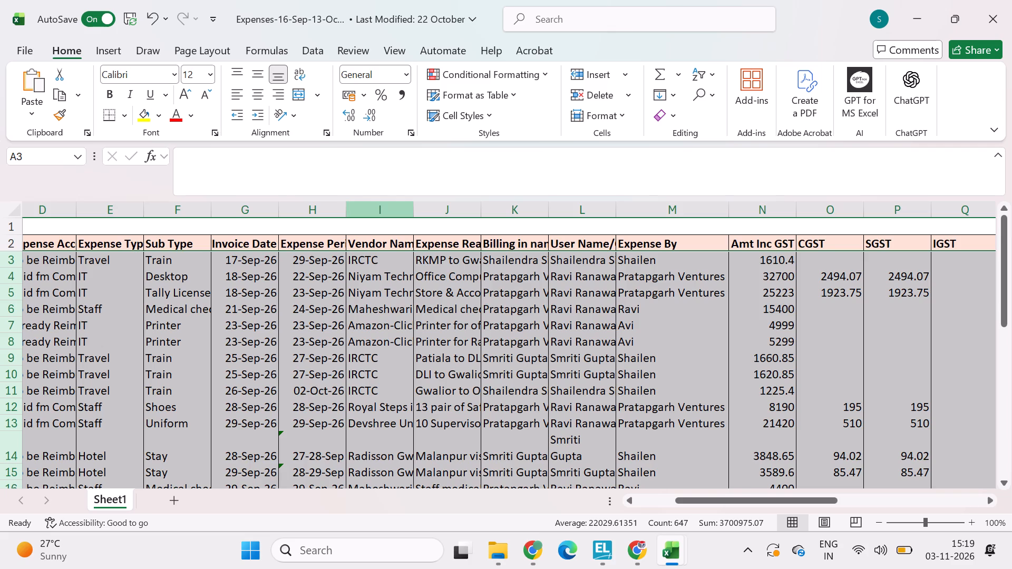
double_click(416, 210)
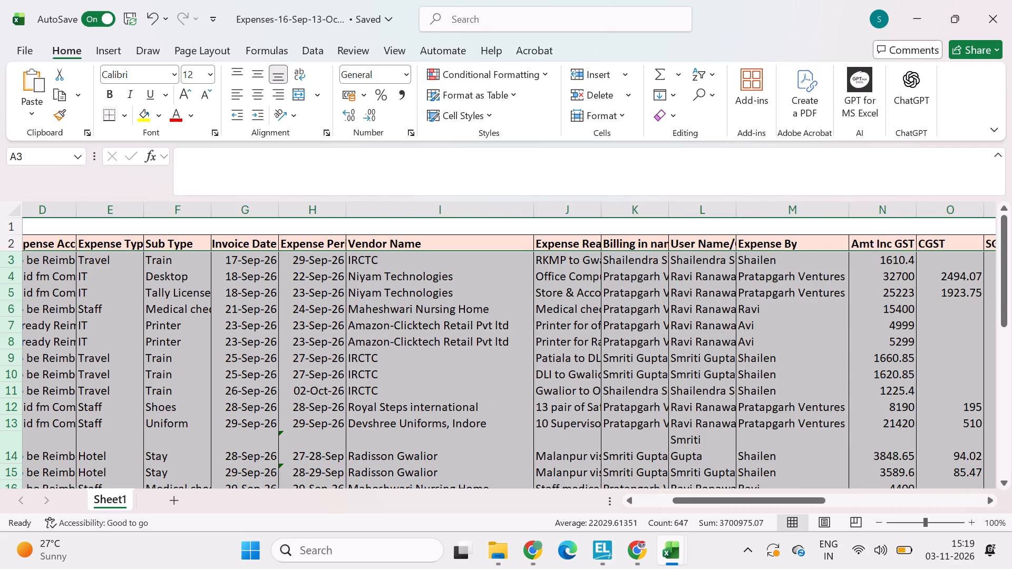
scroll(301, 287, "right", 1)
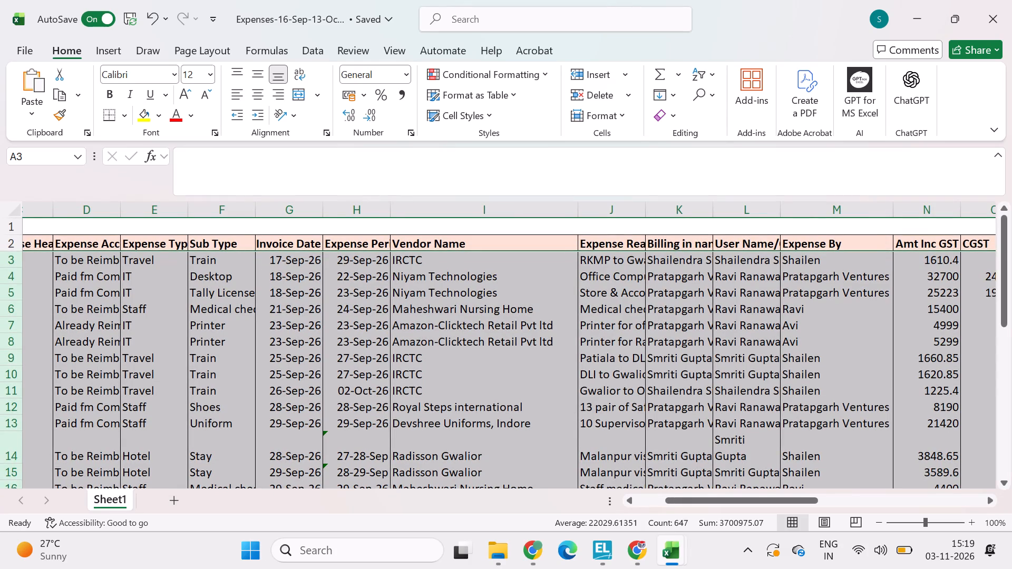
left_click(8, 293)
scroll(469, 345, "left", 1)
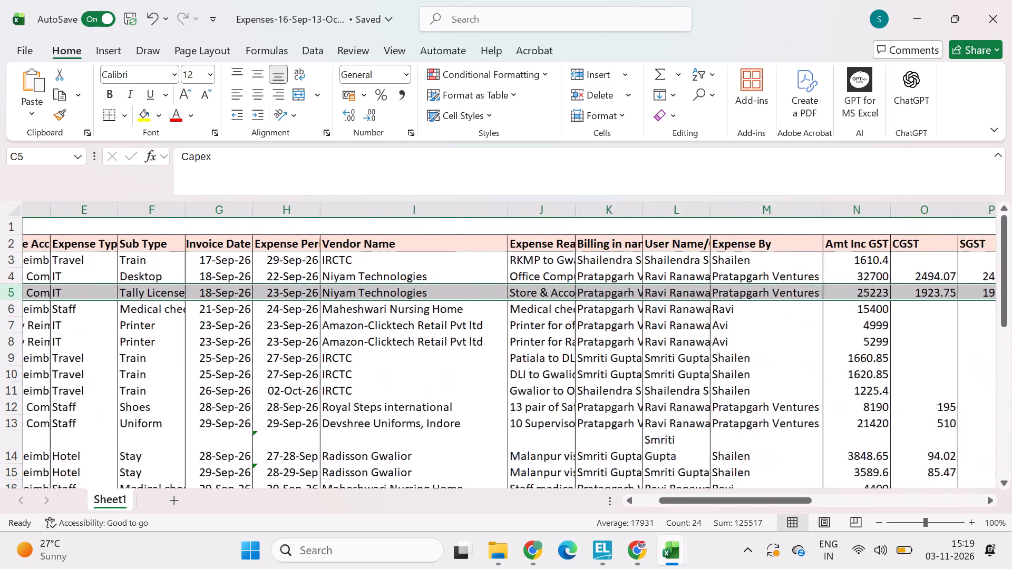
scroll(469, 345, "left", 1)
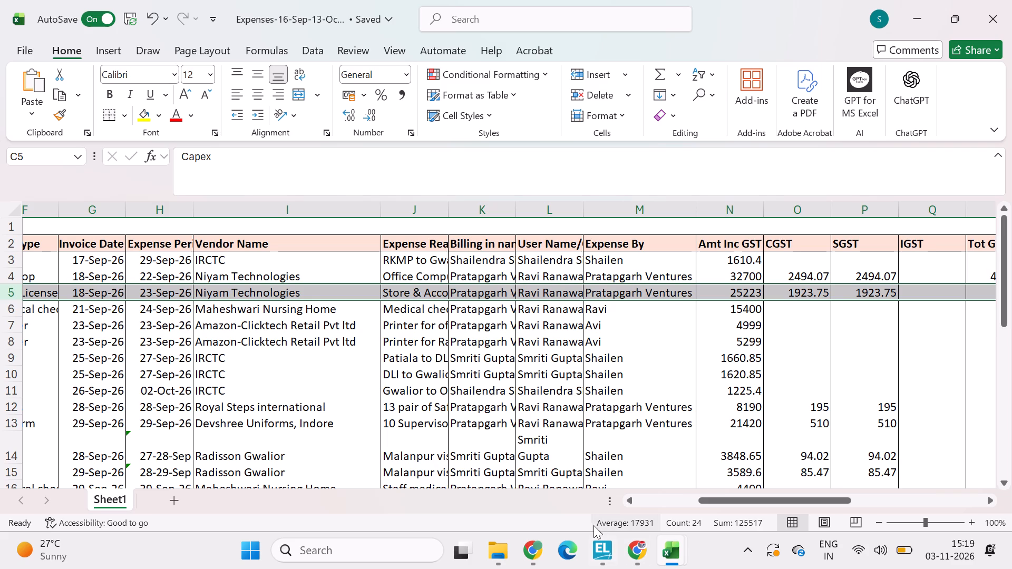
Switch back to TallyPrime, leave Aditya's reimbursement ledger and open Shailen's reimbursement ledger.
left_click(602, 556)
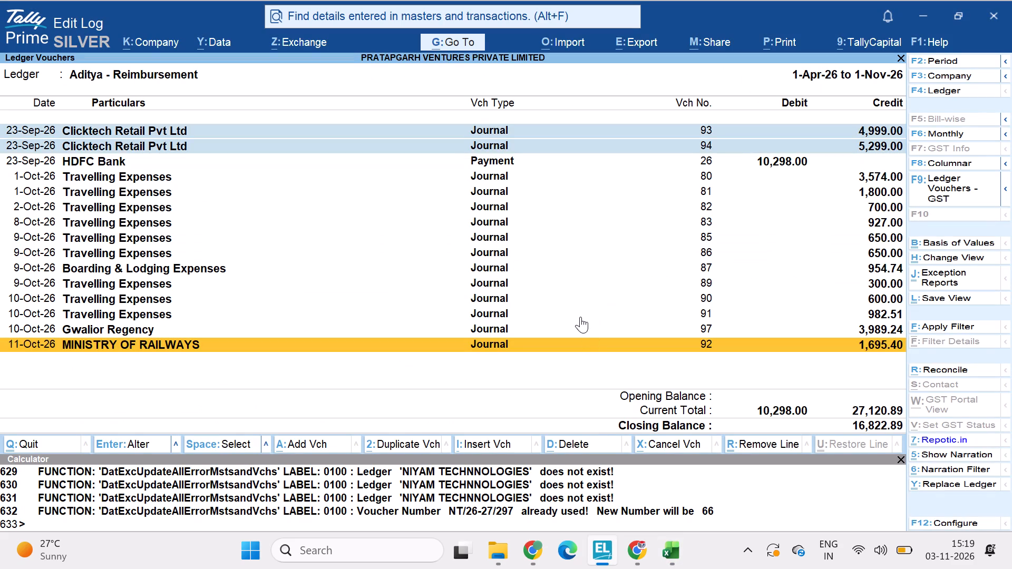
key("Escape")
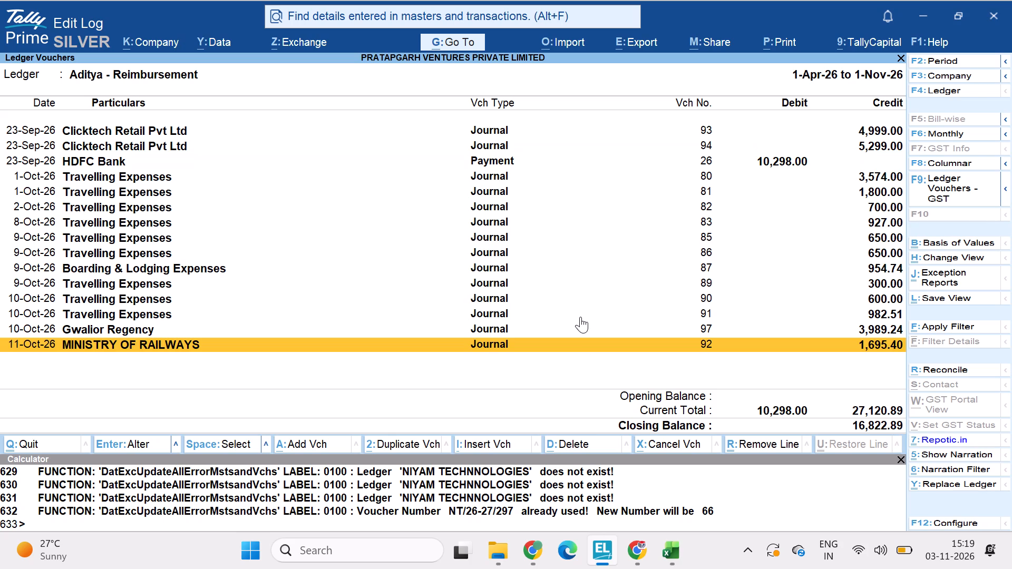
key("Escape")
key("Down")
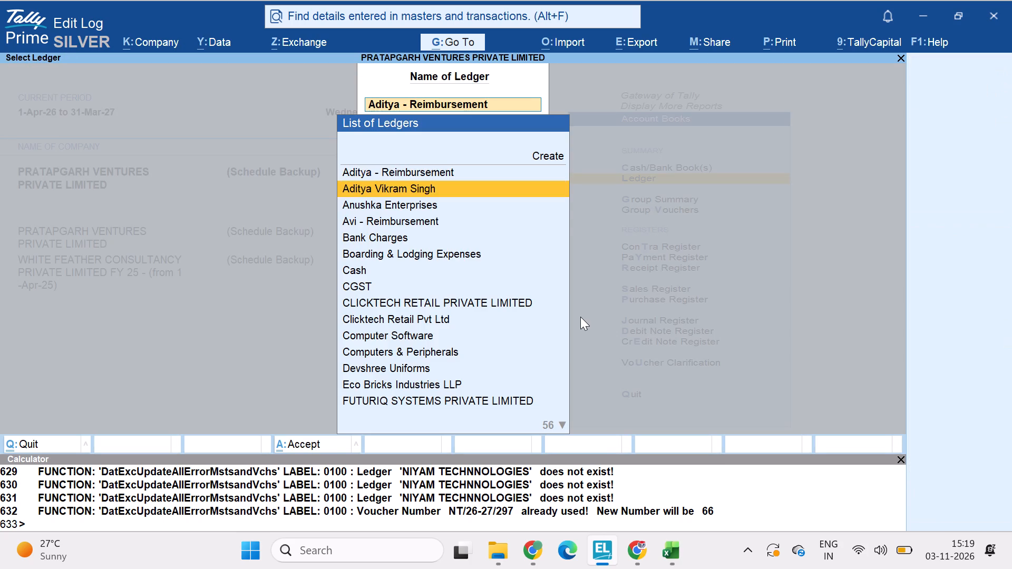
key("Down")
key("Down")
key("Up")
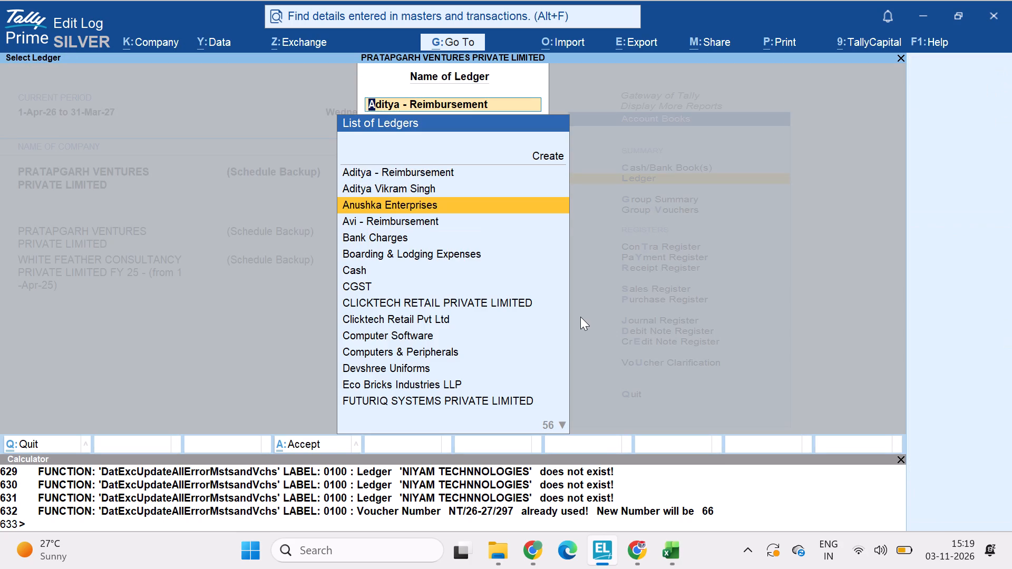
key("Down")
key("Down")
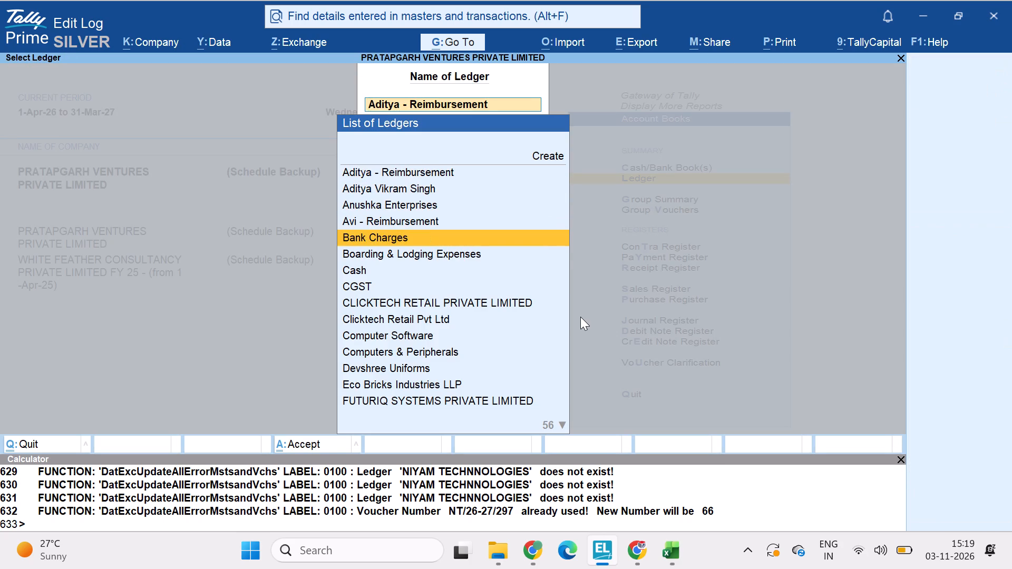
type("re")
key("BackSpace")
key("BackSpace")
key("BackSpace")
key("BackSpace")
key("BackSpace")
key("BackSpace")
key("BackSpace")
key("BackSpace")
key("BackSpace")
key("BackSpace")
key("BackSpace")
key("BackSpace")
key("BackSpace")
key("BackSpace")
key("BackSpace")
key("BackSpace")
key("BackSpace")
key("BackSpace")
key("BackSpace")
key("BackSpace")
key("BackSpace")
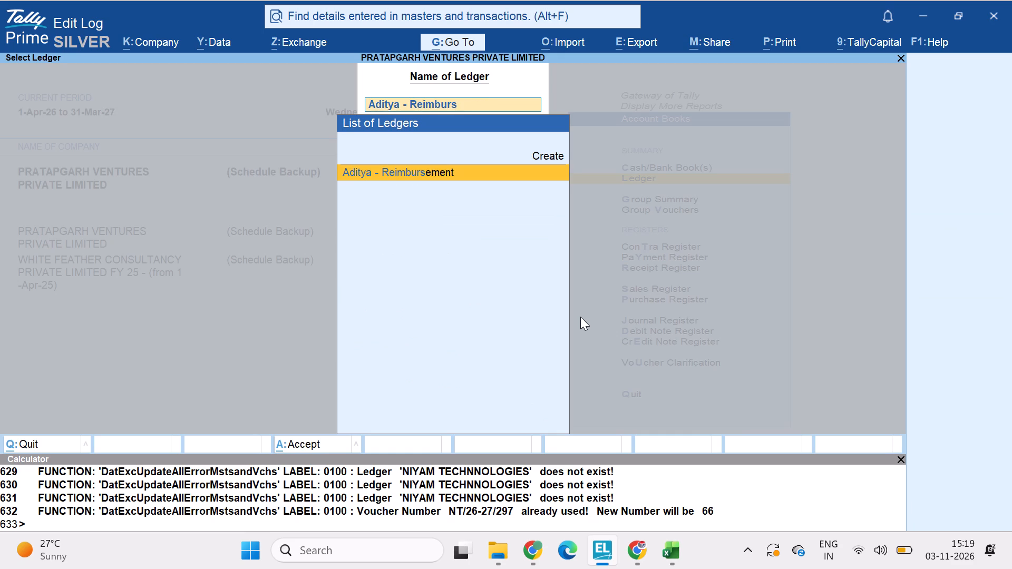
key("BackSpace")
key("BackSpace")
key("BackSpace")
type("re")
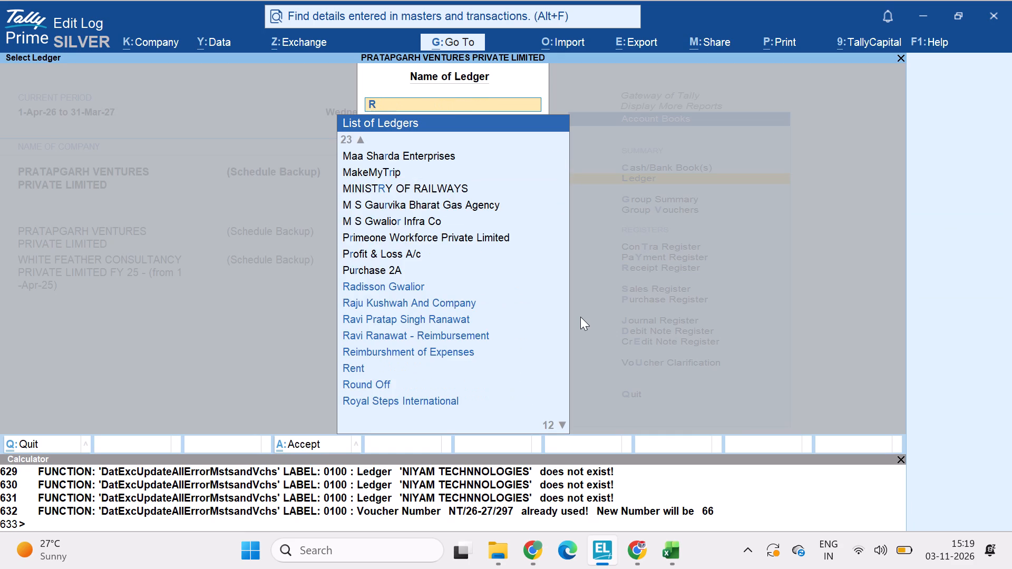
type("im")
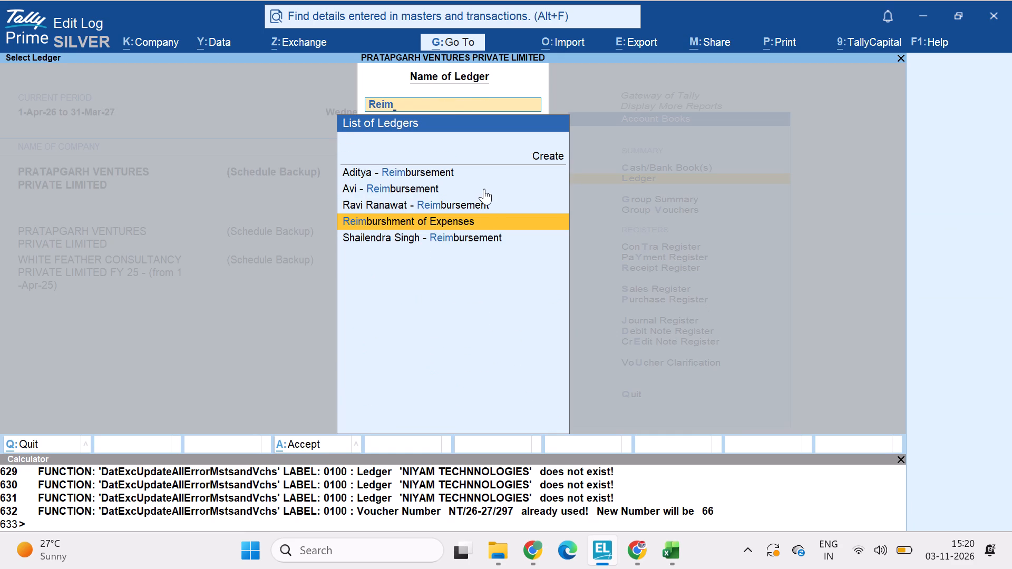
key("Up")
key("Up")
key("Down")
key("Down")
key("Down")
key("Return")
Set the period of Shailen's reimbursement ledger to 1-Apr-26 to 1-Nov-26.
key("alt+Tab")
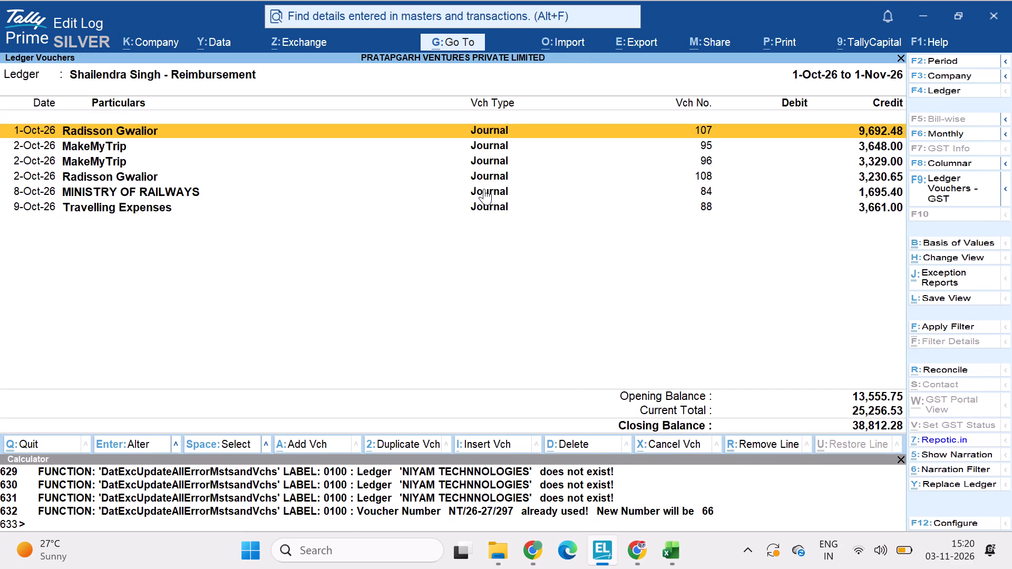
key("alt+Tab")
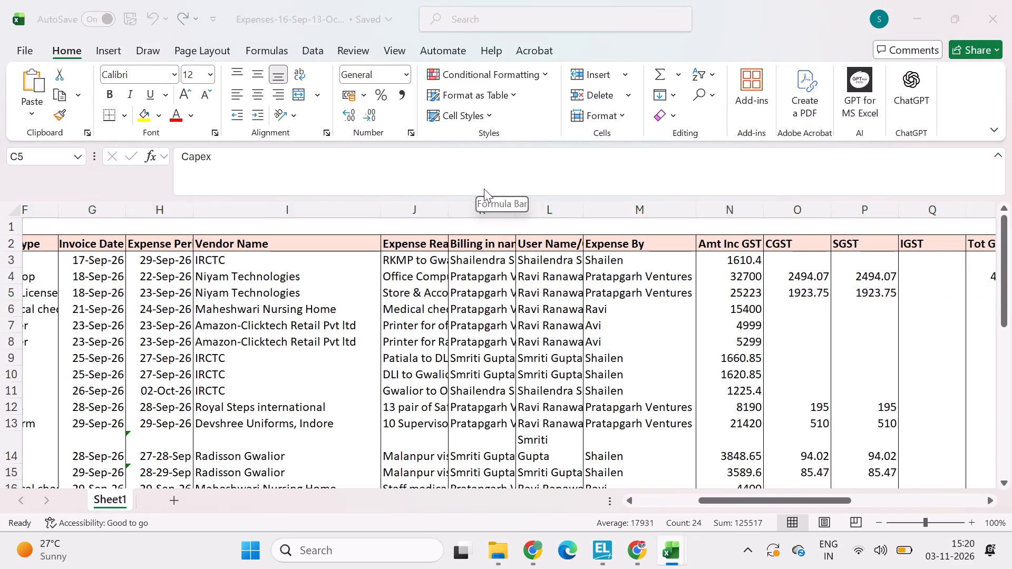
key("alt+F2")
key("space")
key("Return")
key("space")
key("Return")
Switch to the expense workbook, add filters to the header row and filter User Name/Ordered By to Shailen's entries only.
key("alt+Tab")
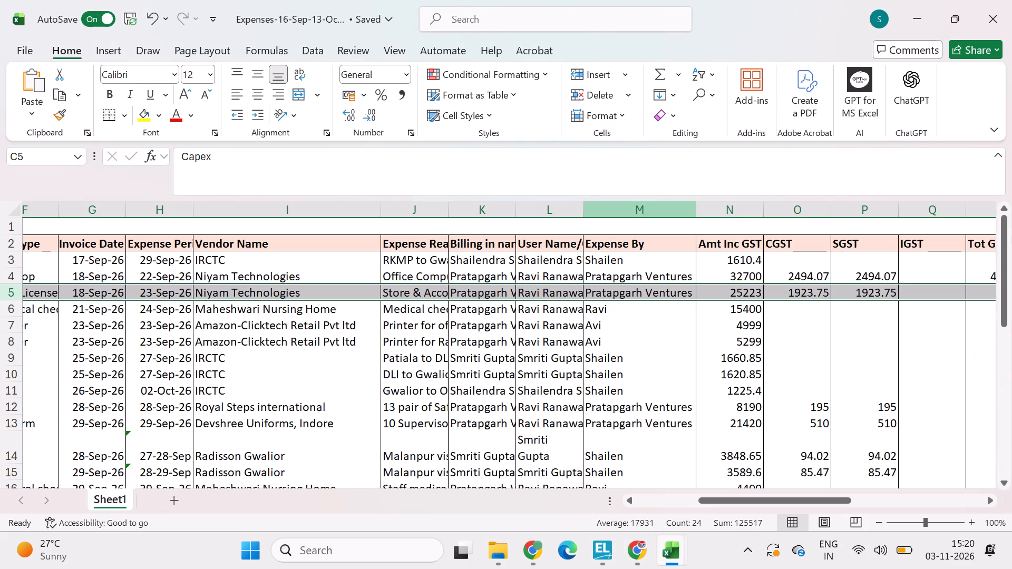
left_click(549, 241)
left_click(9, 247)
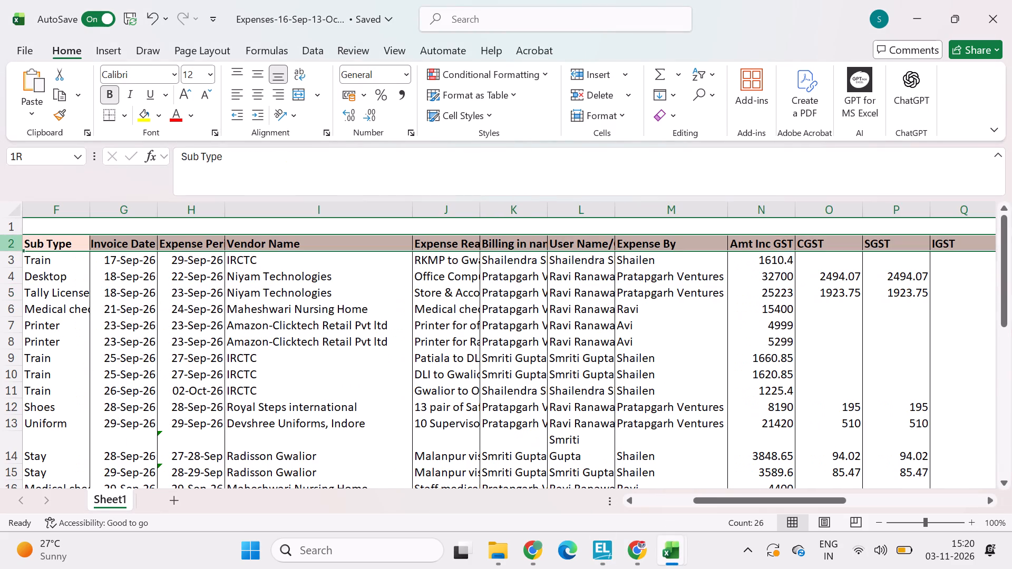
key("ctrl+shift+l")
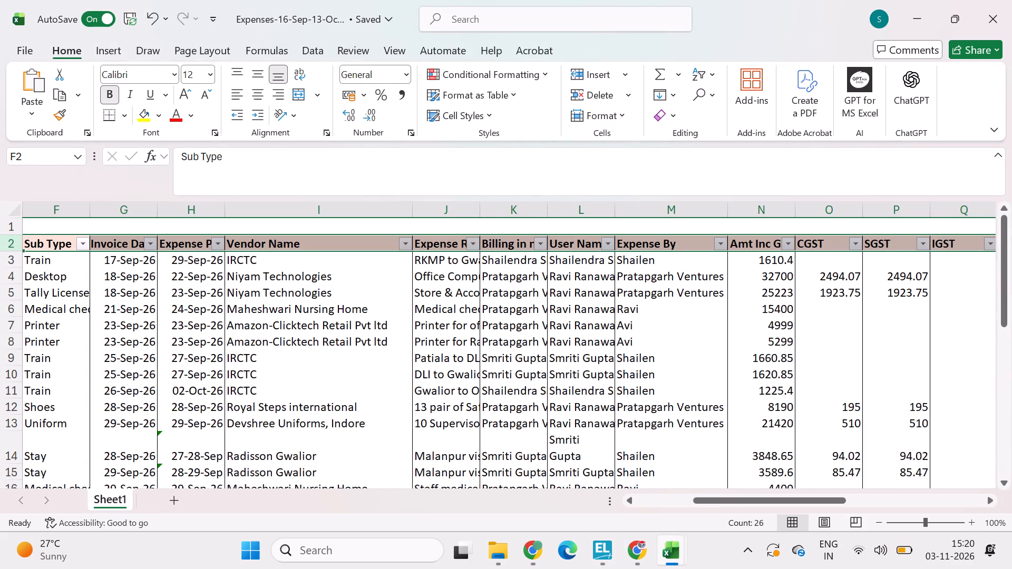
left_click(606, 243)
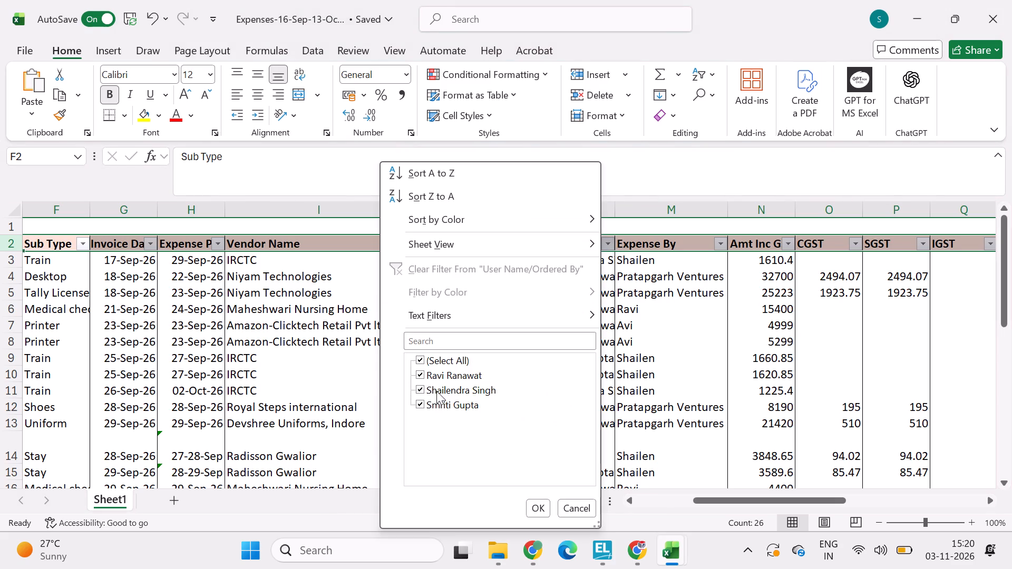
left_click(456, 358)
left_click(421, 386)
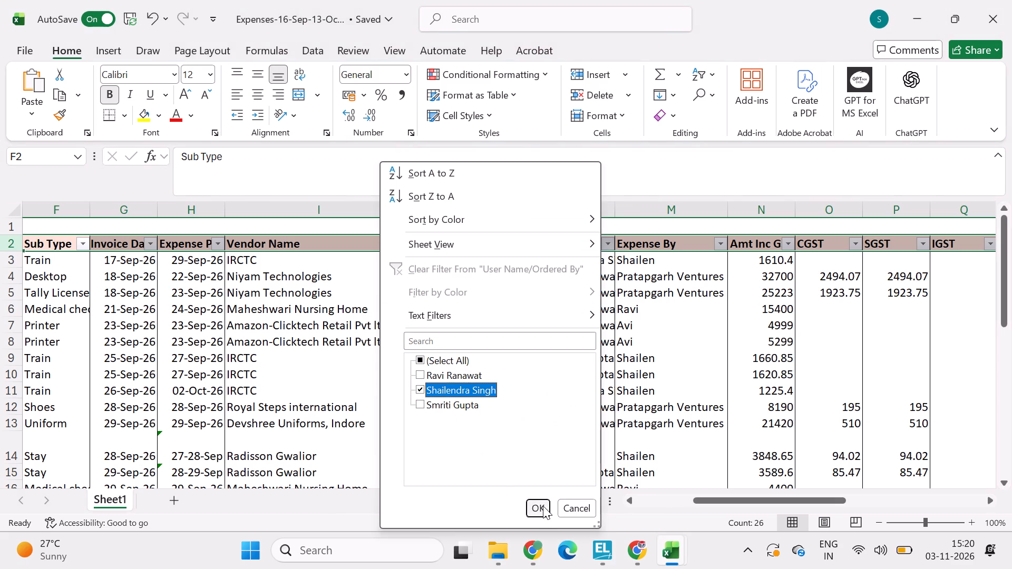
left_click(543, 506)
Mark the 17-Sep-26 and 26-Sep-26 Ministry of Railways journals in Shailen's TallyPrime ledger, matching the filtered train expenses.
key("alt+Tab")
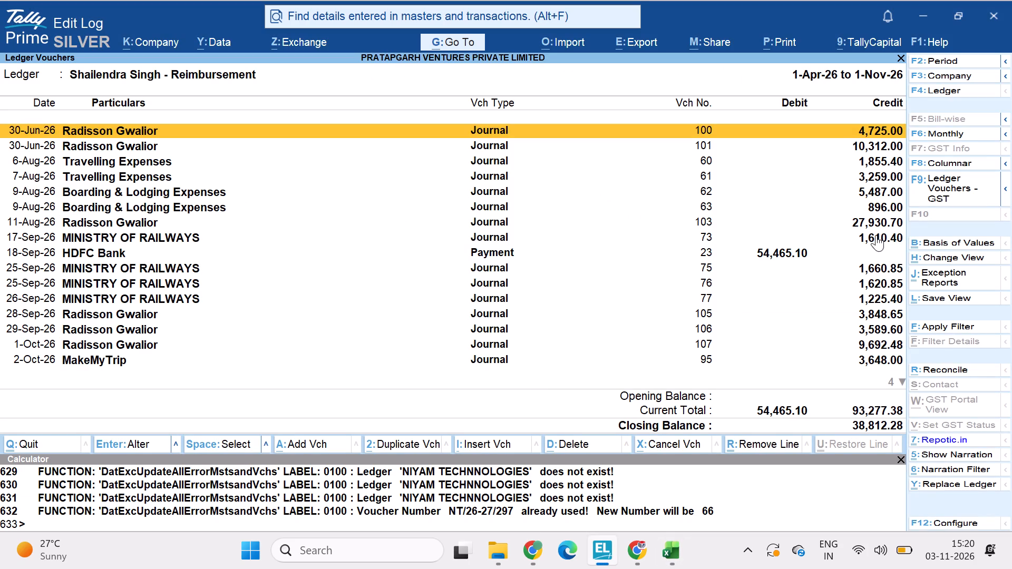
left_click(876, 235)
key("alt+Tab")
key("alt+Tab")
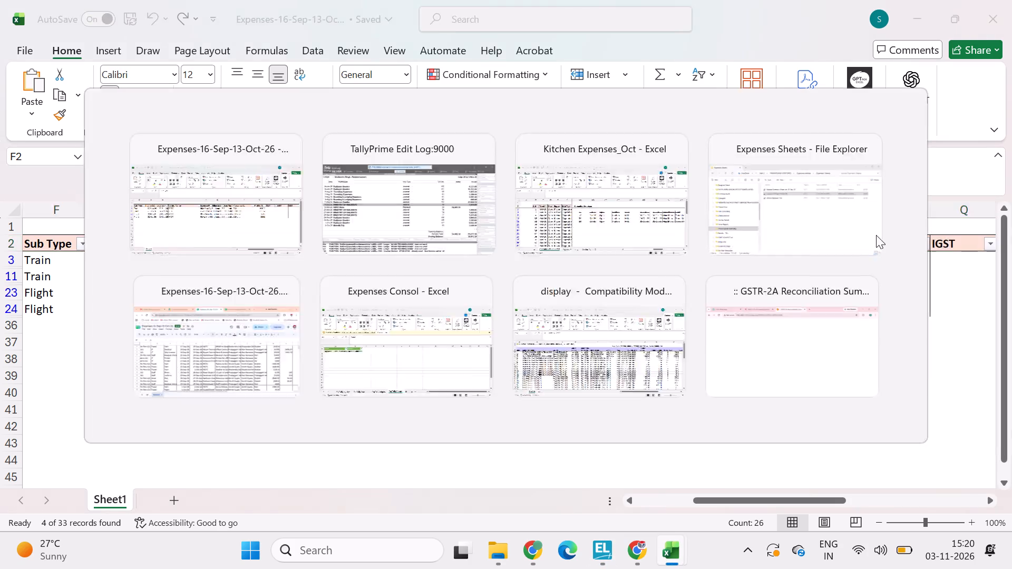
key("space")
key("Down")
key("Down")
key("Down")
key("Down")
key("space")
Mark the two 2-Oct-26 MakeMyTrip journals in Shailen's TallyPrime ledger, checking them against the filtered flight expenses in the workbook.
key("alt+Tab")
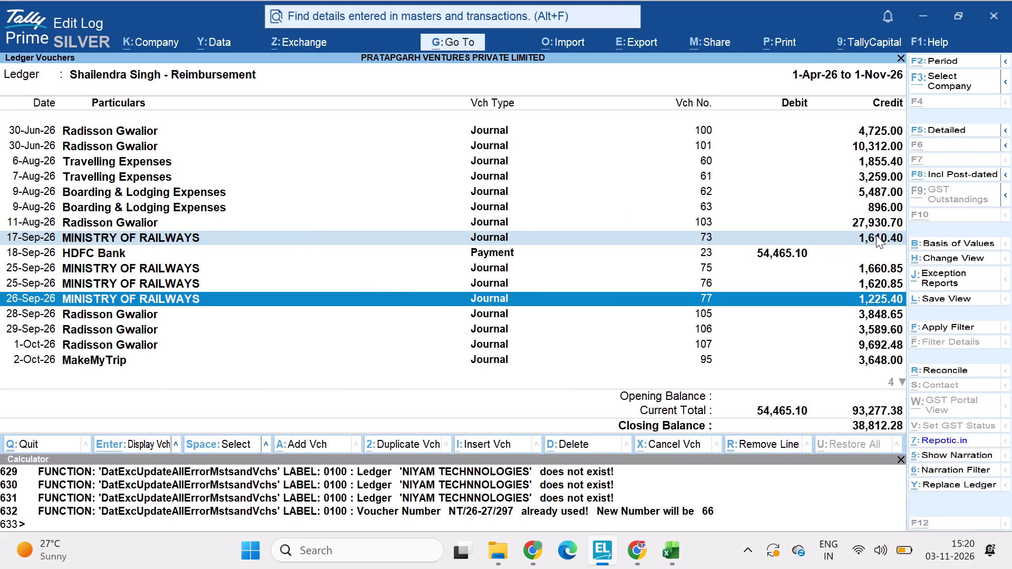
key("alt+Tab")
key("Down")
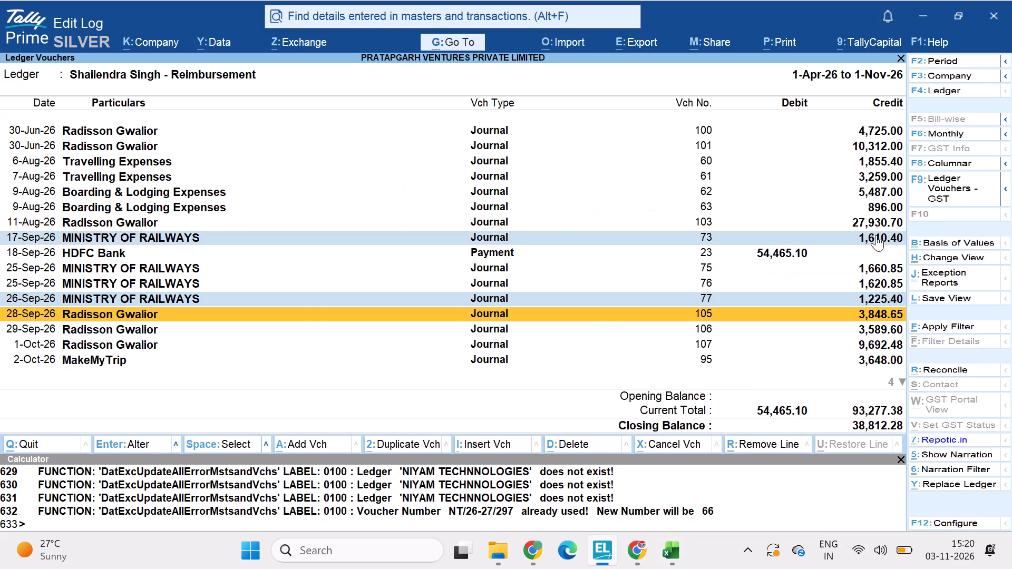
key("alt+Tab")
key("alt+Tab")
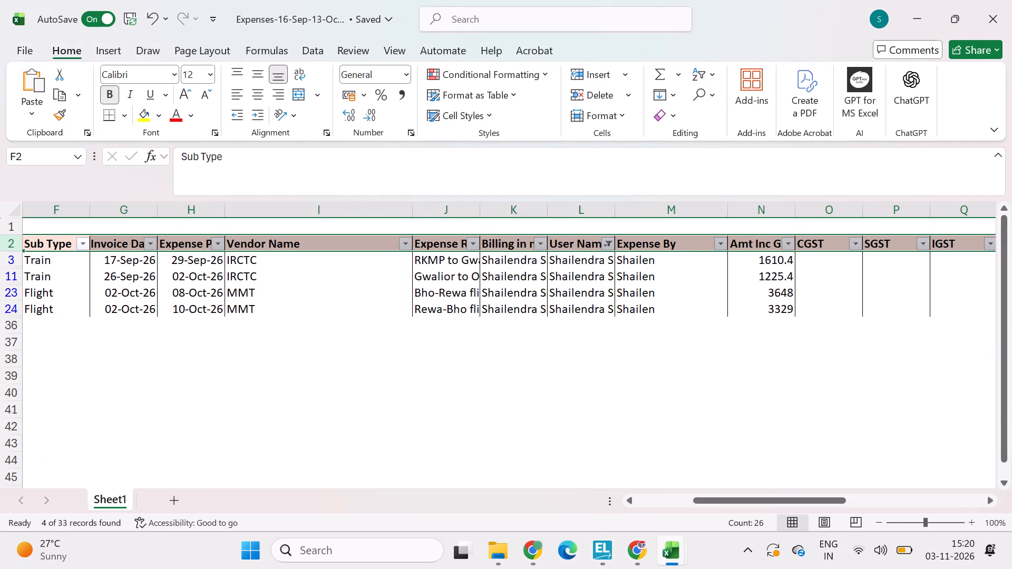
key("Down")
key("Down")
key("Down")
key("Down")
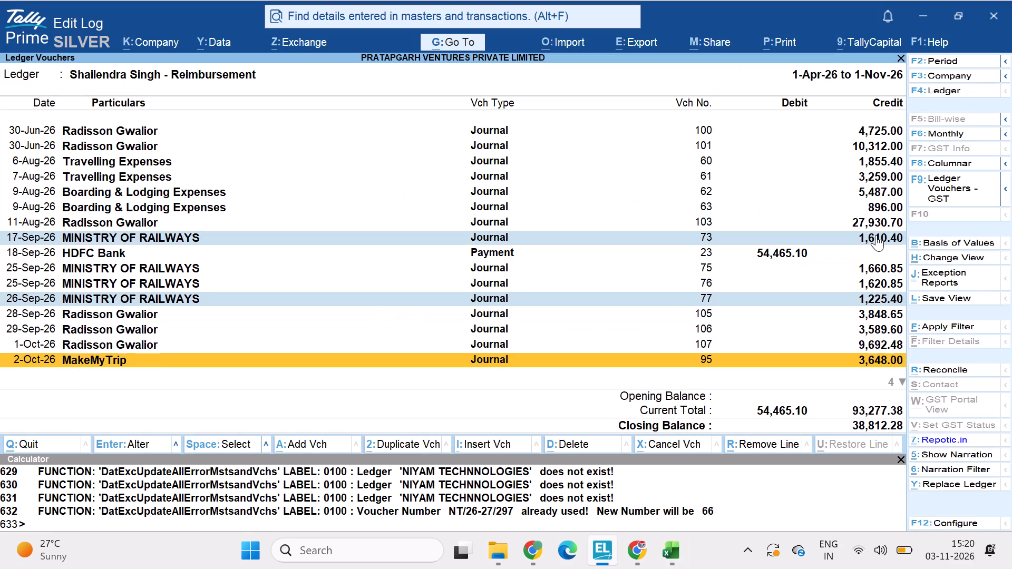
key("Up")
key("space")
key("Down")
key("alt+Tab")
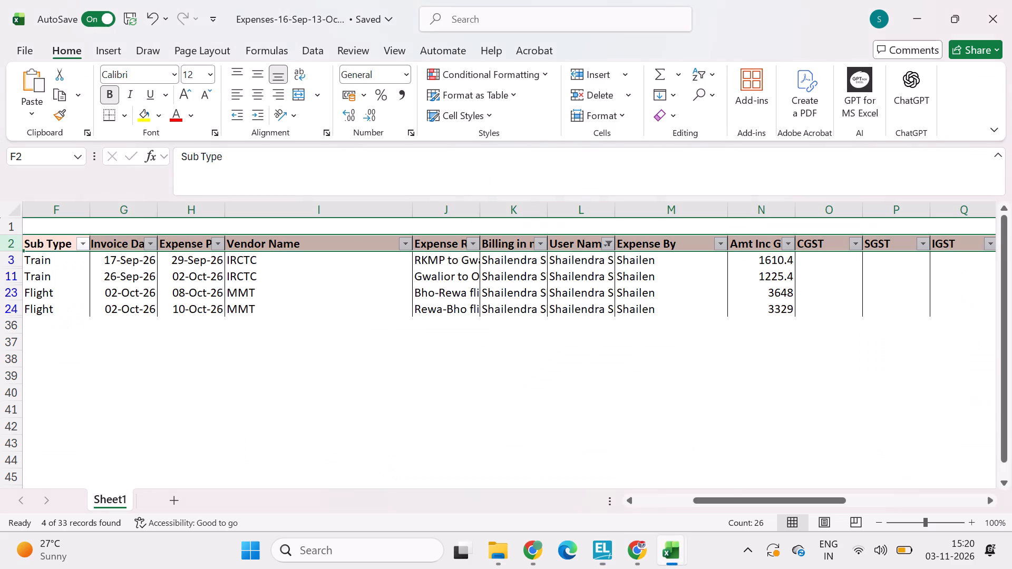
key("alt+Tab")
key("space")
key("Down")
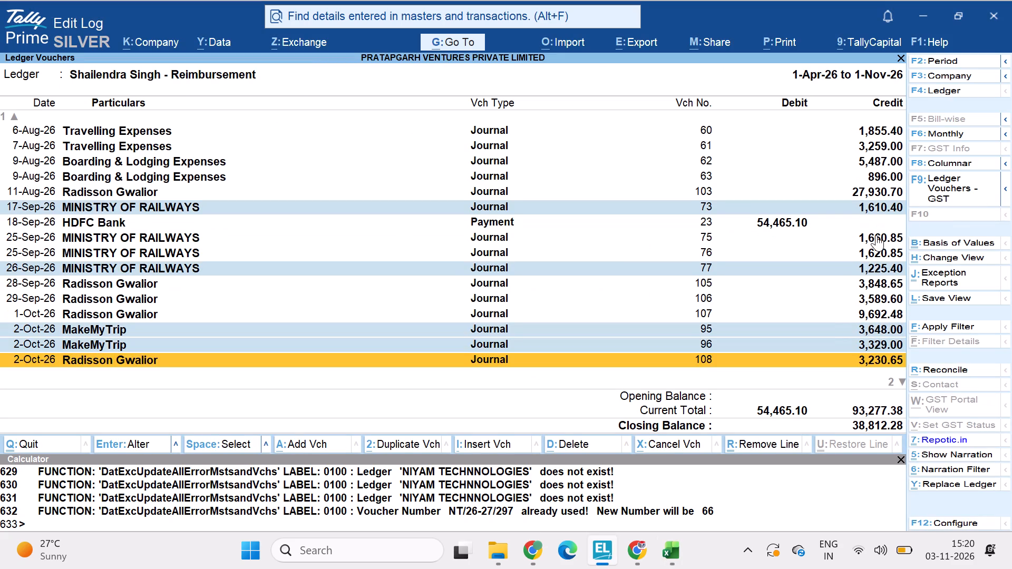
Review all entries in Shailen's reimbursement ledger, comparing the marked journals with those still unmarked.
key("Down")
key("Down")
key("Down")
key("Down")
key("Down")
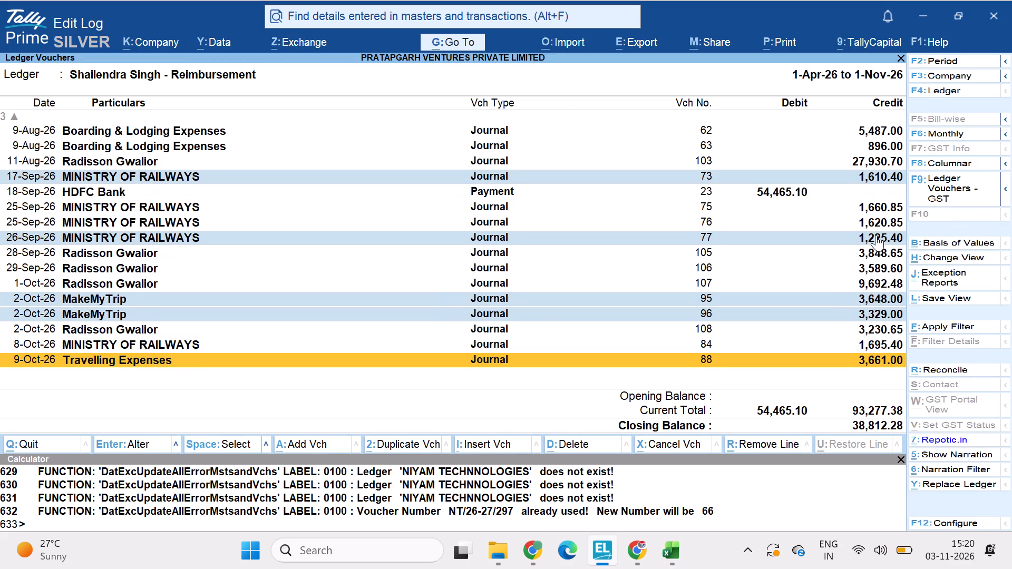
key("Up")
key("Up")
key("Up")
key("Up")
key("Up")
key("Up")
key("Up")
key("Up")
key("Up")
key("Up")
key("Up")
key("Up")
key("Up")
key("Up")
key("Up")
key("Up")
key("Up")
key("Down")
key("Down")
key("Down")
key("Down")
key("Down")
key("Down")
key("Down")
key("Down")
key("Down")
key("Down")
key("Down")
key("Down")
key("Down")
key("Down")
key("Down")
key("Down")
key("Down")
key("Down")
key("Down")
key("Down")
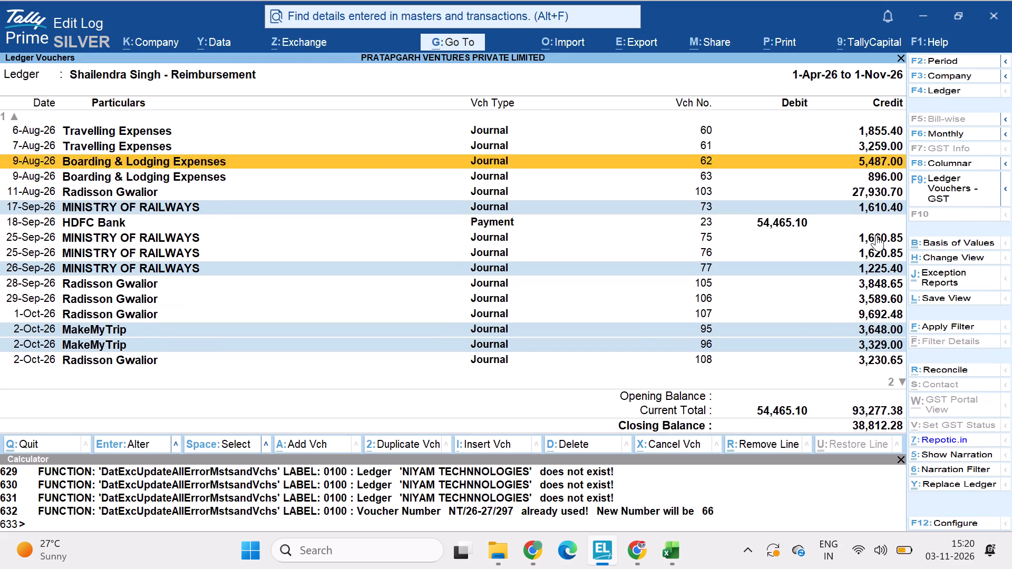
key("Up")
key("Up")
key("Up")
key("Up")
key("Up")
key("Up")
key("Up")
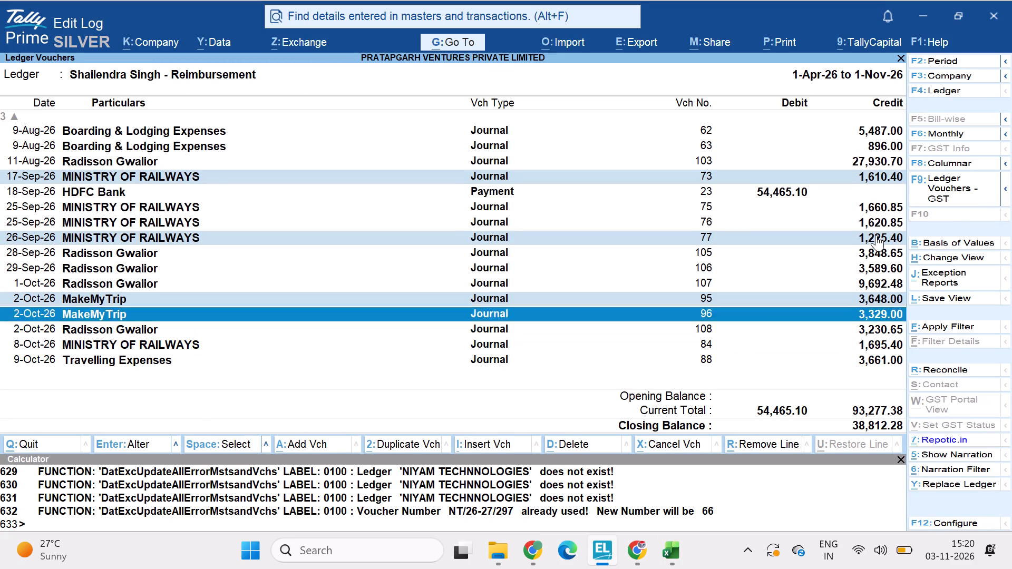
key("Up")
key("Up")
key("Up")
key("Up")
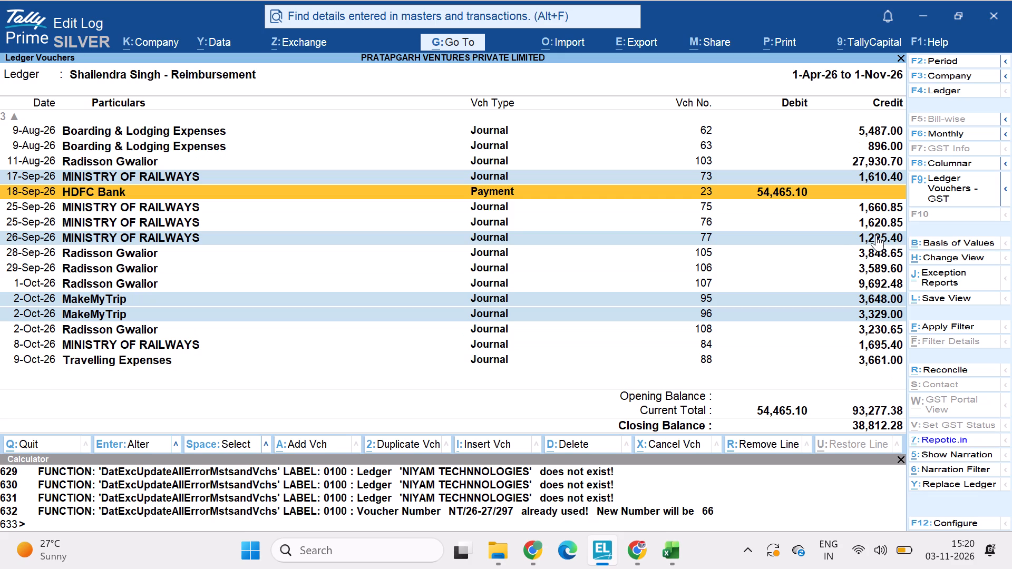
Switch to the expense workbook, show all users in the User Name/Ordered By filter and review every expense row.
key("alt+Tab")
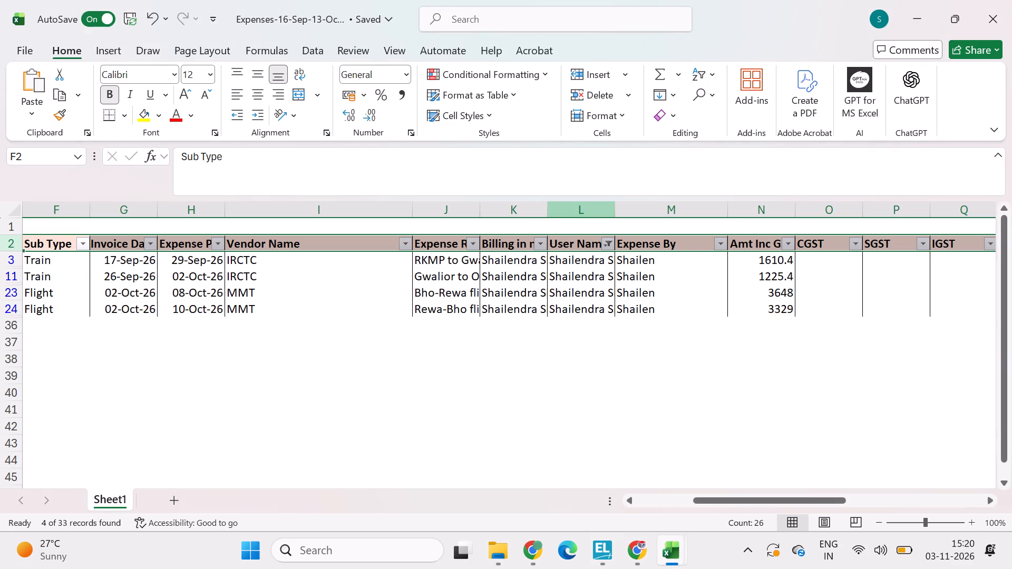
left_click(606, 244)
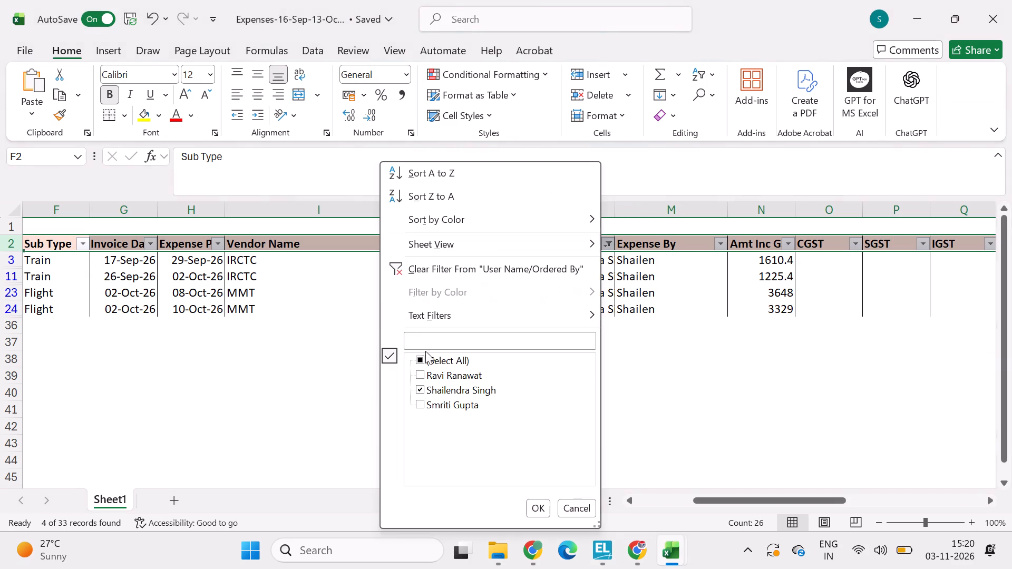
left_click(439, 360)
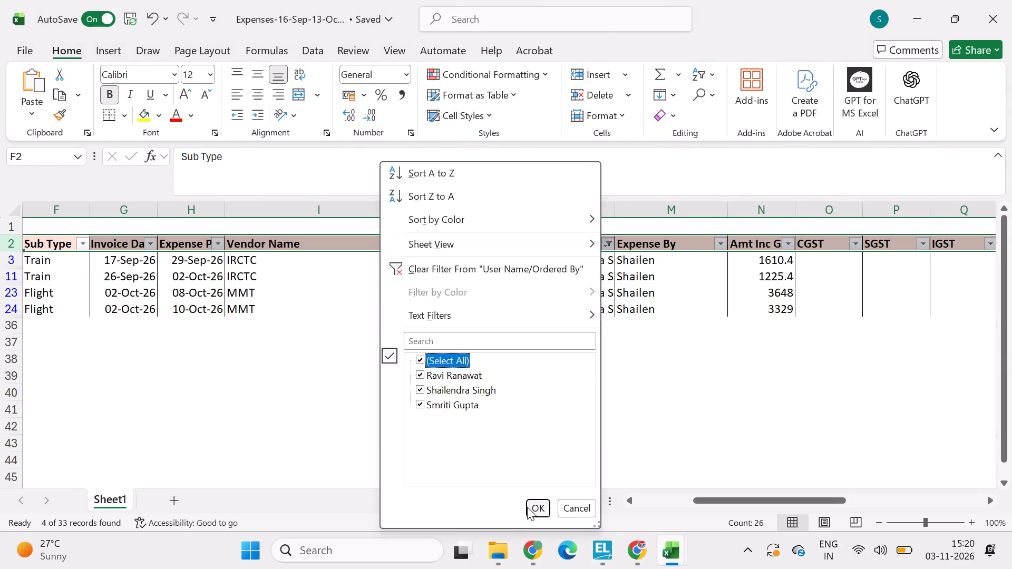
left_click(527, 507)
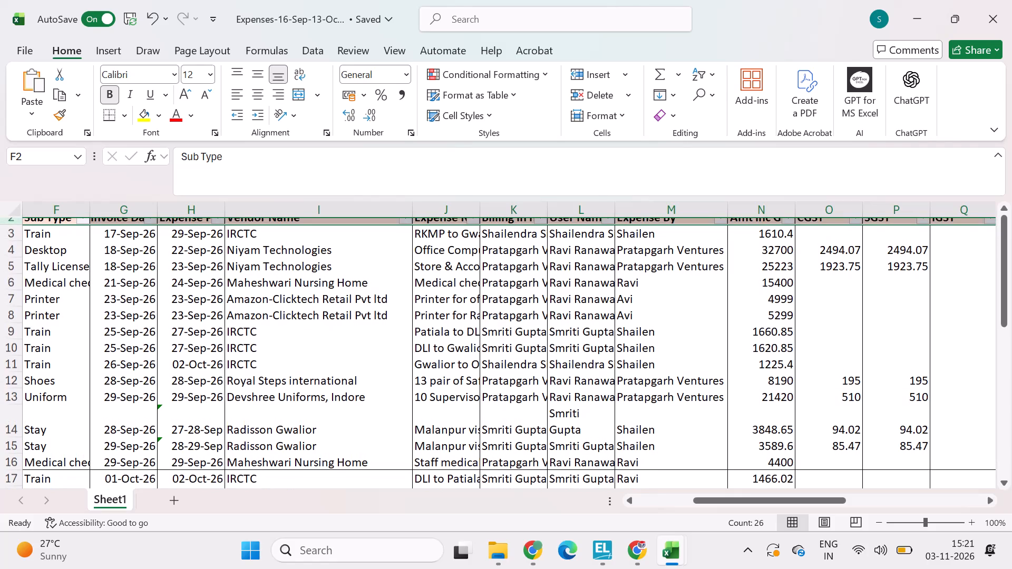
scroll(609, 312, "up", 1)
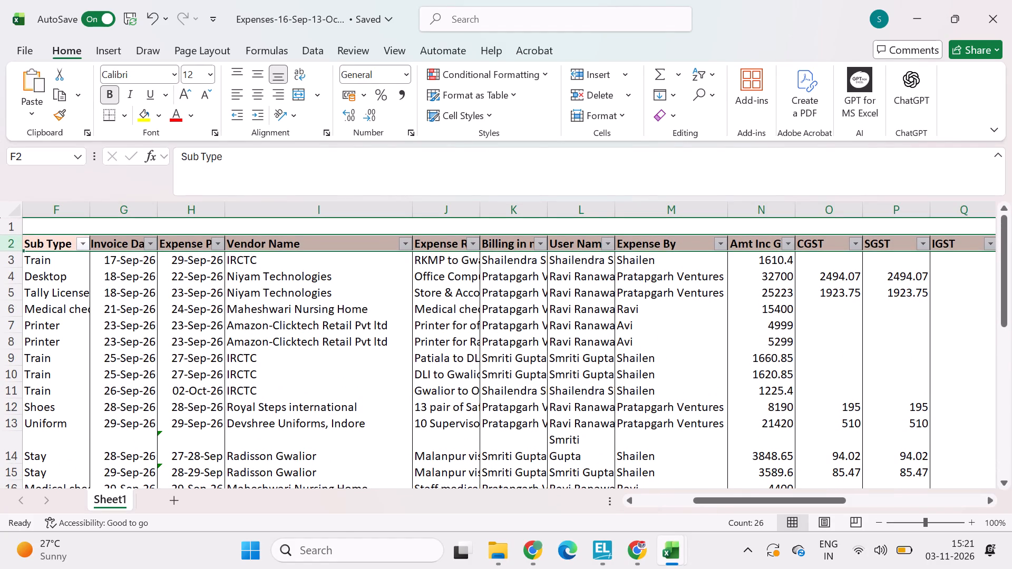
scroll(596, 365, "down", 3)
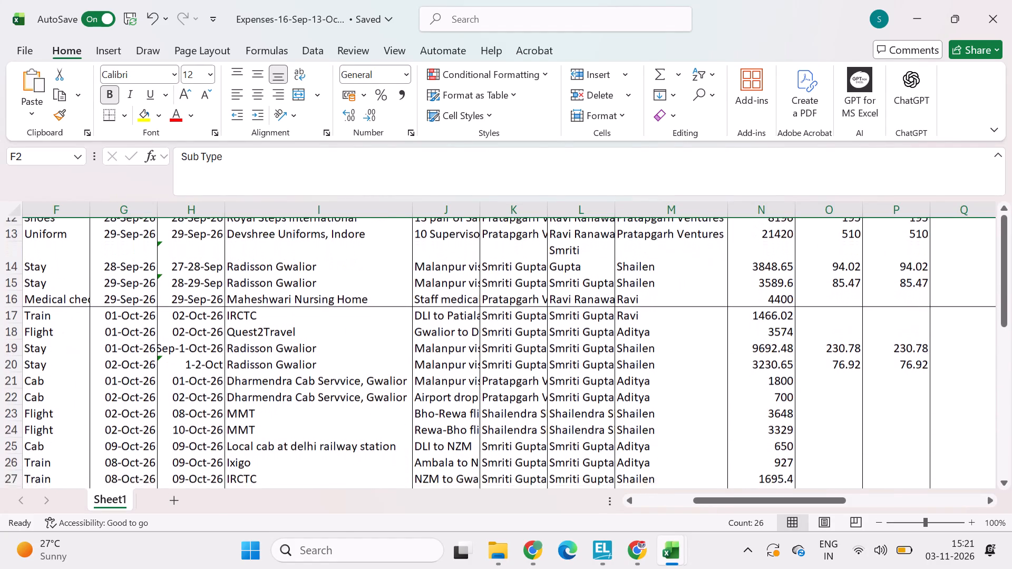
scroll(596, 365, "down", 4)
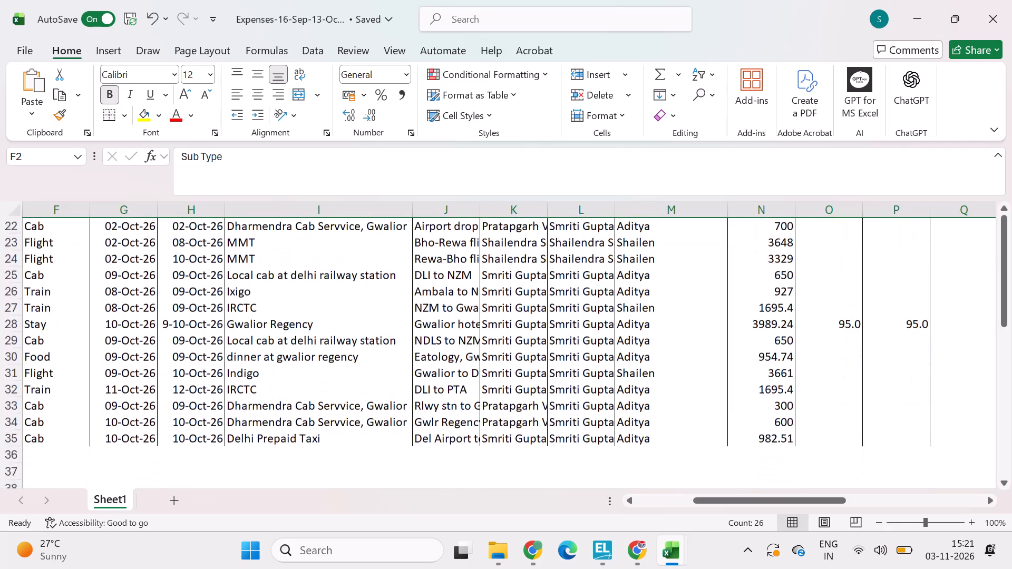
scroll(596, 365, "up", 4)
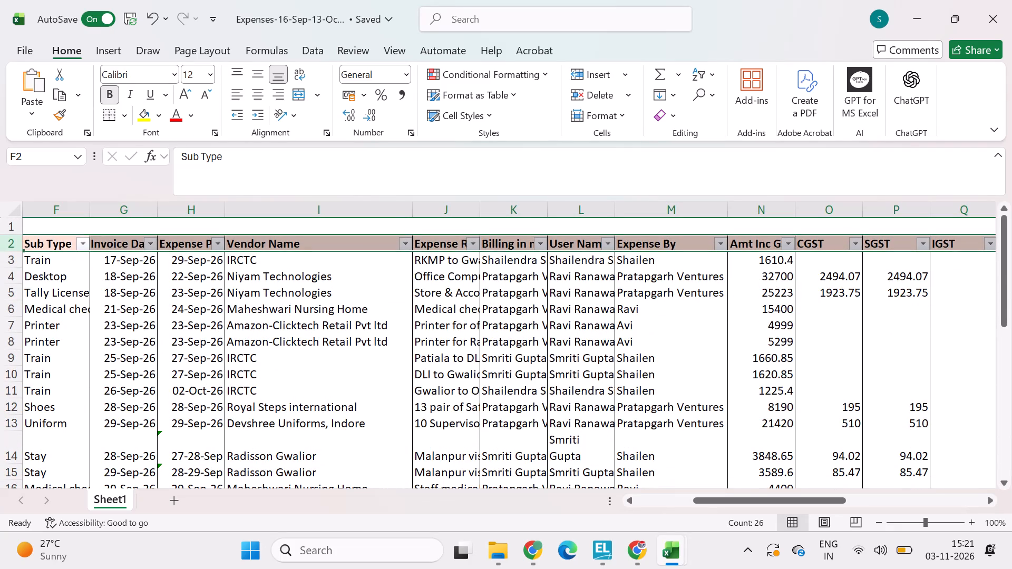
Filter User Name/Ordered By to Shailen's entries only again.
left_click(608, 247)
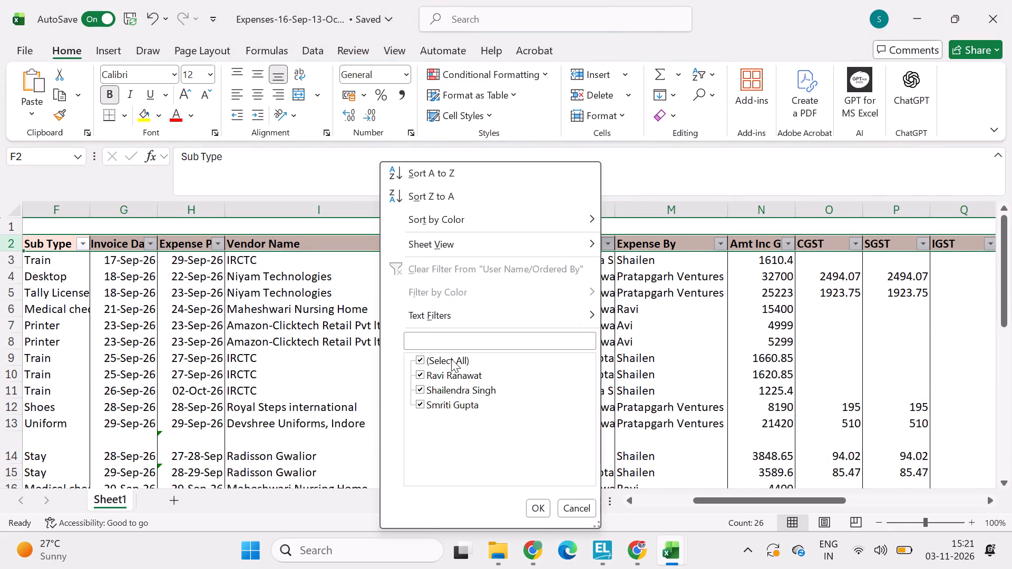
left_click(451, 359)
left_click(449, 385)
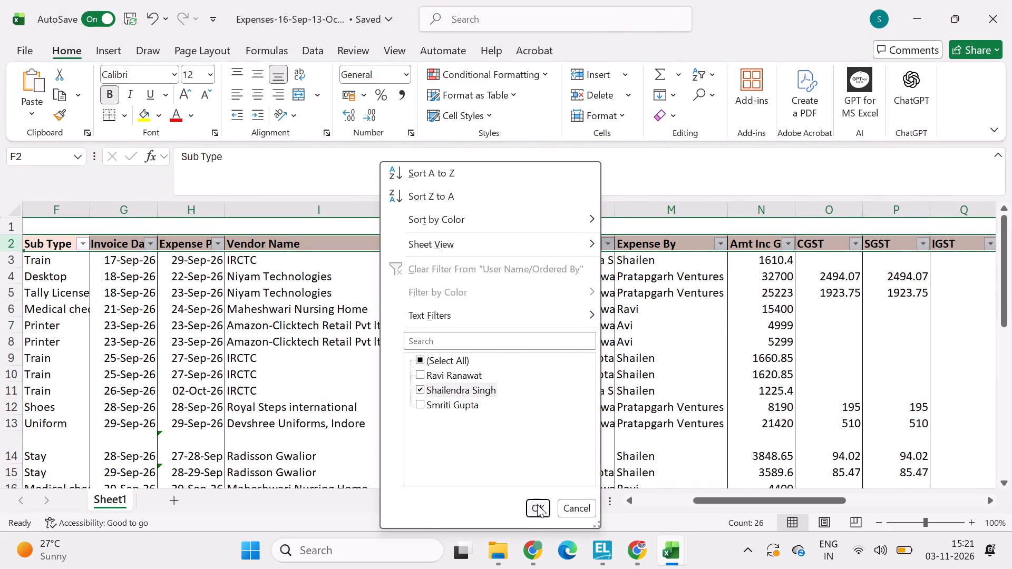
left_click(540, 507)
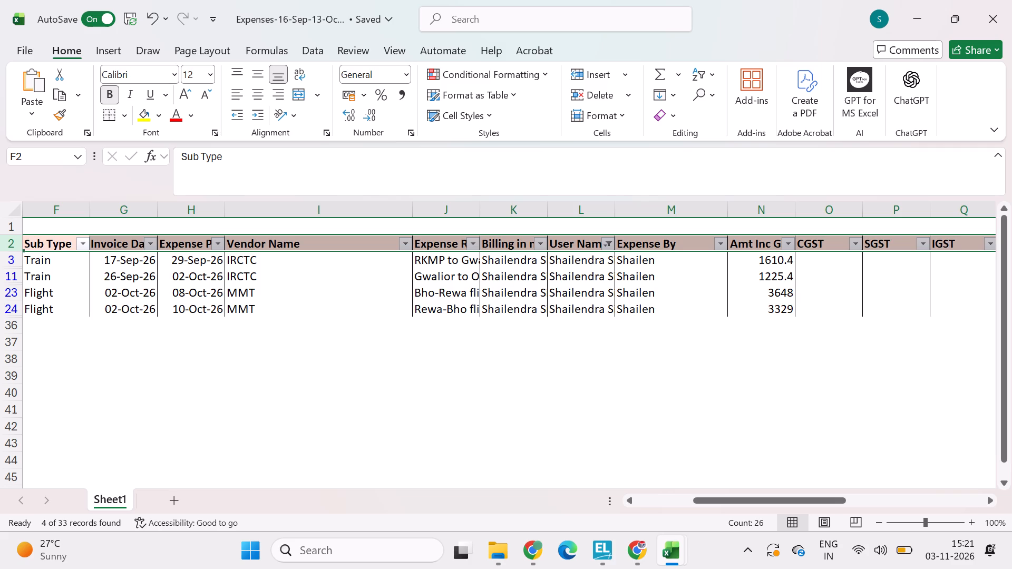
Switch back to TallyPrime and examine the two unmarked 25-Sep-26 Ministry of Railways journals in Shailen's ledger.
key("alt+Tab")
key("Up")
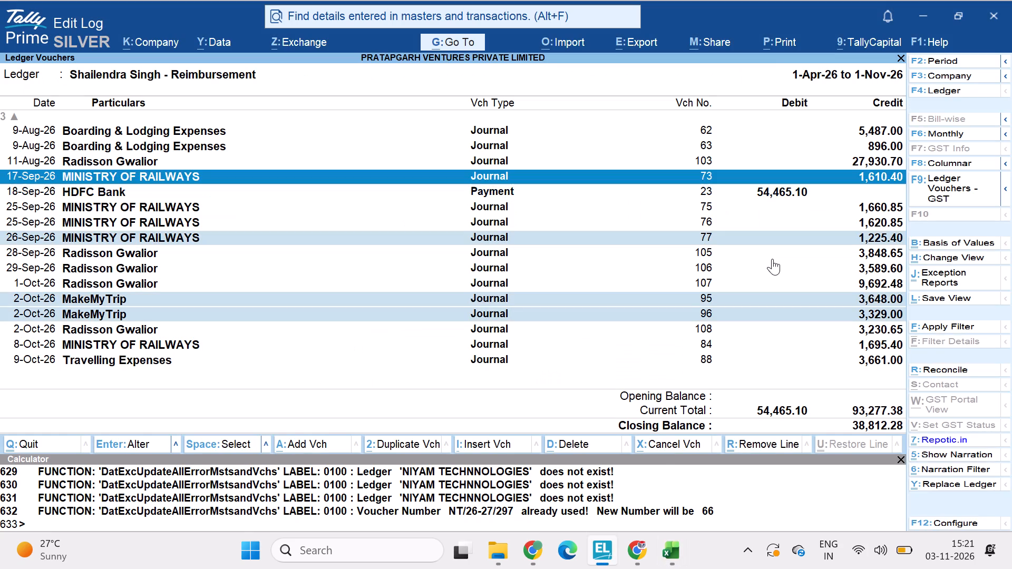
key("Down")
key("Down")
key("Down")
key("Up")
key("Down")
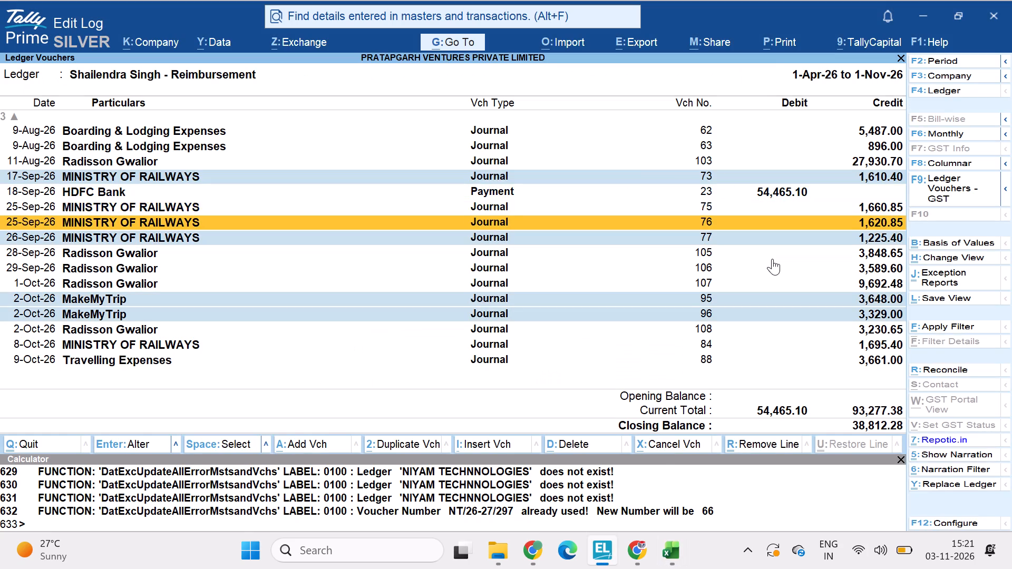
key("Up")
key("Down")
key("Up")
key("Down")
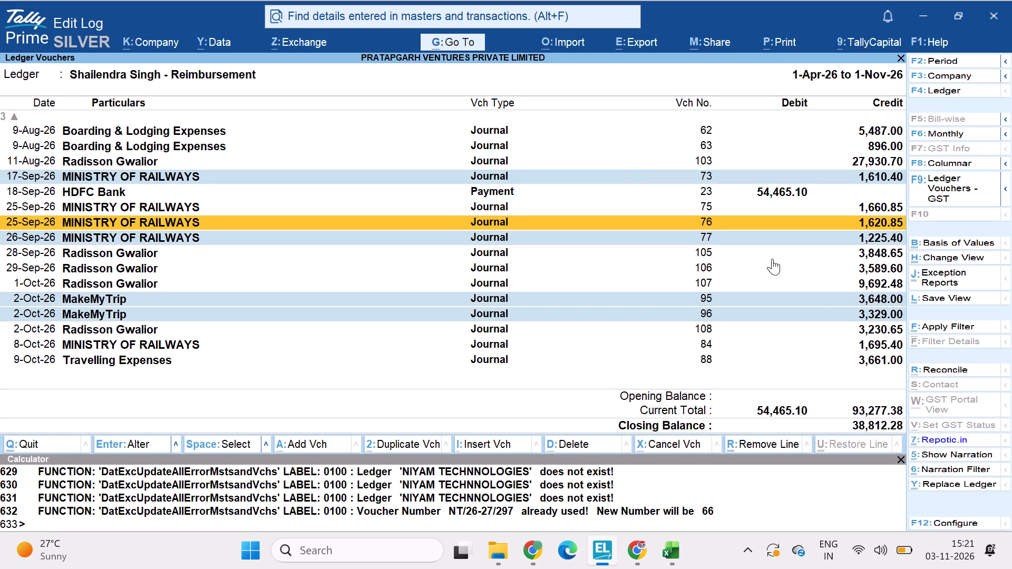
key("Up")
key("Down")
key("Up")
key("Down")
key("Up")
key("Down")
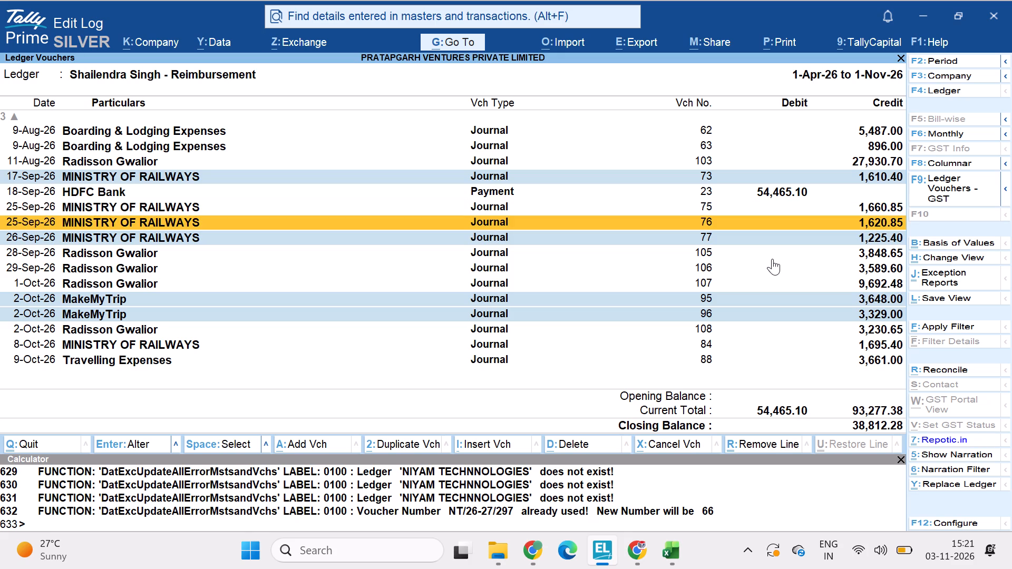
Open the 25-Sep-26 Ministry of Railways journal no. 75 to check its user and payer narration, then return to the ledger.
key("Up")
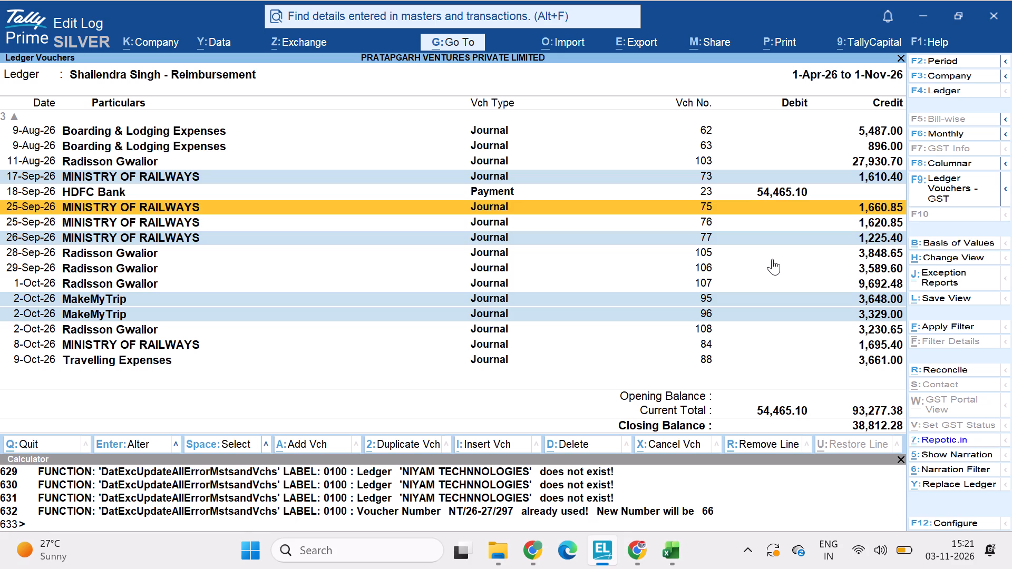
key("Return")
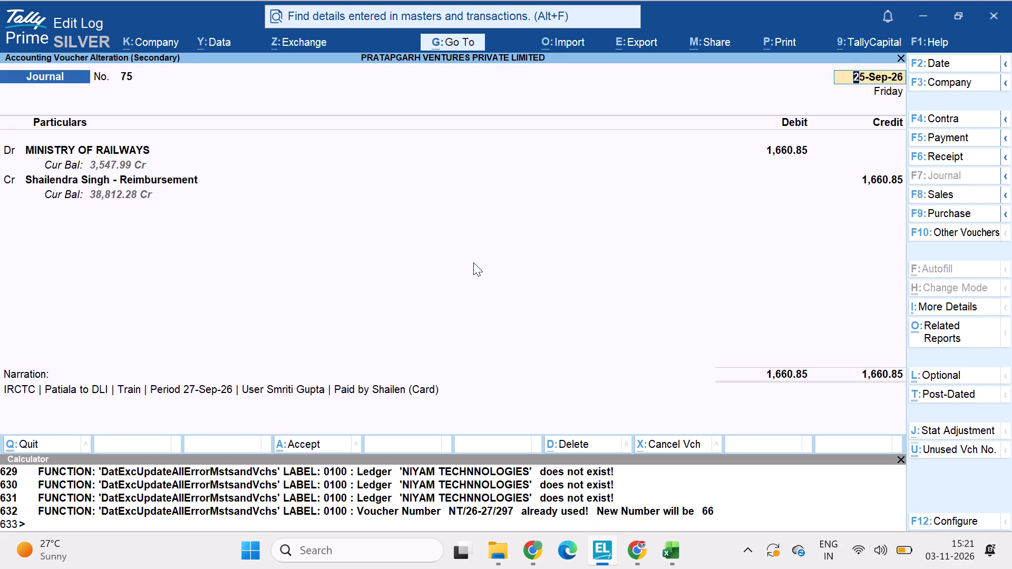
key("Escape")
key("Escape")
key("Escape")
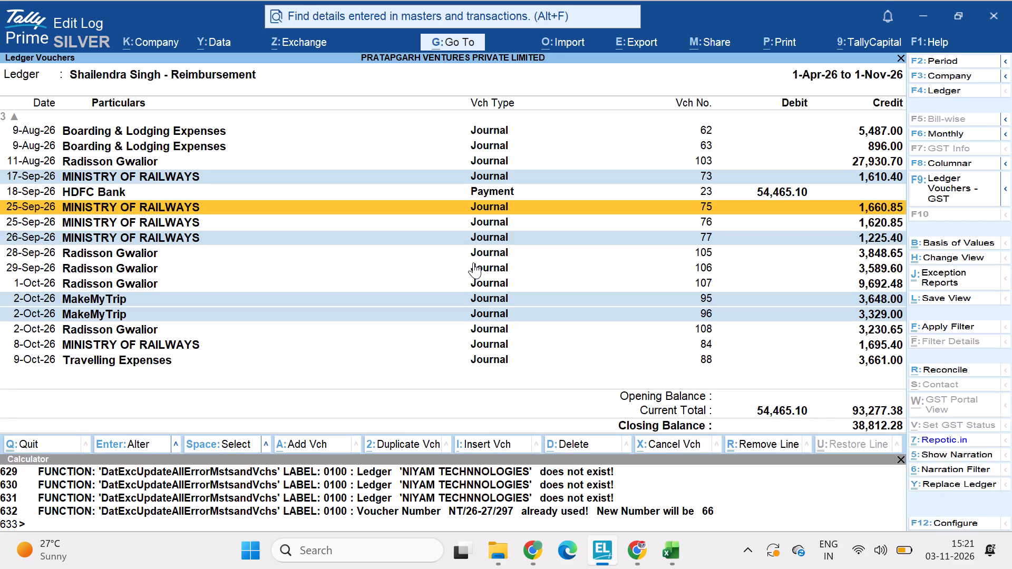
key("Up")
key("Down")
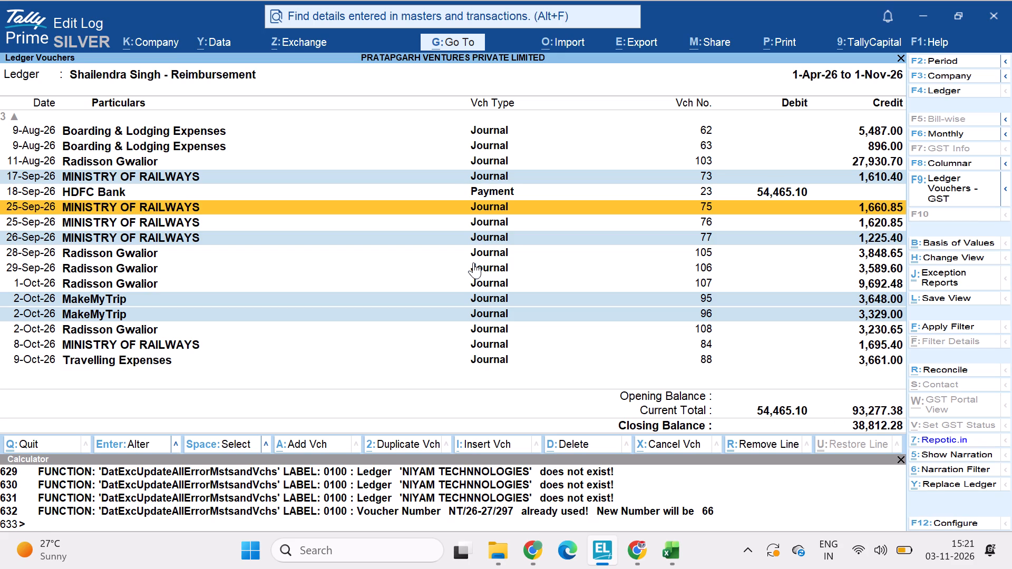
key("Return")
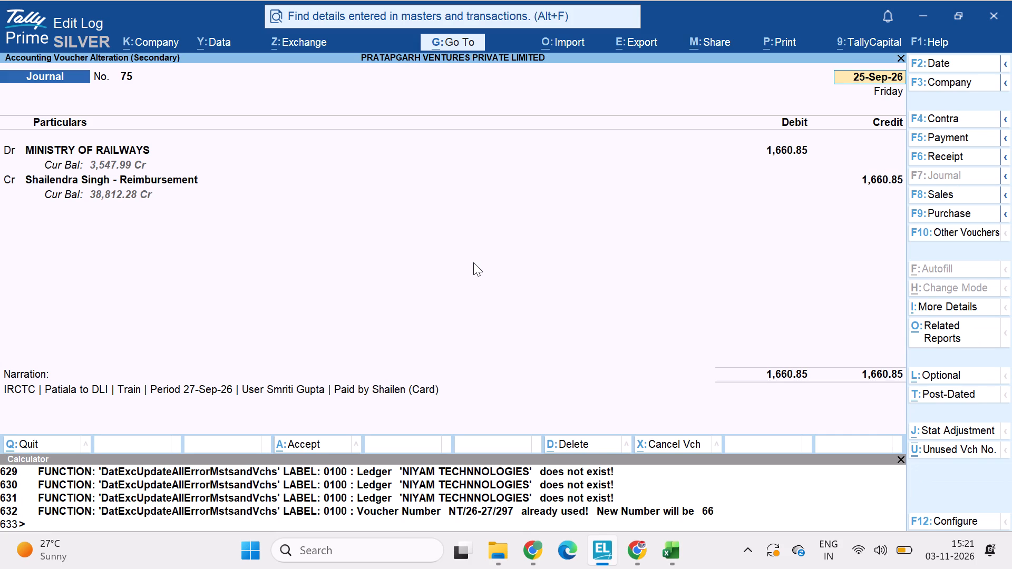
key("Escape")
key("Escape")
key("Escape")
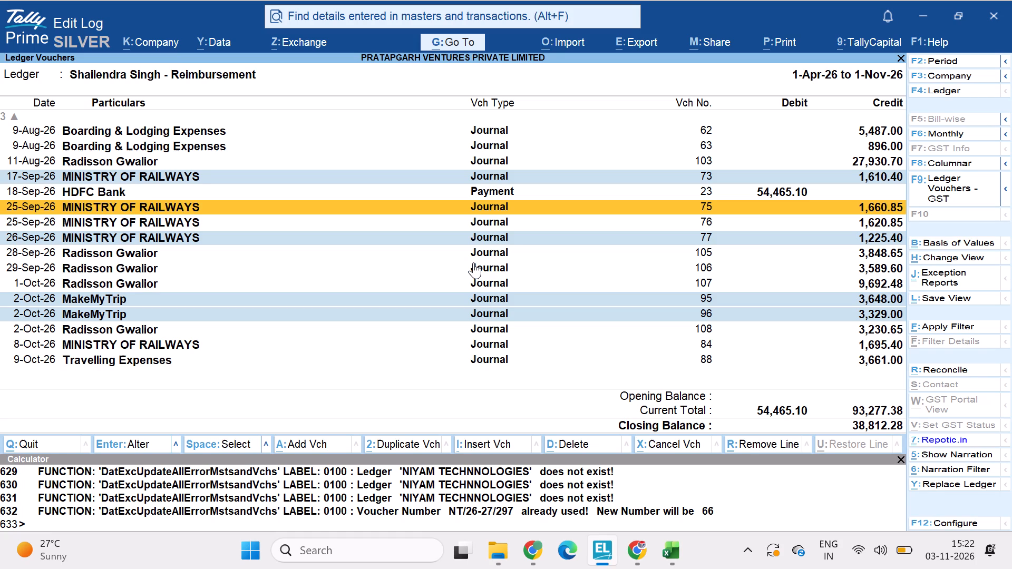
Open the 28-Sep-26 Radisson Gwalior journal no. 105 from Shailen's ledger to check its narration.
key("Down")
key("Down")
key("Down")
key("Down")
key("Up")
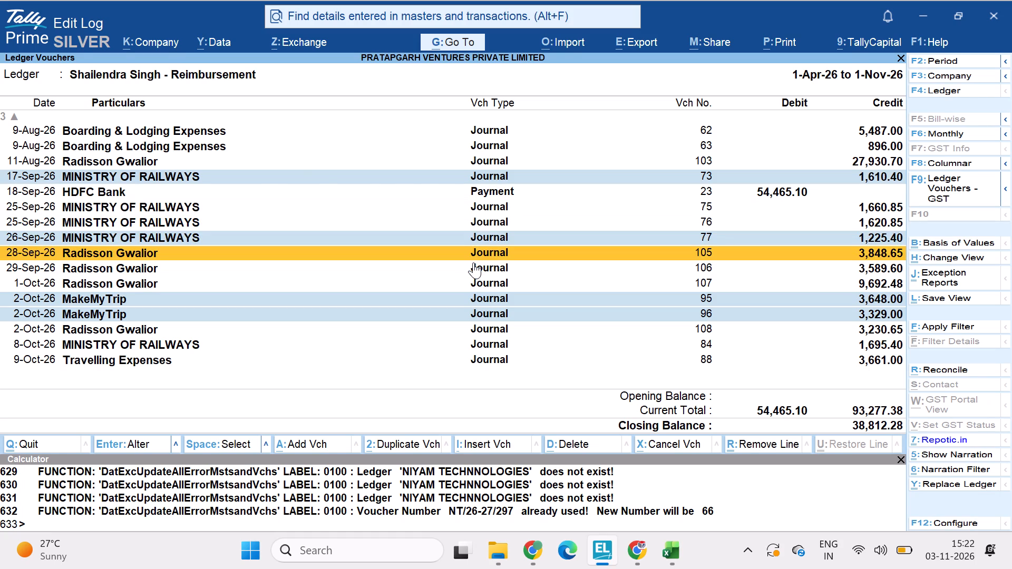
key("Return")
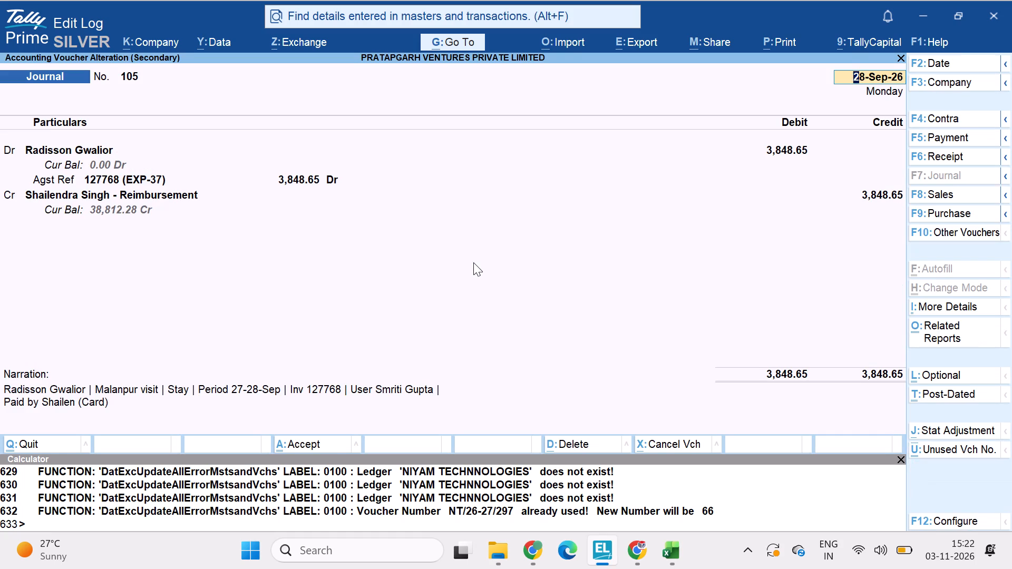
Leave the Radisson Gwalior journal no. 105 unchanged and return to Shailen's reimbursement ledger.
key("Escape")
key("Escape")
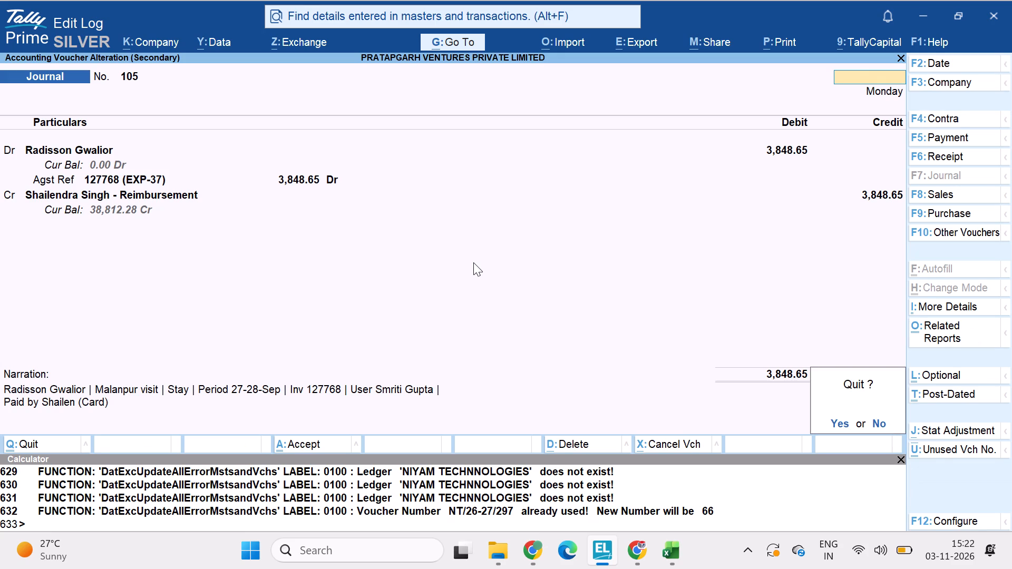
key("Escape")
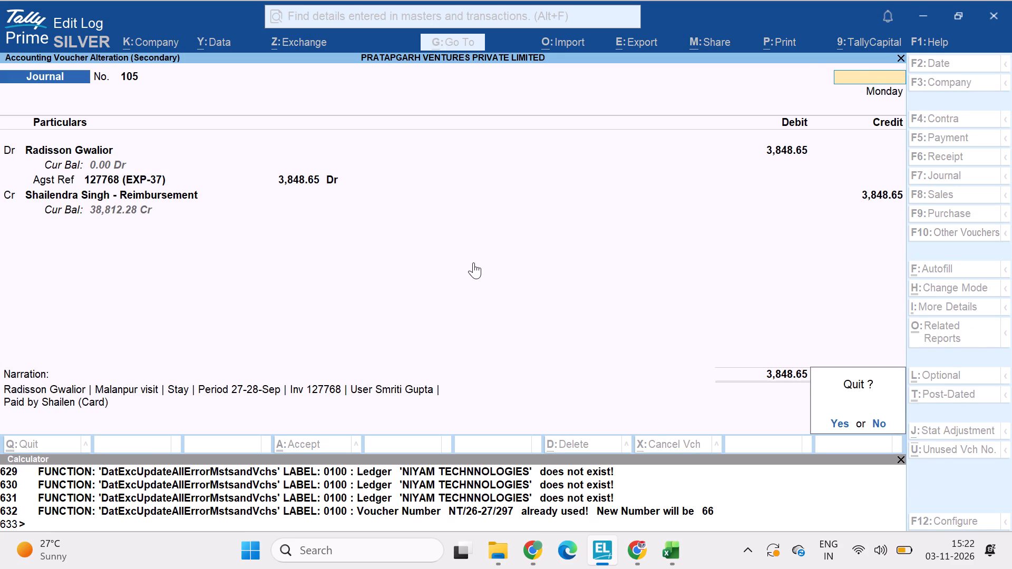
In the Excel expense sheet, widen the User Name/Ordered By filter to include Smriti's entries alongside Shailen's.
key("alt+Tab")
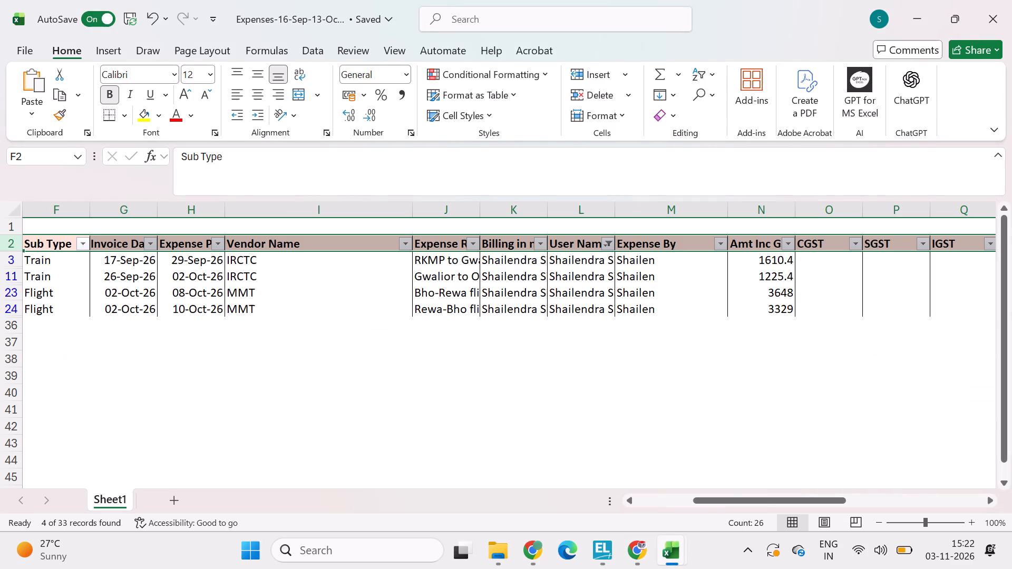
left_click(607, 241)
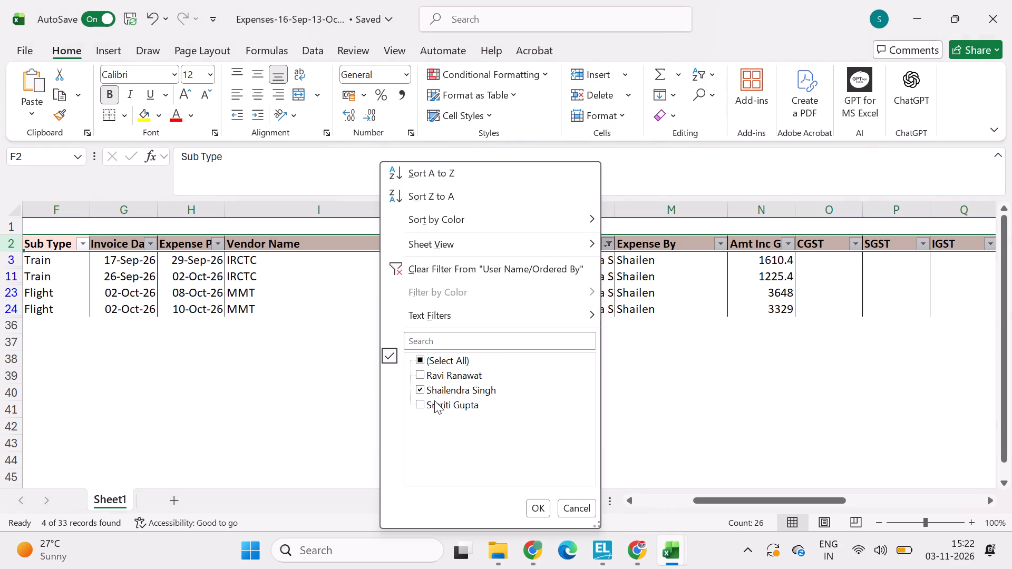
left_click(434, 400)
left_click(541, 505)
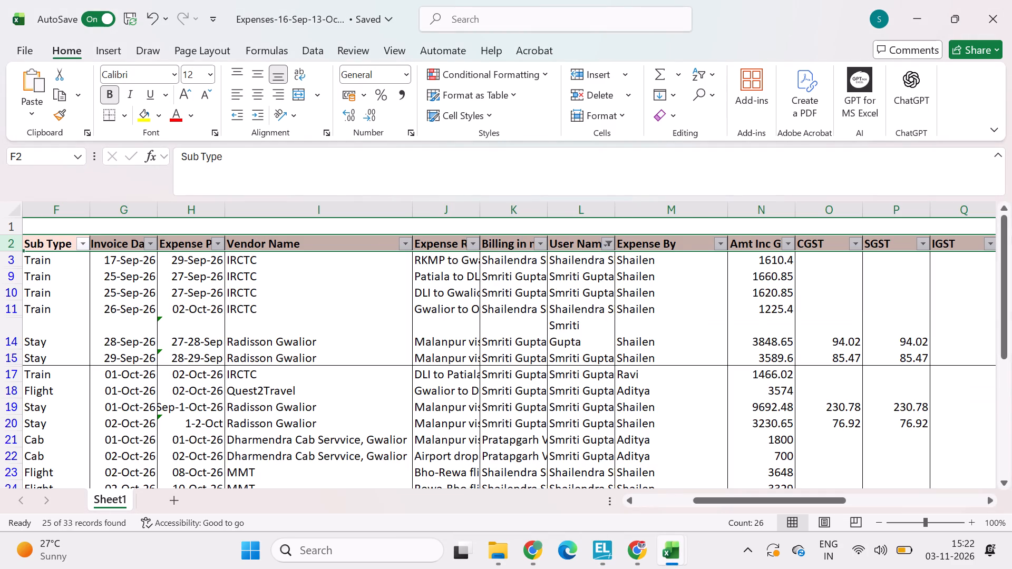
Match the 25-Sep-26 IRCTC rows to Shailen's TallyPrime ledger and mark Ministry of Railways journals no. 75 and 76.
left_click(779, 280)
key("alt+Tab")
key("Up")
key("Up")
key("Up")
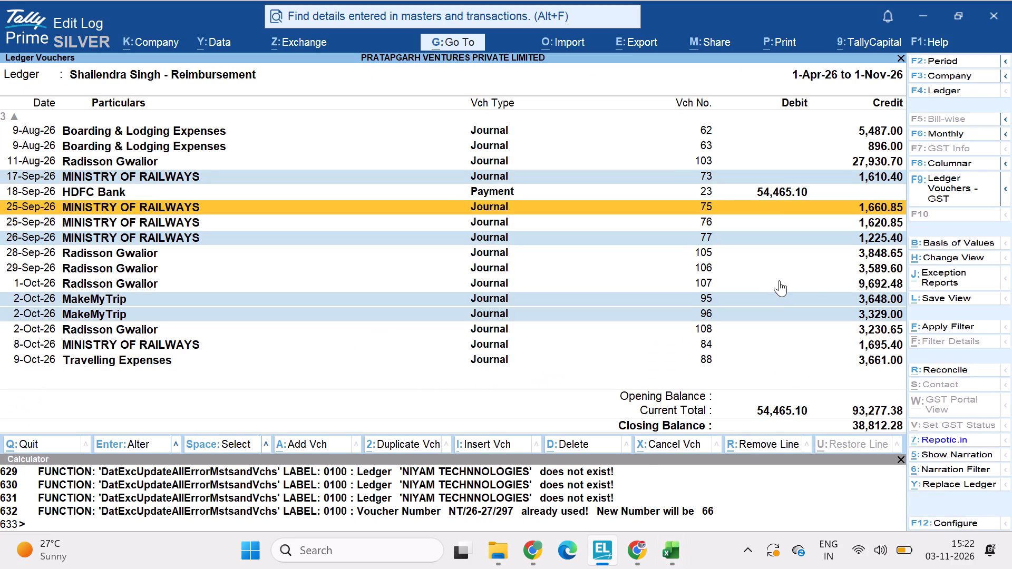
key("Up")
key("Down")
key("space")
key("Down")
key("space")
Check the 28-Sep-26 and 29-Sep-26 stay rows in Excel and mark Radisson Gwalior journals no. 105 and 106 in Shailen's ledger.
key("alt+Tab")
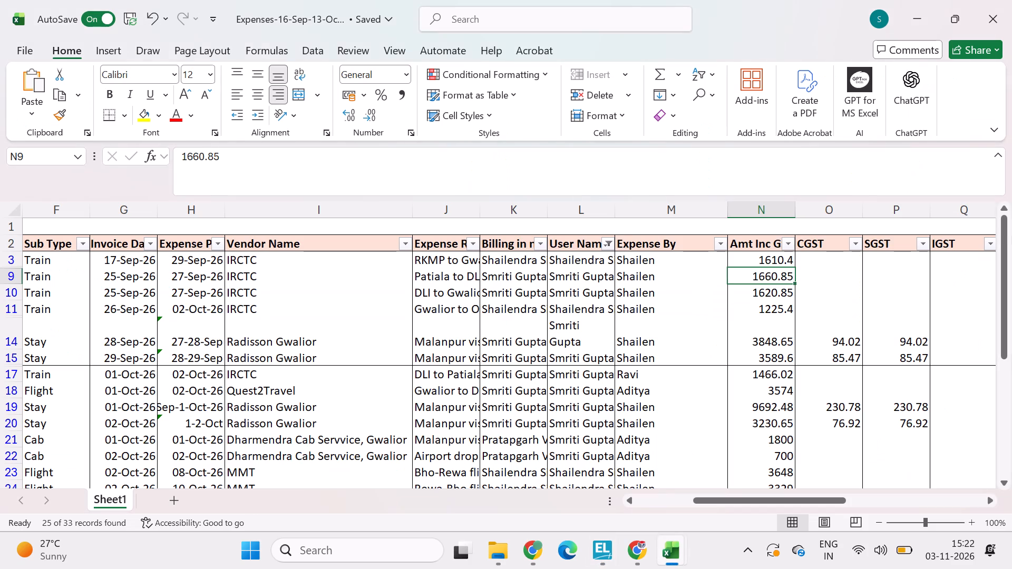
key("Down")
key("Down")
key("Down")
key("Up")
key("alt+Tab")
key("Down")
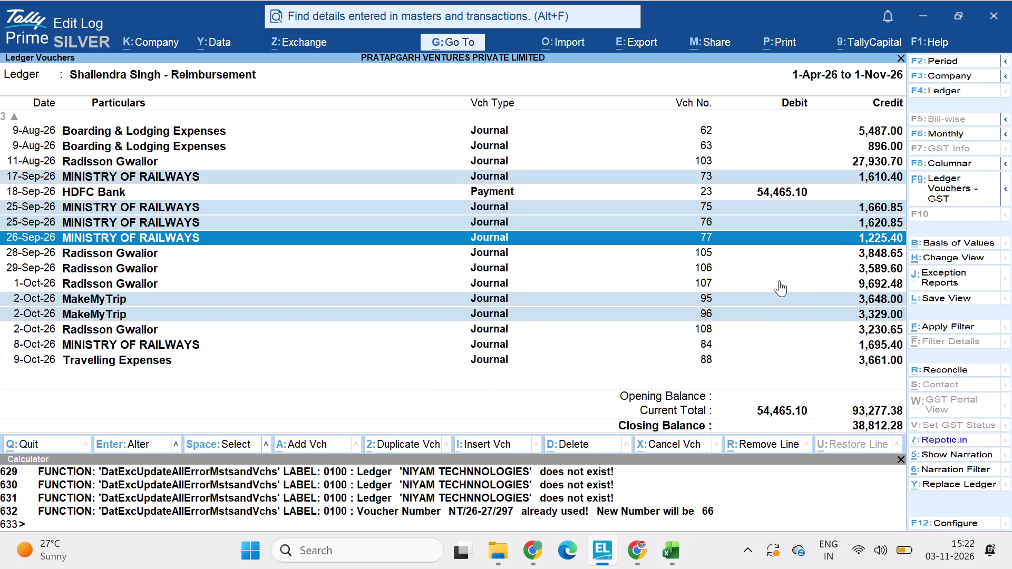
key("alt+Tab")
key("Down")
key("Down")
key("alt+Tab")
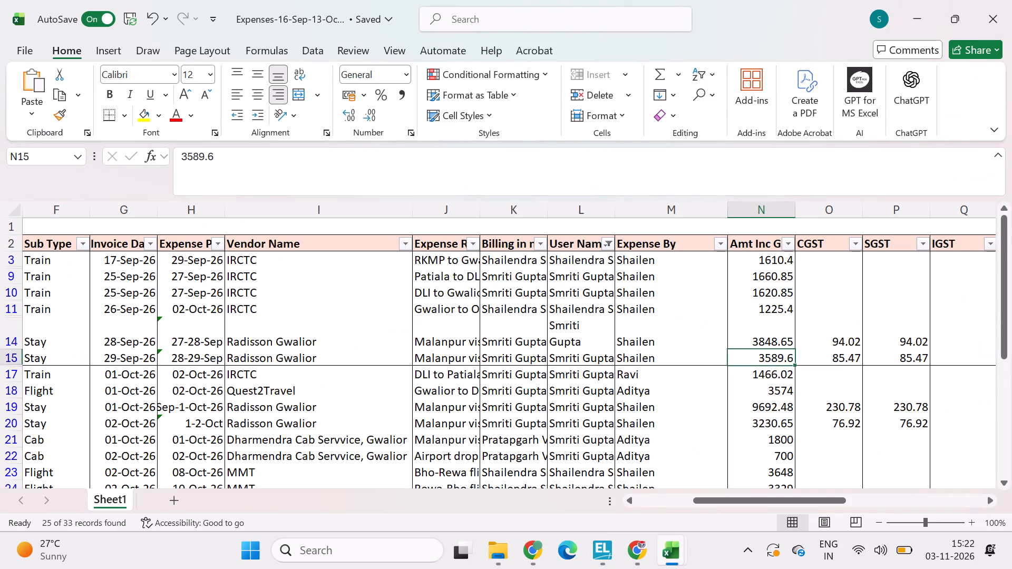
key("Down")
key("Down")
key("space")
key("Down")
key("space")
key("Down")
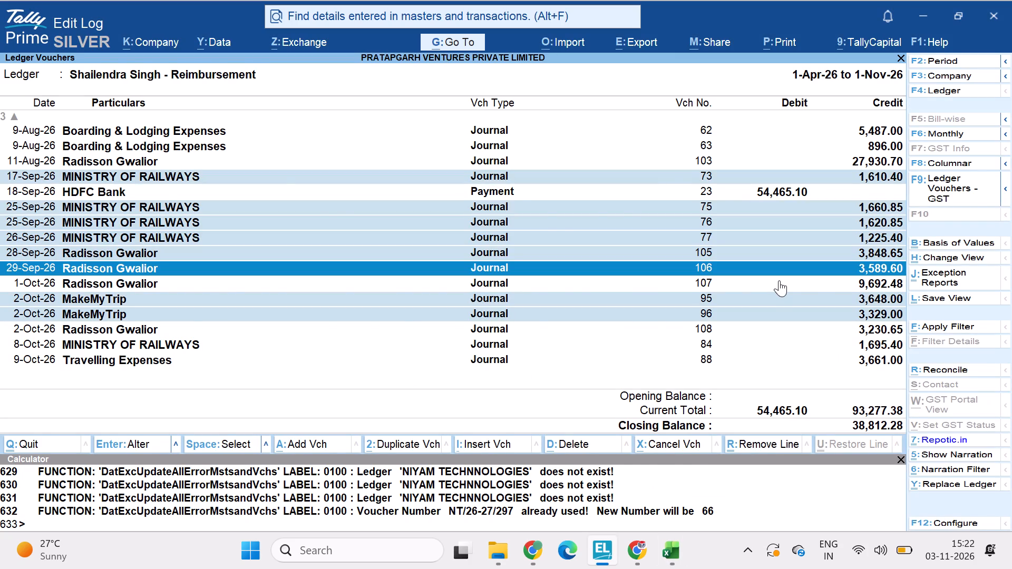
Filter the expense sheet's Expense By column to Shailen only, excluding Aditya and Ravi.
key("alt+Tab")
scroll(779, 280, "down", 1)
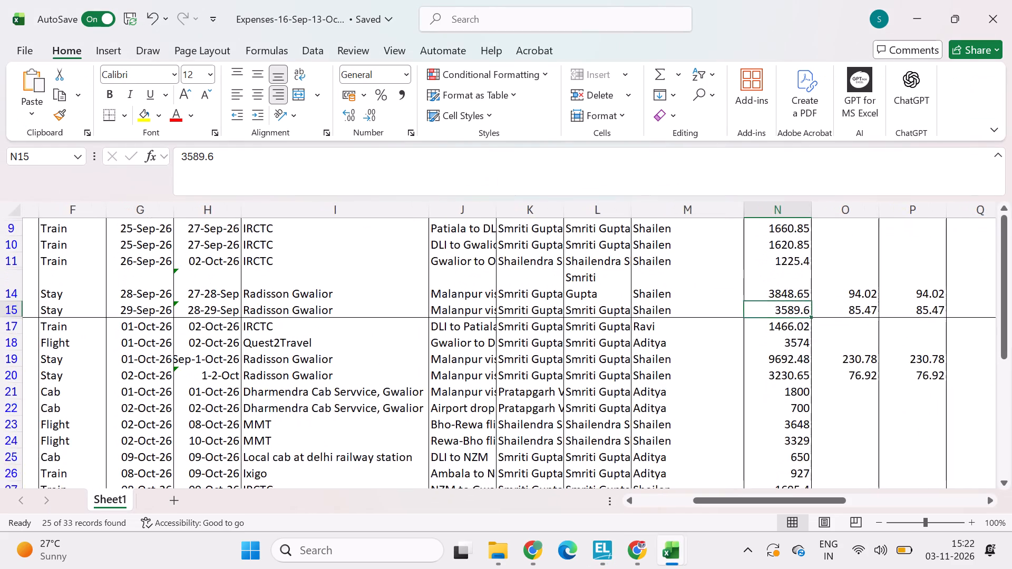
scroll(779, 280, "down", 1)
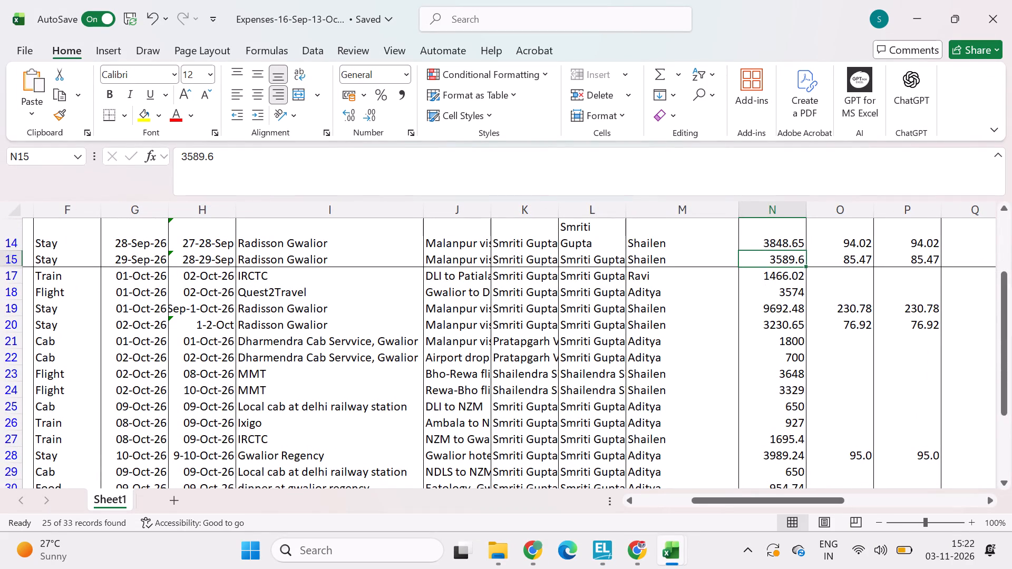
scroll(720, 238, "up", 1)
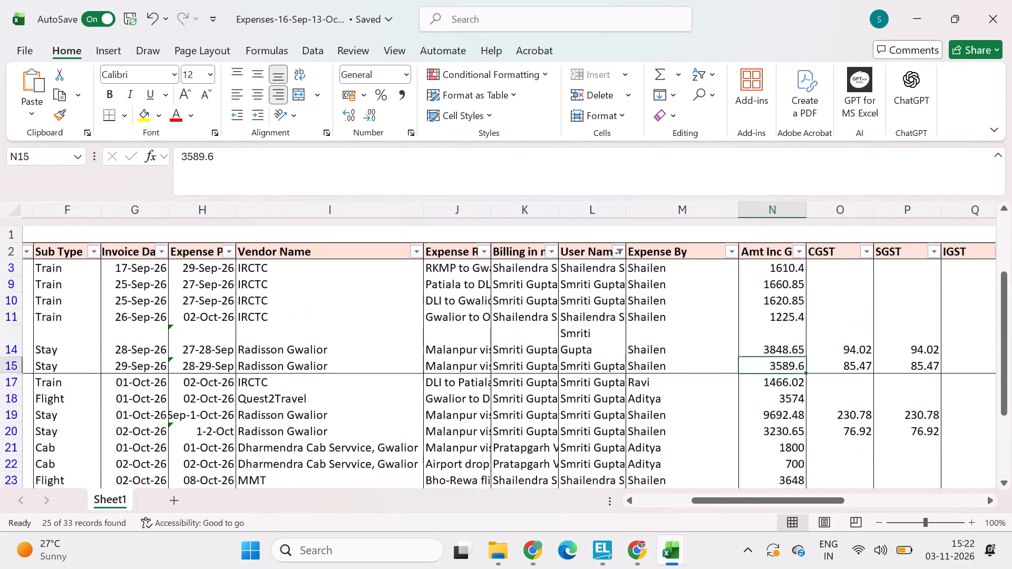
scroll(720, 238, "up", 1)
left_click(732, 240)
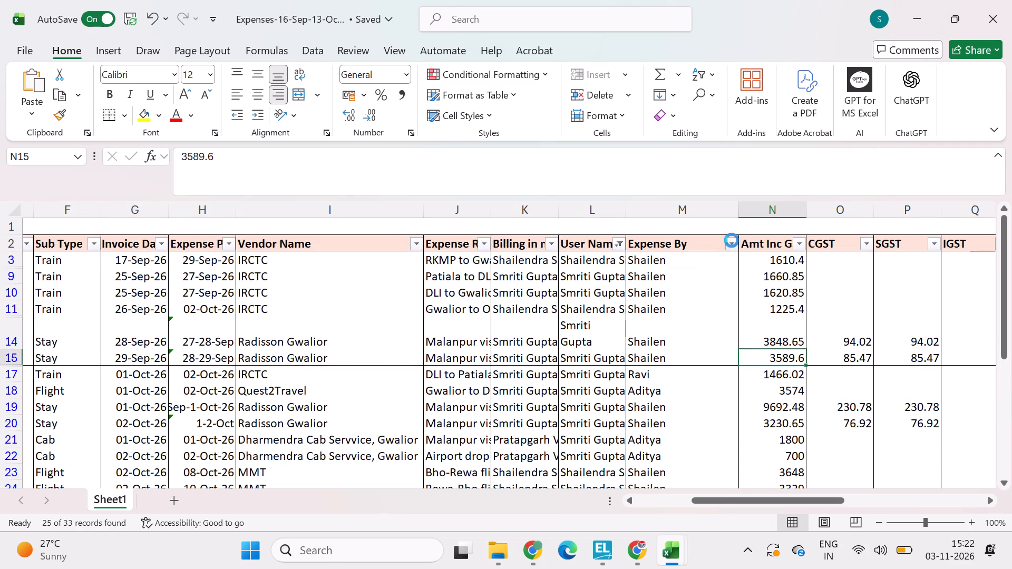
left_click(572, 376)
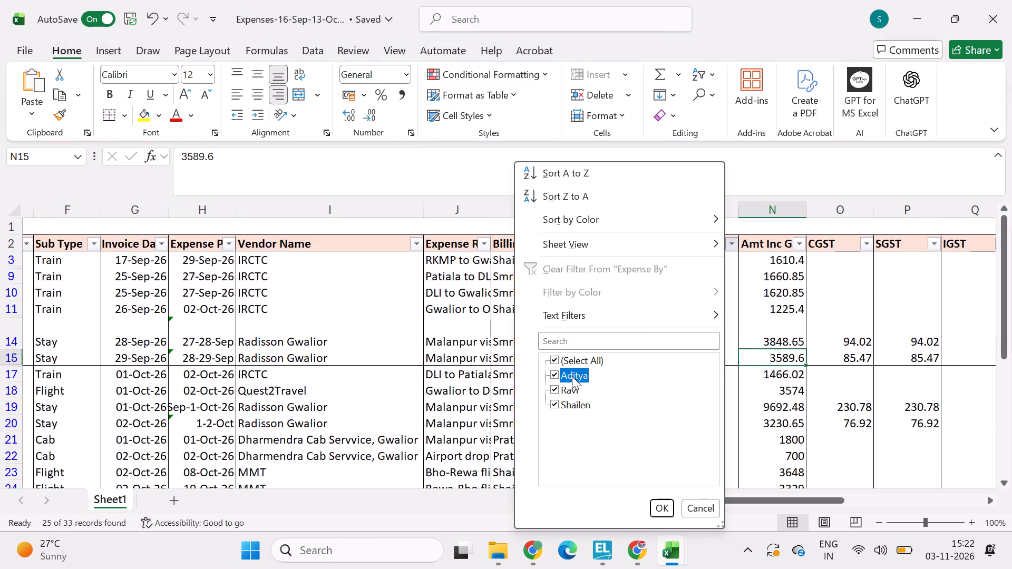
left_click(571, 395)
left_click(662, 508)
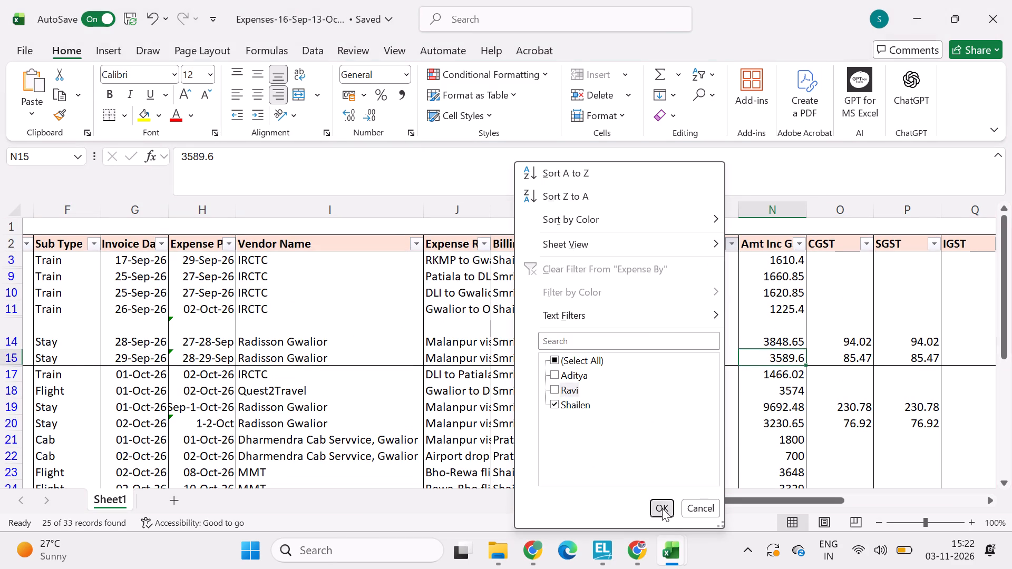
Compare the filtered October expense rows in Excel with the October journals in Shailen's TallyPrime ledger.
key("alt+Tab")
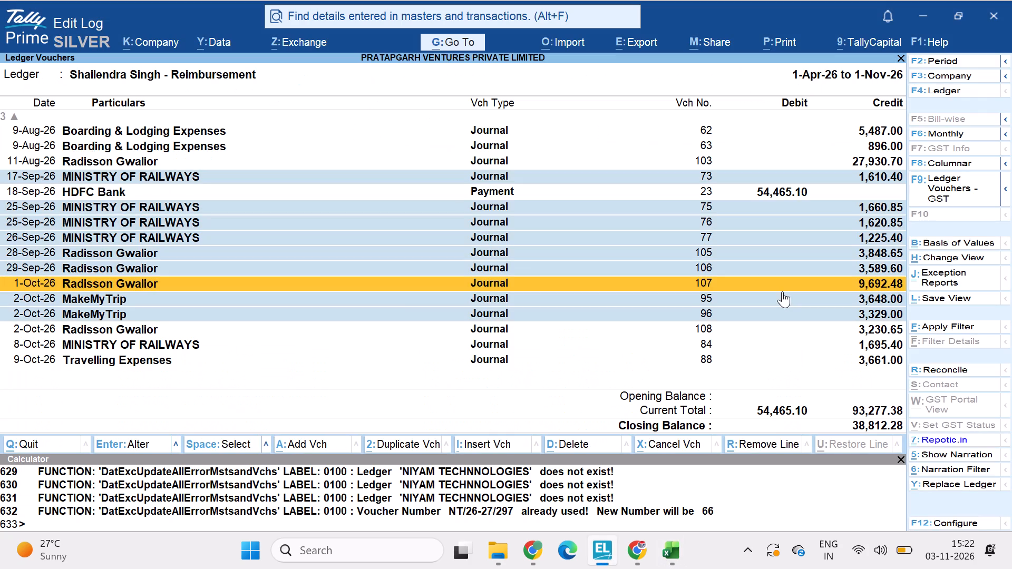
key("alt+Tab")
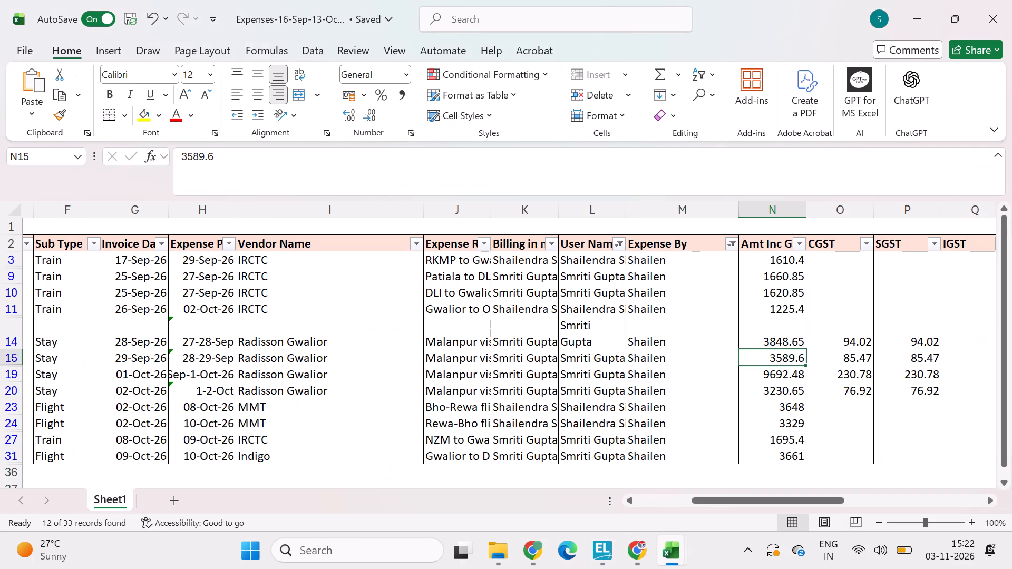
key("Down")
key("Down")
key("Down")
key("alt+Tab")
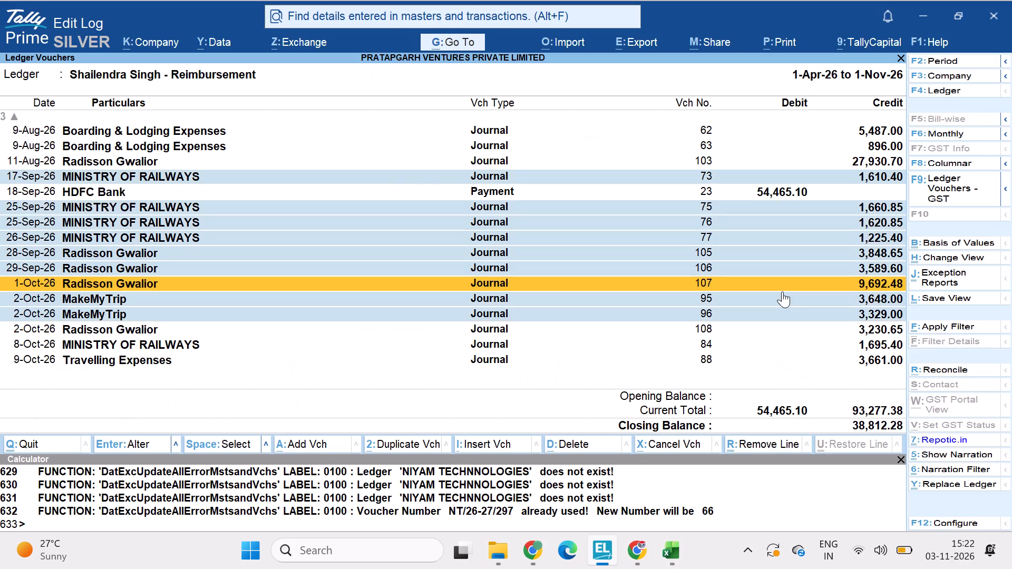
key("Down")
key("Down")
key("Up")
key("Down")
key("Down")
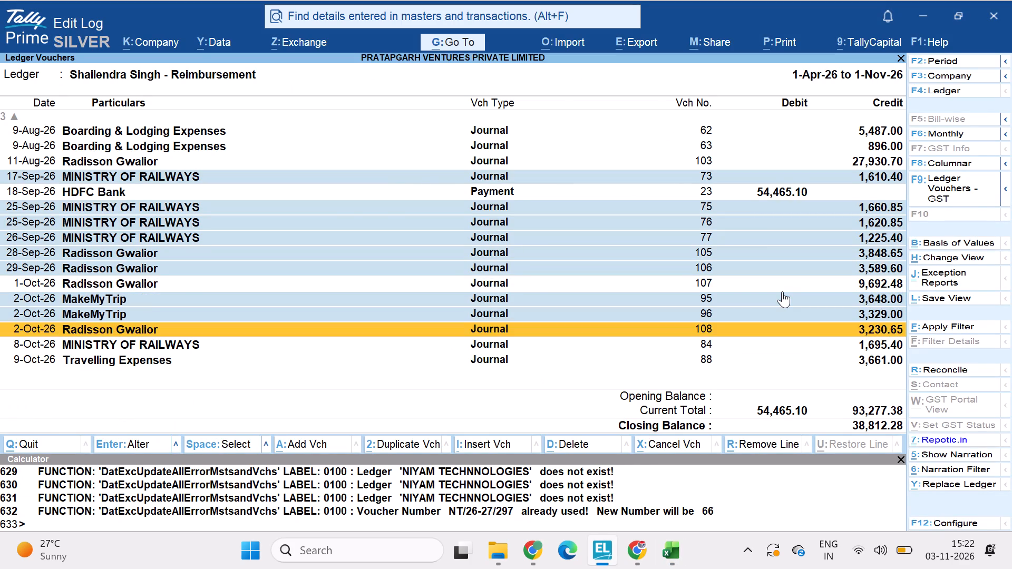
key("Down")
key("alt+Tab")
key("Down")
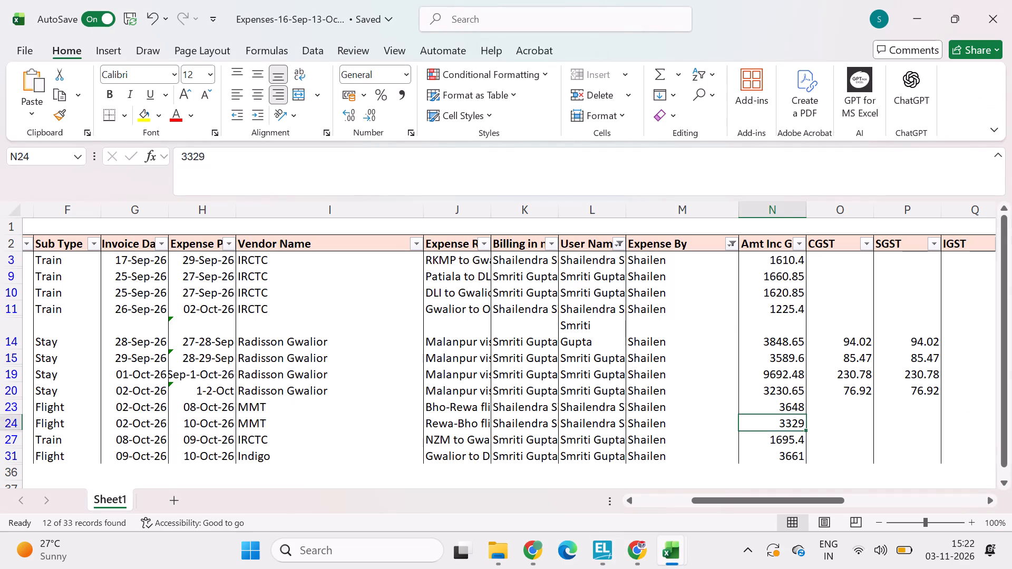
key("alt+Tab")
key("Down")
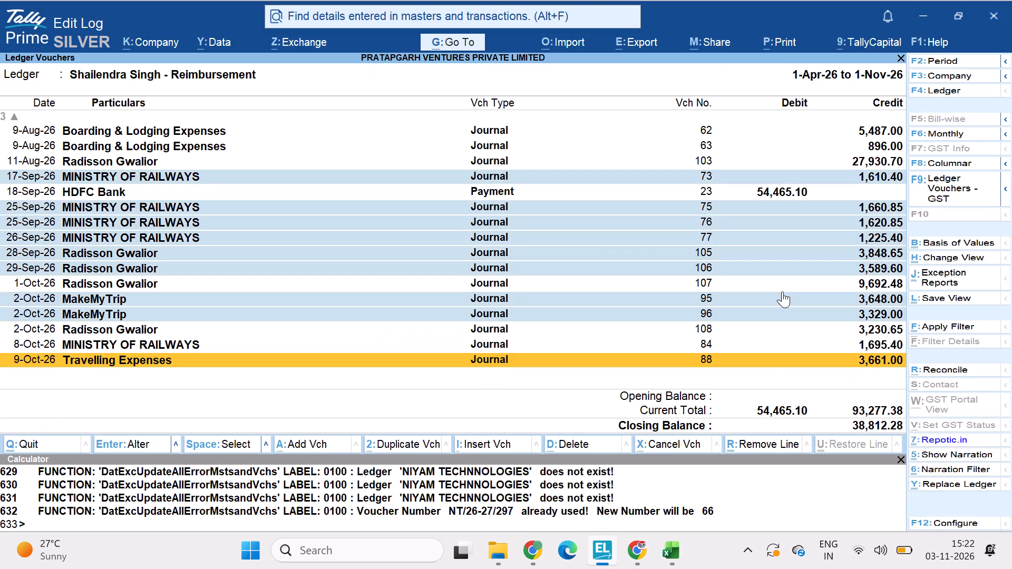
key("Up")
key("Up")
key("Up")
key("Up")
key("alt+Tab")
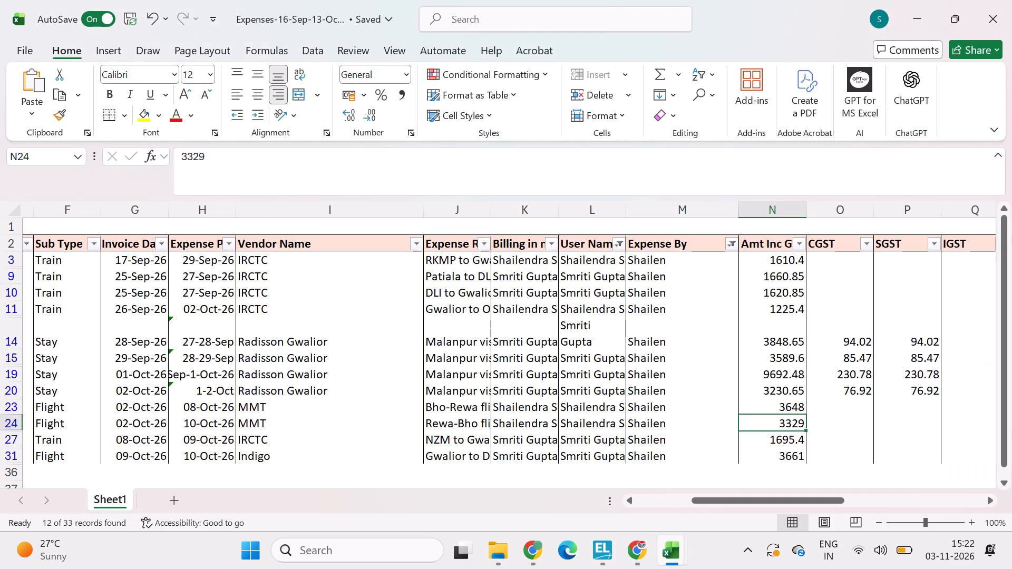
scroll(782, 291, "down", 1)
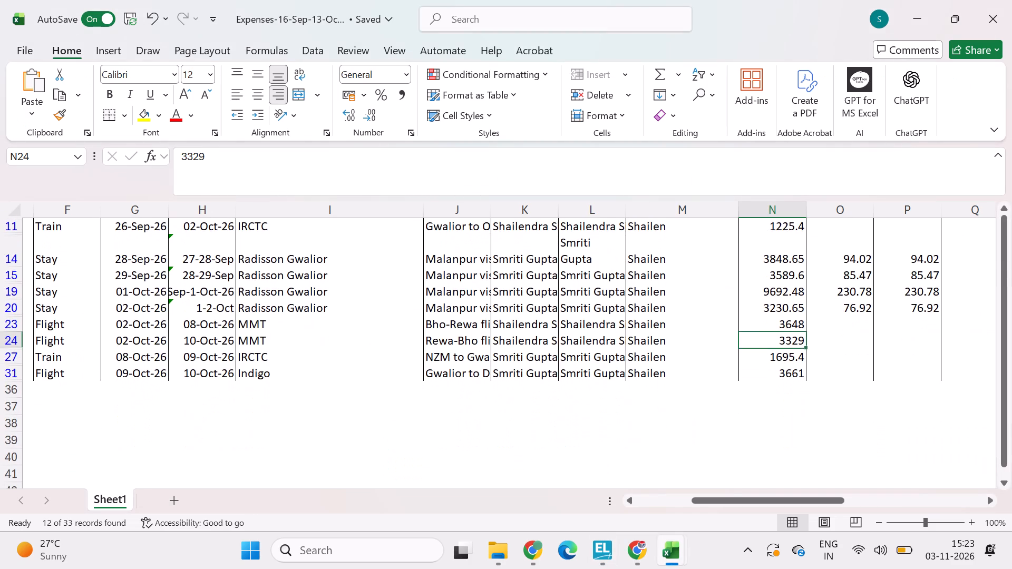
Mark the 8-Oct-26 Ministry of Railways journal no. 84 and the 9-Oct-26 Travelling Expenses journal no. 88 in Shailen's ledger.
key("alt+Tab")
key("Down")
key("Down")
key("Down")
key("Down")
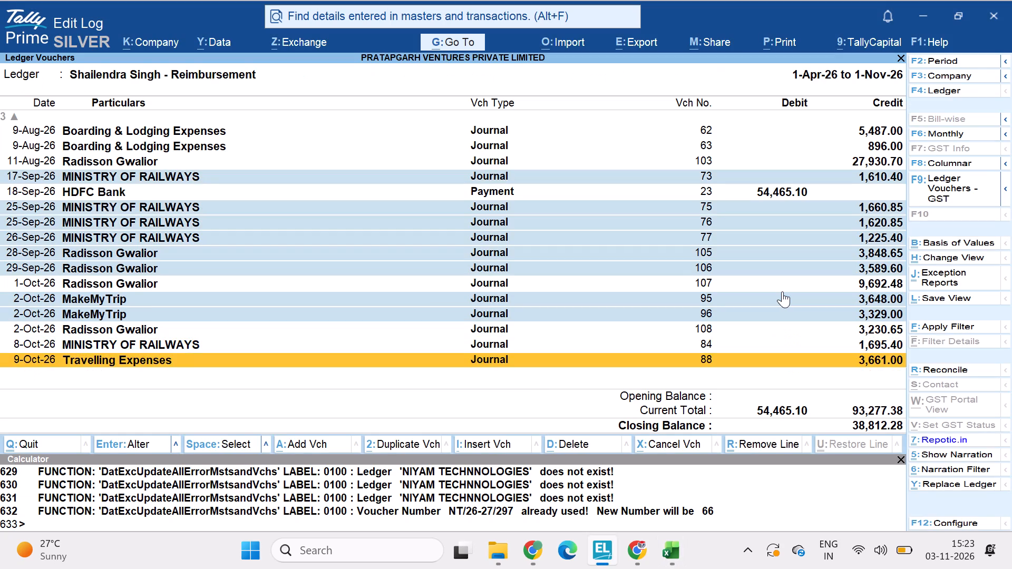
key("Up")
key("space")
key("Down")
key("space")
key("alt+Tab")
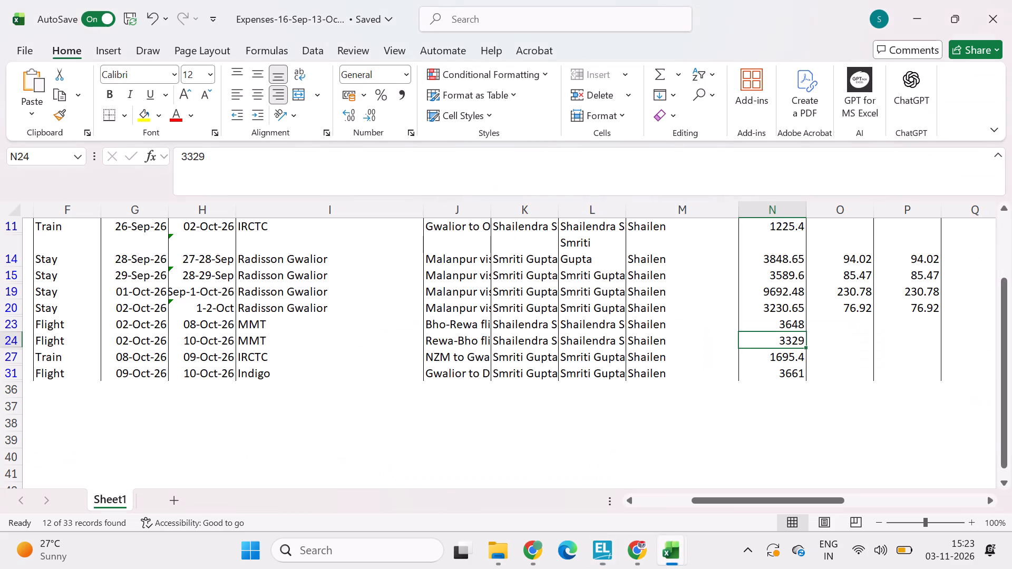
Mark the 2-Oct-26 and 1-Oct-26 Radisson Gwalior journals no. 108 and 107 in Shailen's ledger after rechecking the expense sheet.
key("alt+Tab")
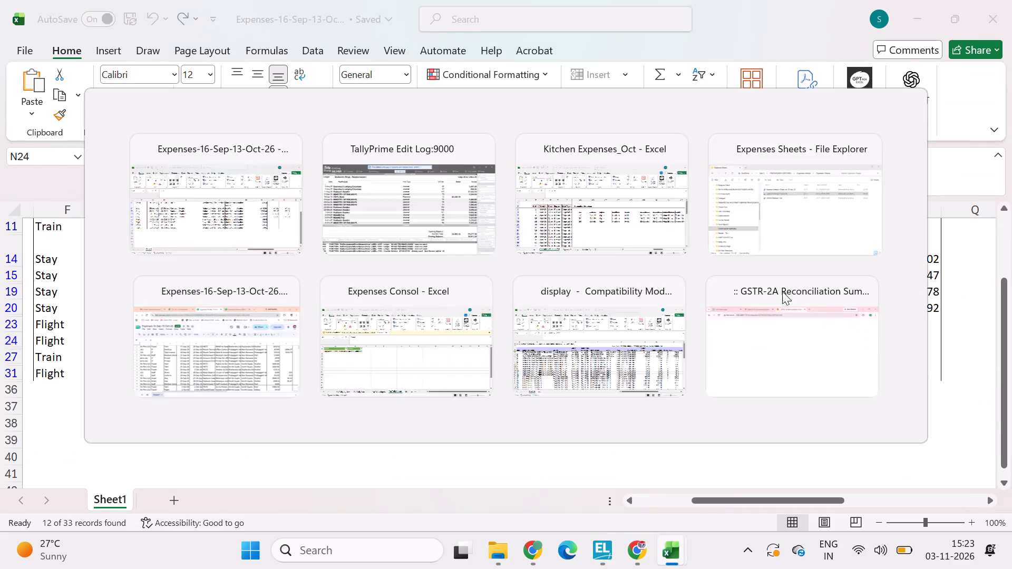
key("Up")
key("Up")
key("space")
key("Up")
key("Up")
key("Up")
key("alt+Tab")
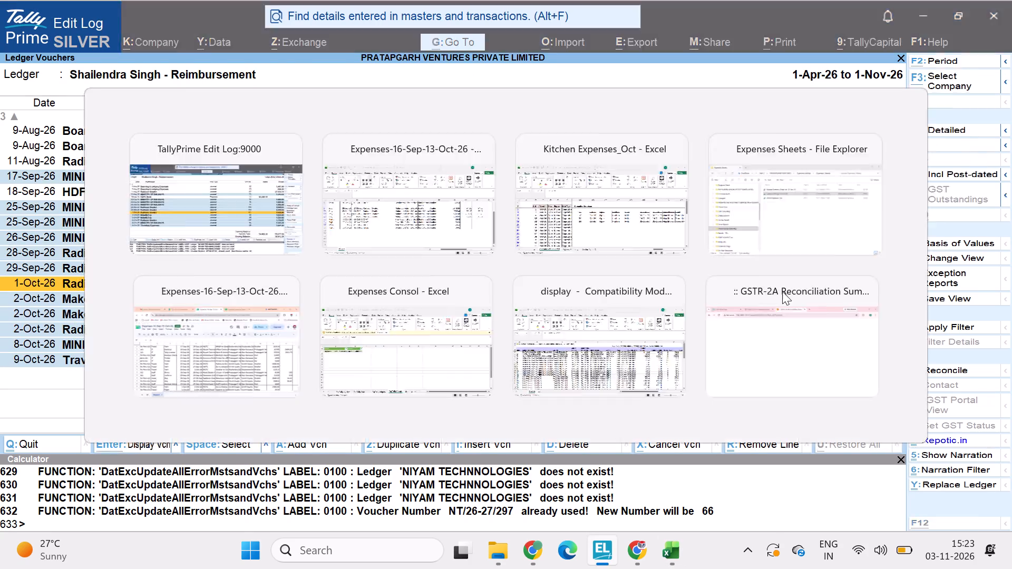
key("alt+Tab")
key("space")
key("Up")
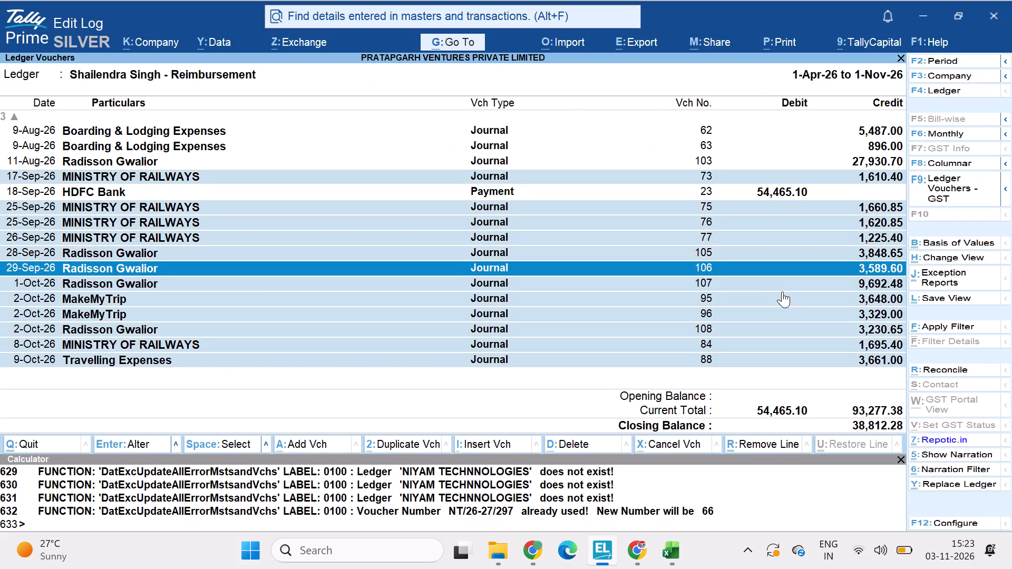
key("Up")
key("Up")
key("Up")
key("Up")
Select all filtered tax-inclusive amounts in the expense sheet and compare their sum with Shailen's ledger closing balance.
key("alt+Tab")
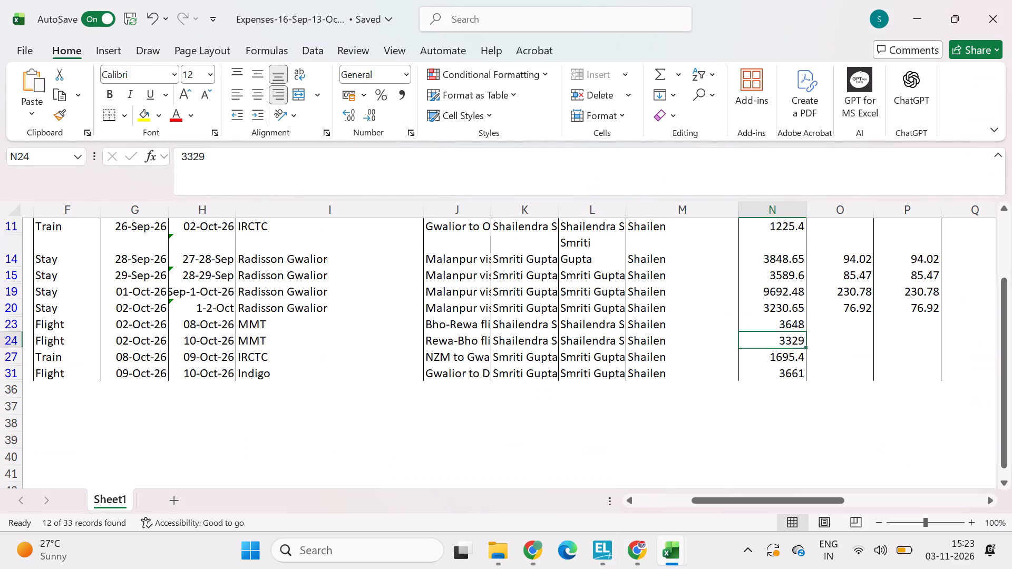
scroll(782, 291, "up", 1)
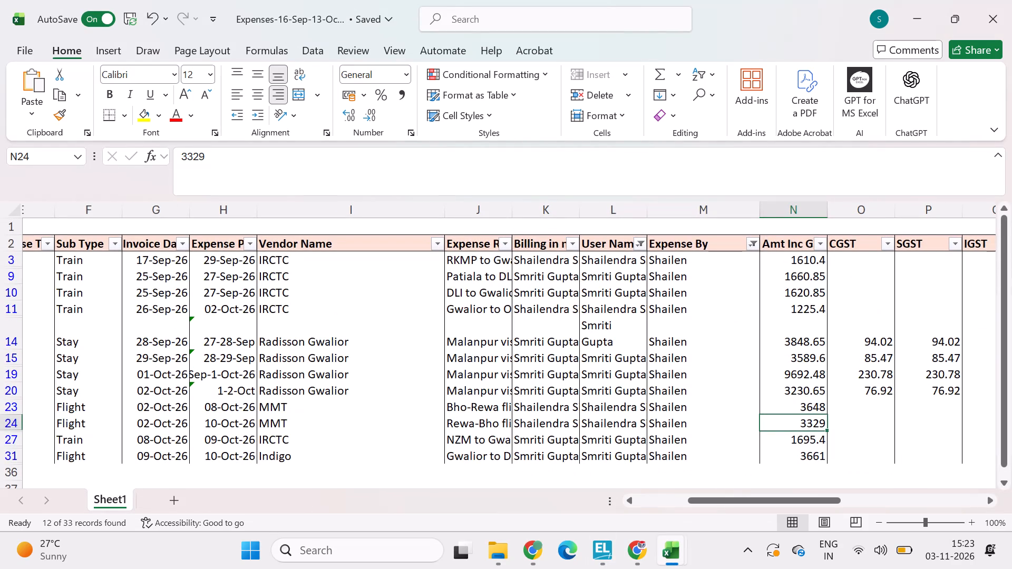
left_click_drag(794, 263, 799, 453)
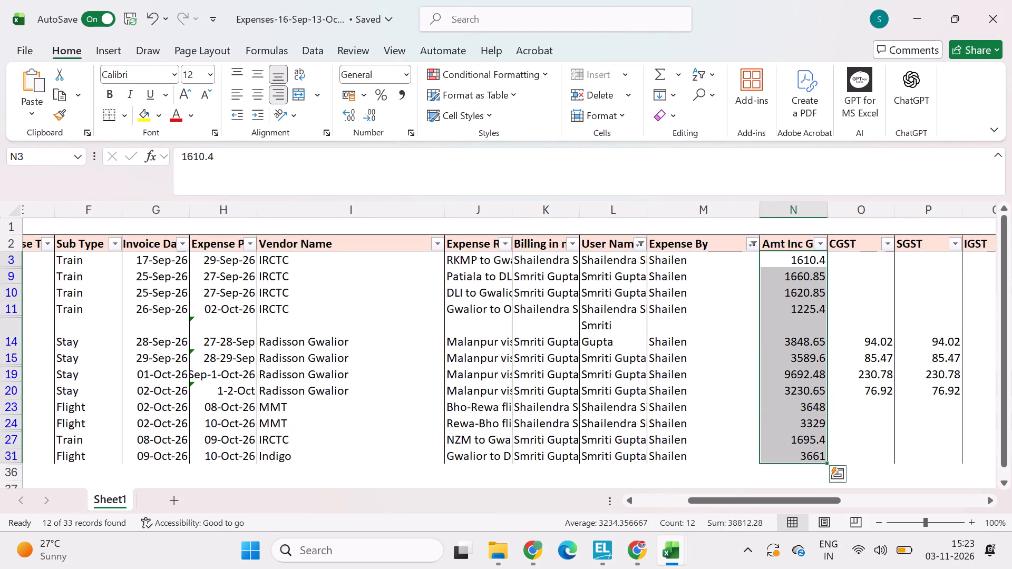
key("alt+Tab")
key("alt+Tab")
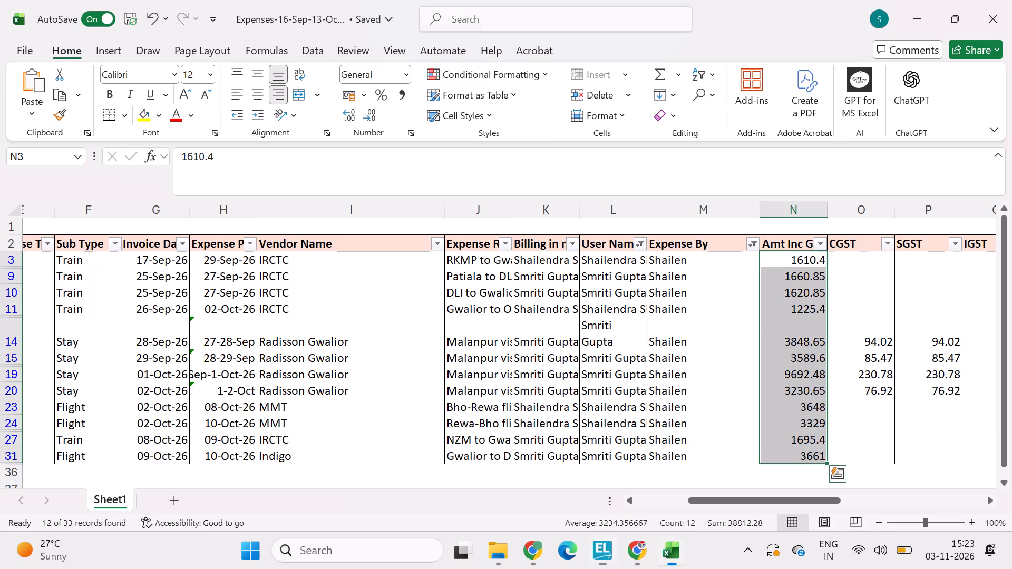
scroll(785, 397, "down", 1)
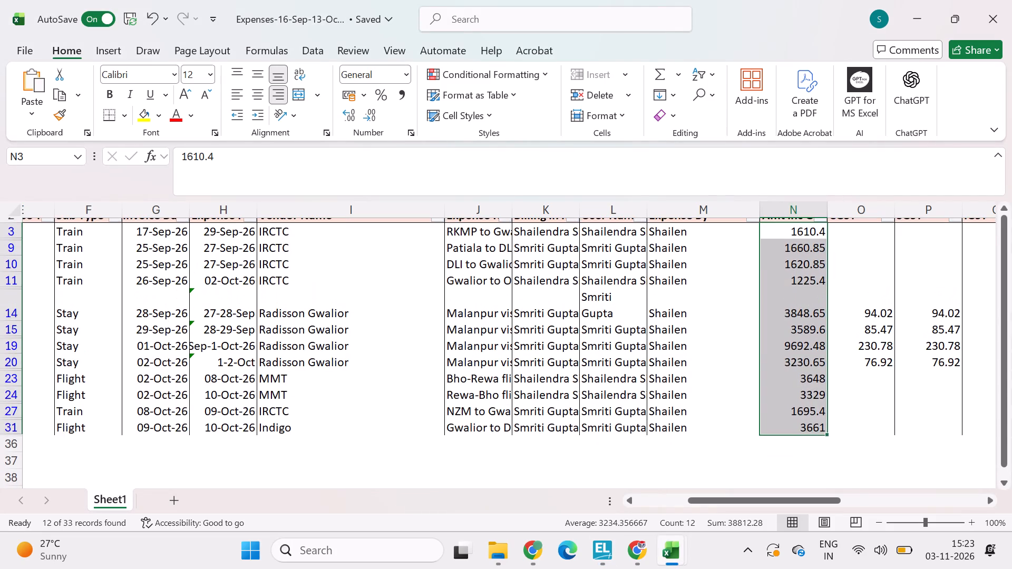
scroll(785, 397, "down", 1)
scroll(781, 364, "up", 1)
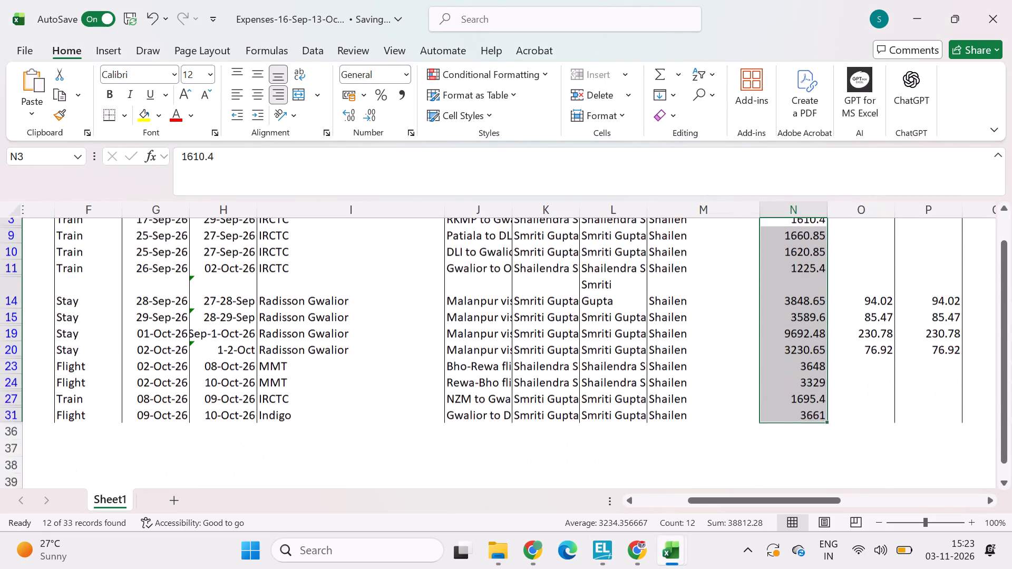
scroll(781, 364, "up", 1)
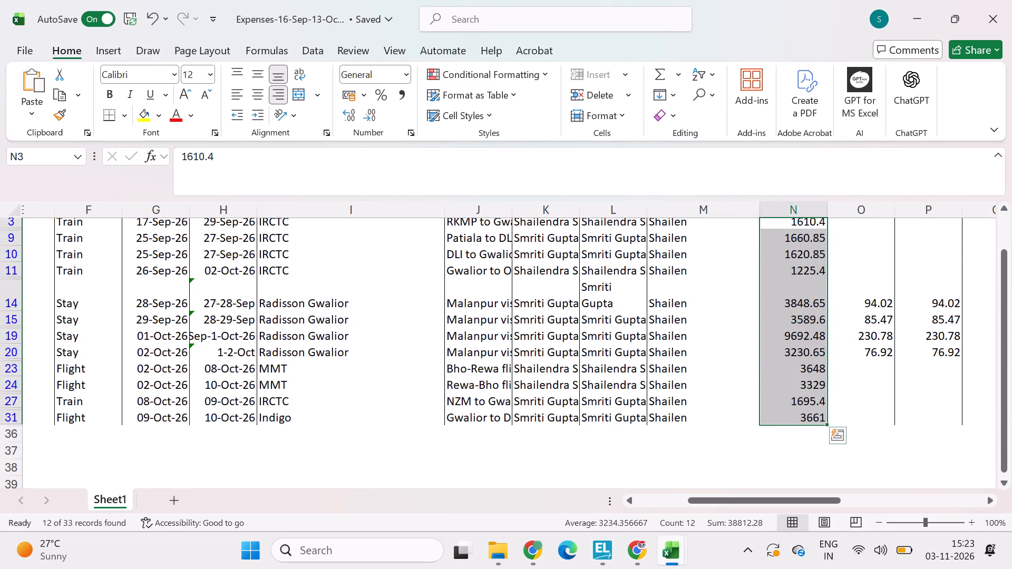
scroll(761, 340, "up", 1)
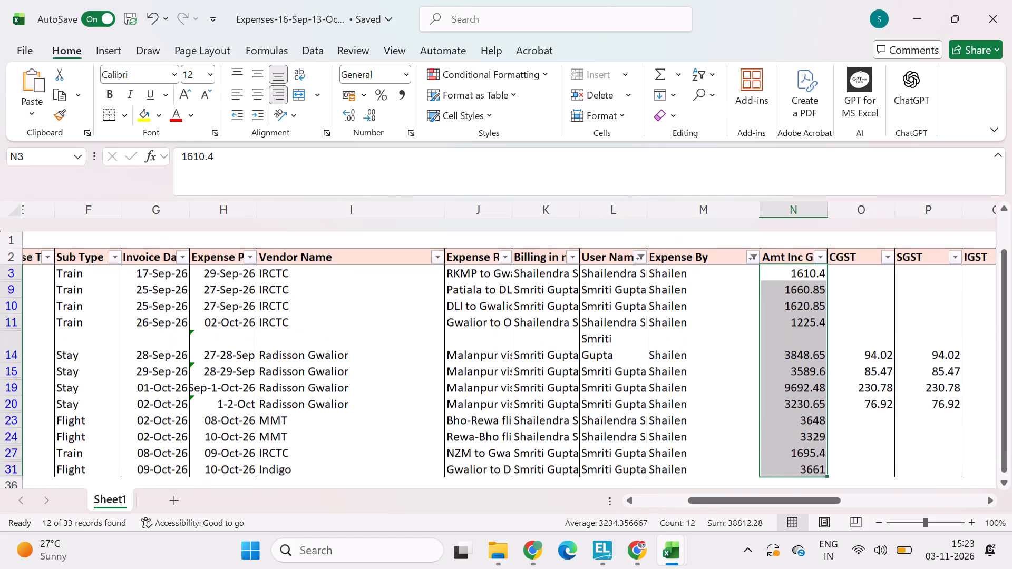
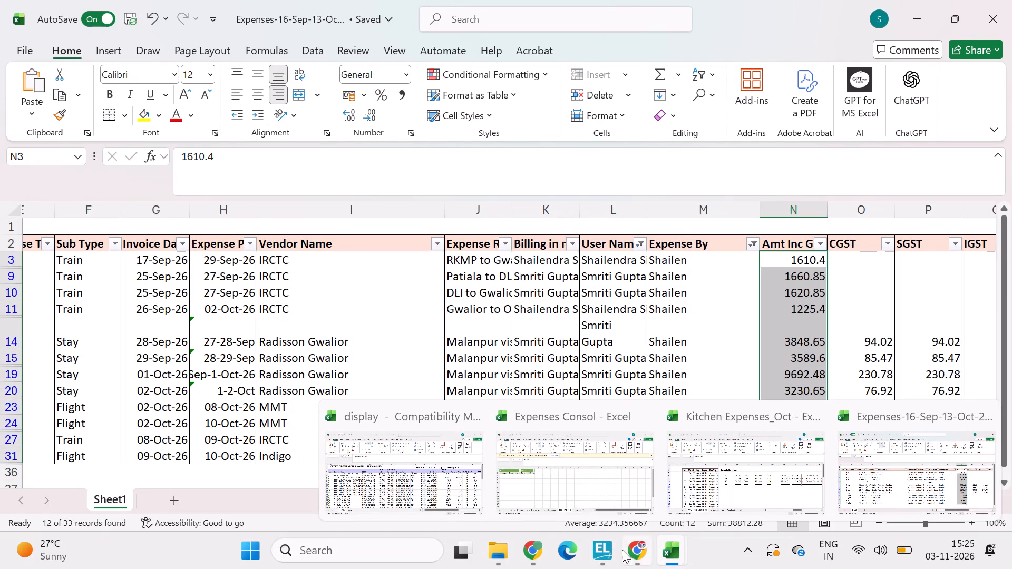
Switch to TallyPrime, leave Shailen's ledger and open Pratapgarh Ventures' Profit & Loss A/c in detailed view.
left_click(602, 544)
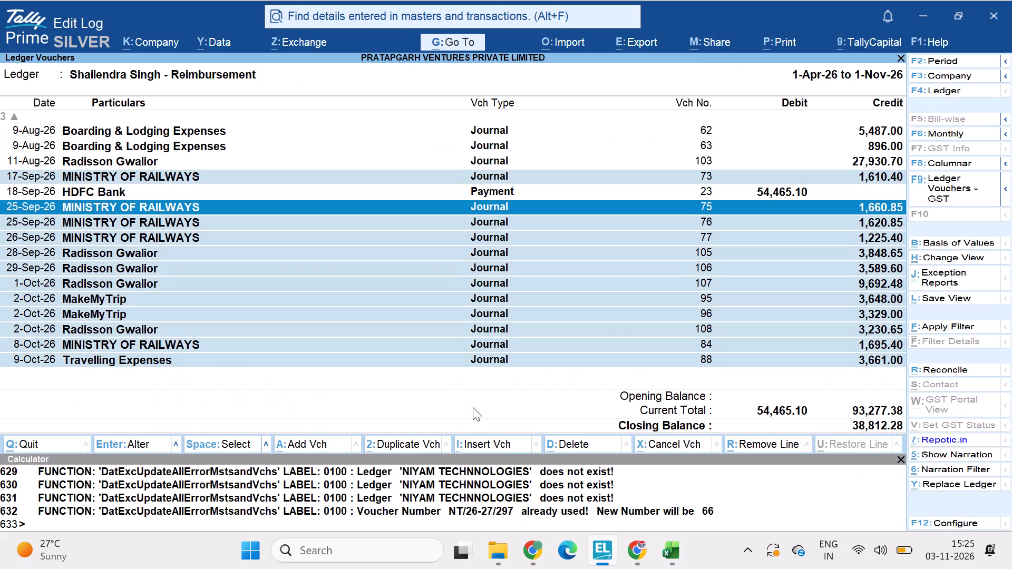
key("Escape")
key("Escape")
key("Escape")
key("Escape")
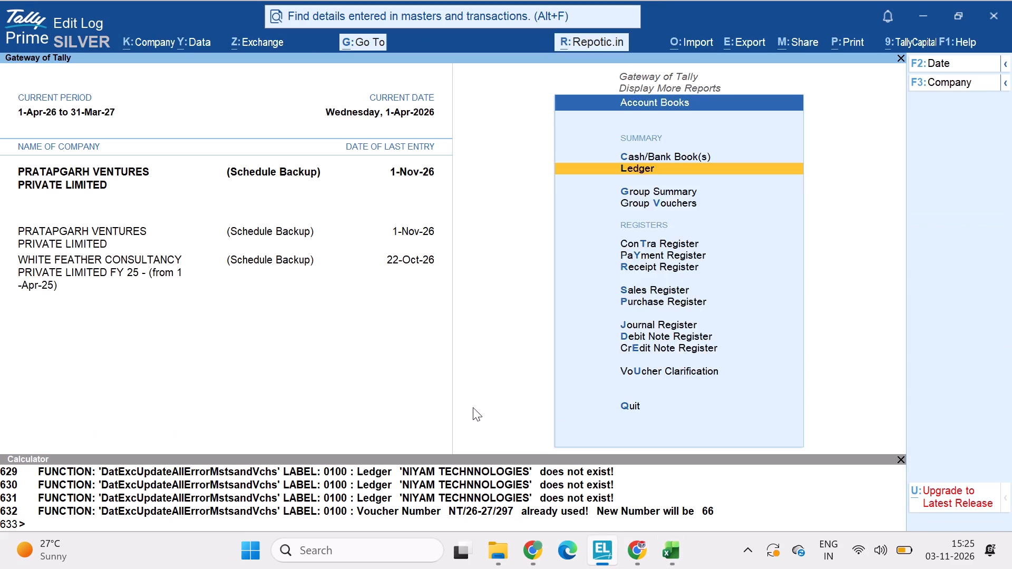
key("Escape")
key("Escape")
key("Escape")
key("Escape")
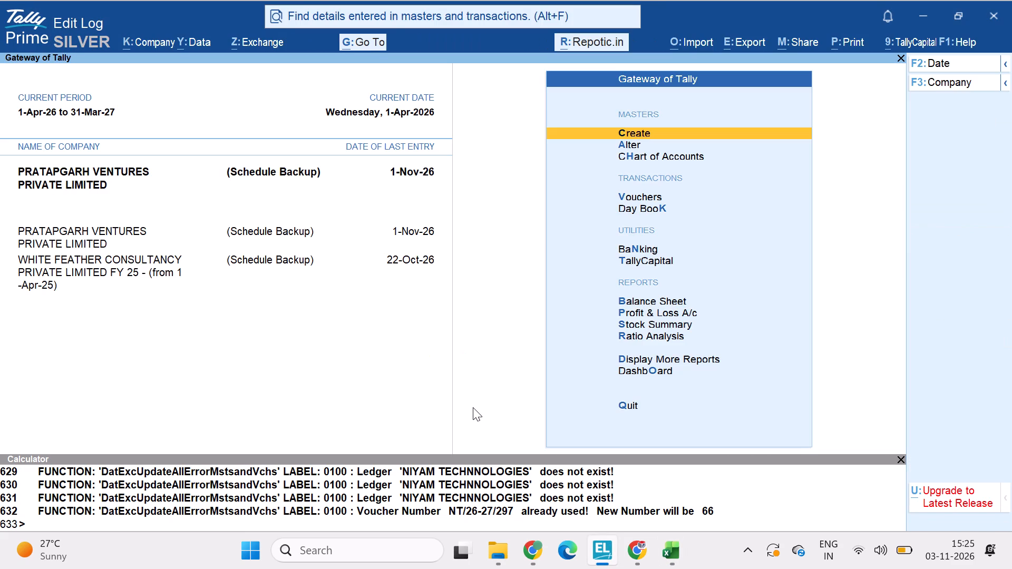
key("p")
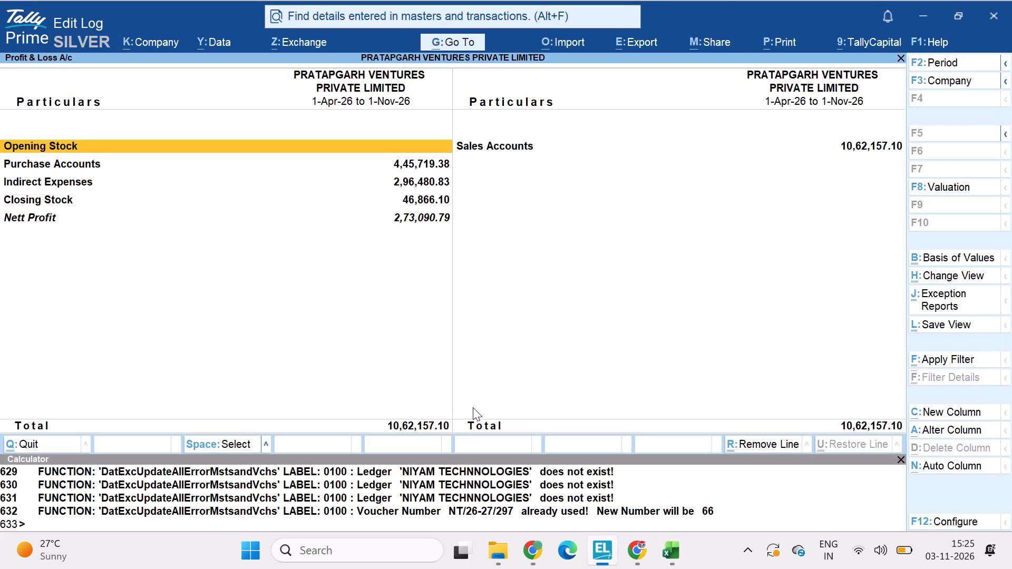
key("alt+F1")
Review the monthly summaries of Staff Uniform Expenses and Staff Welfare Expenses from the Profit & Loss A/c.
key("Down")
key("Down")
key("Down")
key("Down")
key("Down")
key("Down")
key("Down")
key("Down")
key("Down")
key("Down")
key("Down")
key("Up")
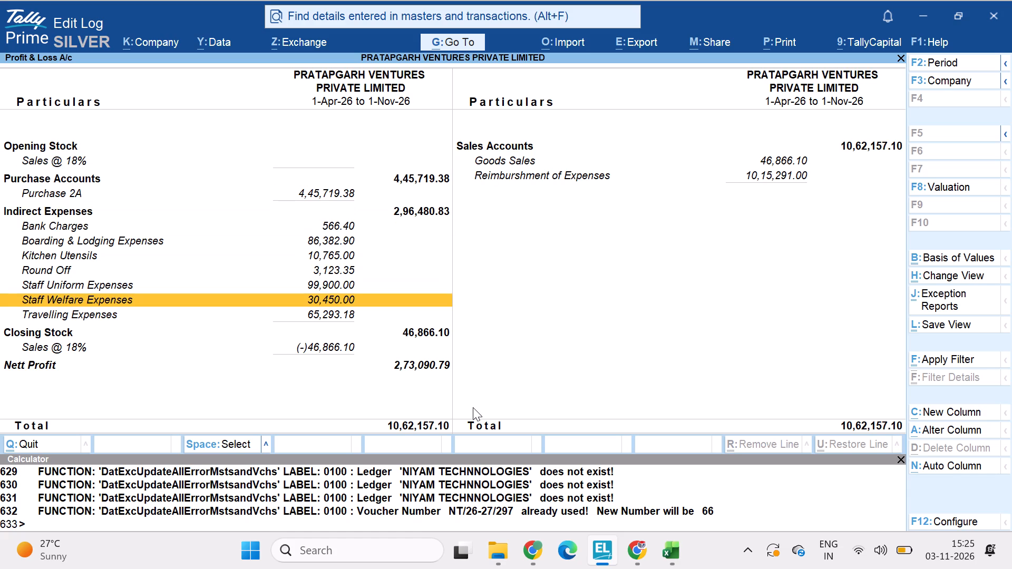
key("Up")
key("Return")
key("Up")
key("Up")
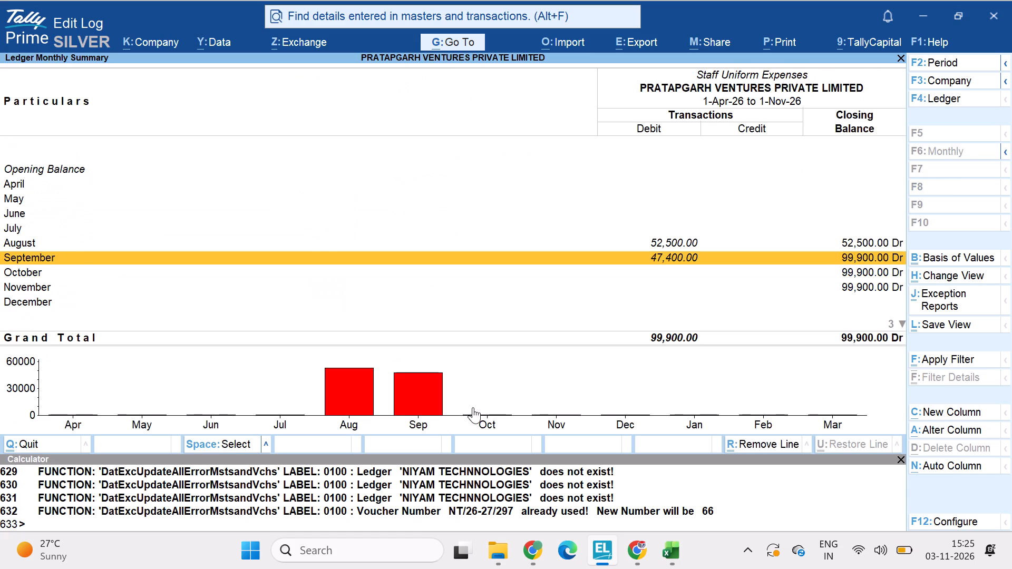
key("Escape")
key("Down")
key("Return")
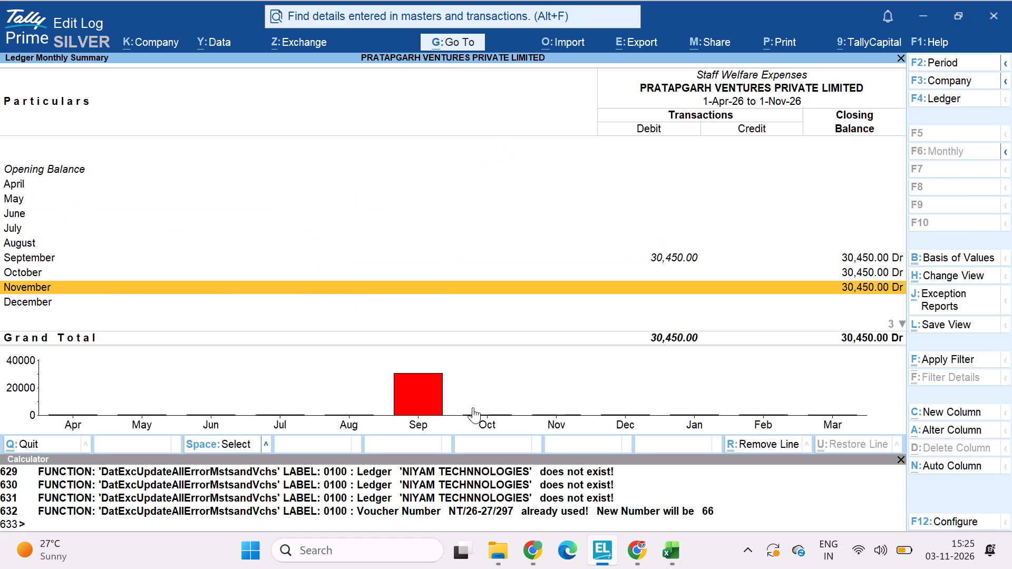
key("Escape")
Examine the monthly summary of Travelling Expenses and its October vouchers.
key("Down")
key("Return")
key("Up")
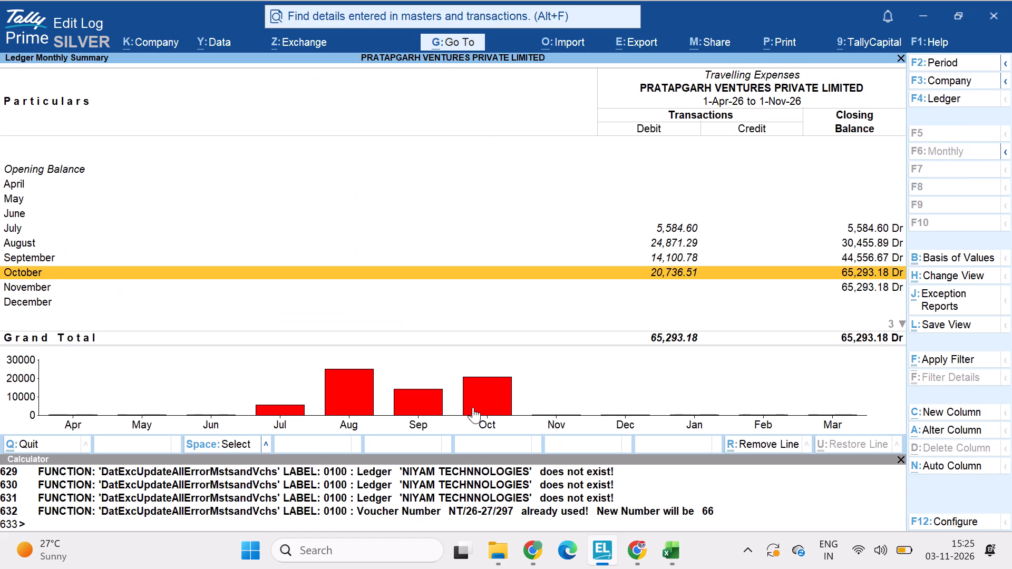
key("Return")
key("Escape")
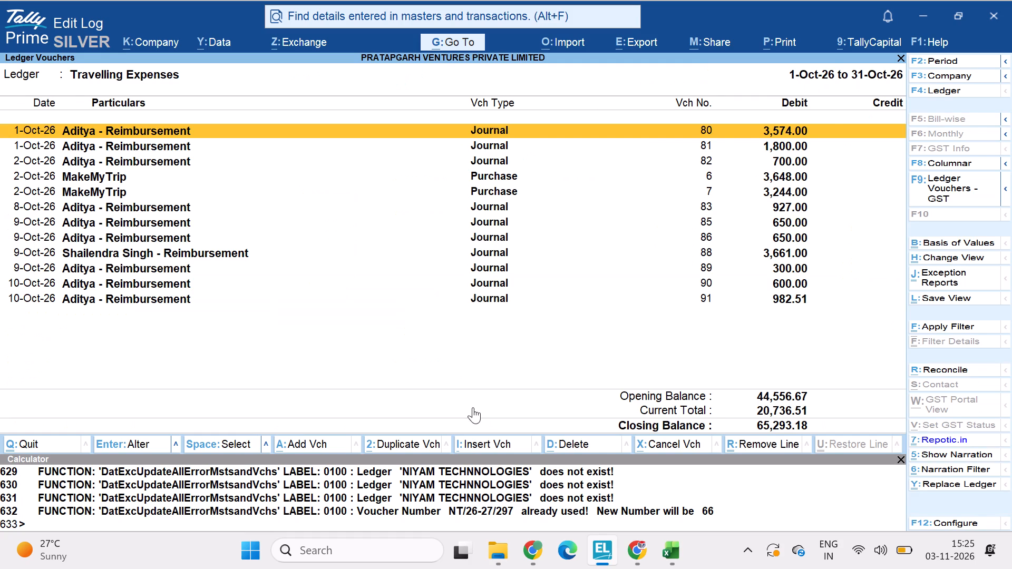
key("Escape")
Examine the monthly summary of Boarding & Lodging Expenses and its October vouchers.
key("Up")
key("Up")
key("Up")
key("Up")
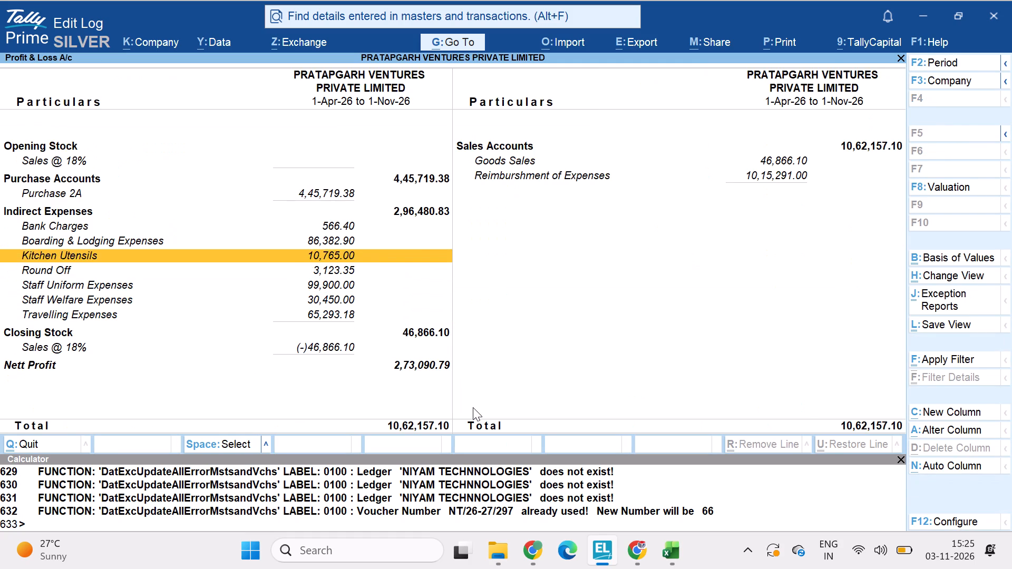
key("Up")
key("Return")
key("Up")
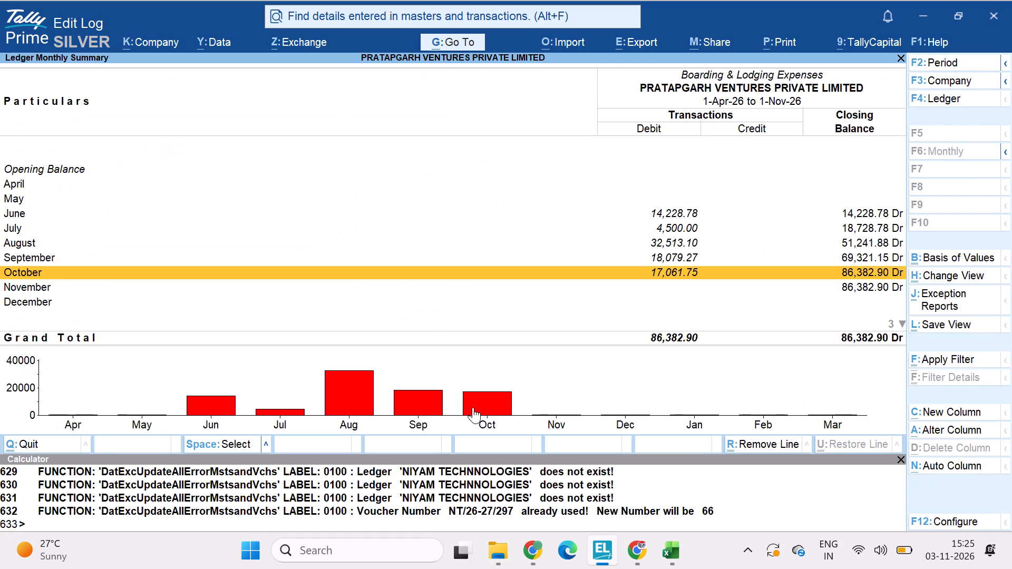
key("Return")
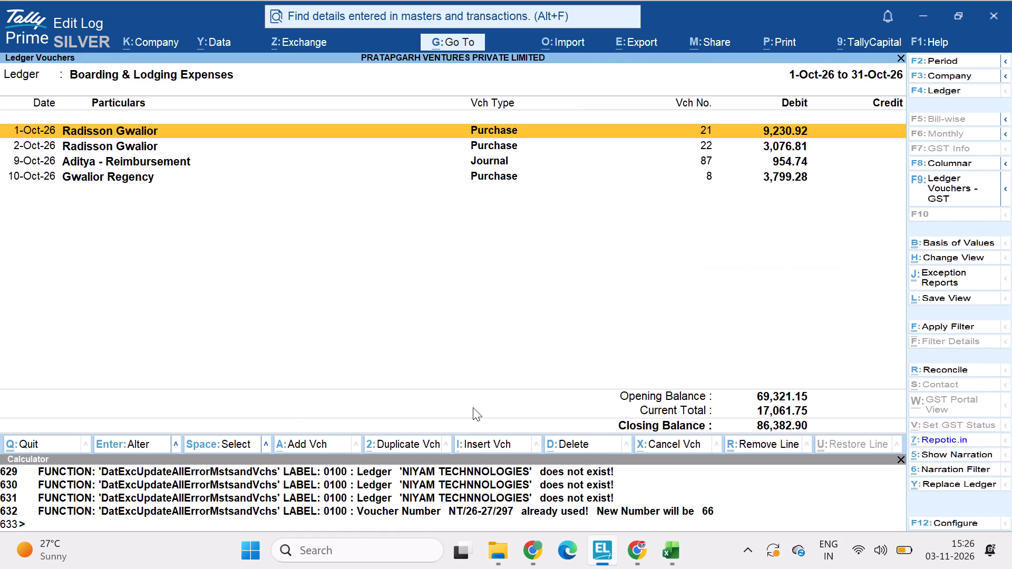
key("Escape")
key("Escape")
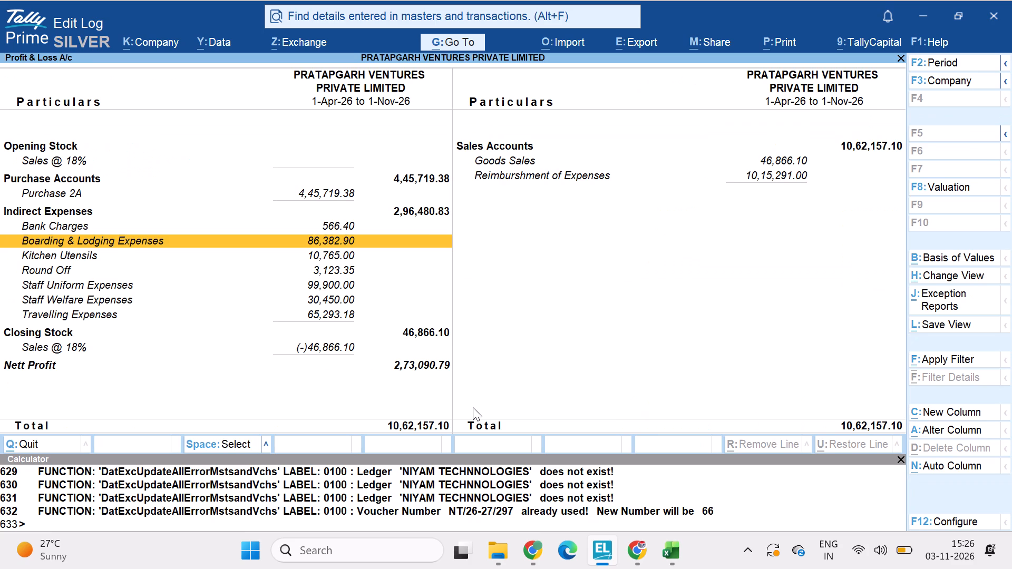
Review the monthly summaries of Bank Charges and Kitchen Utensils from the Profit & Loss A/c.
key("Up")
key("Return")
key("Escape")
key("Down")
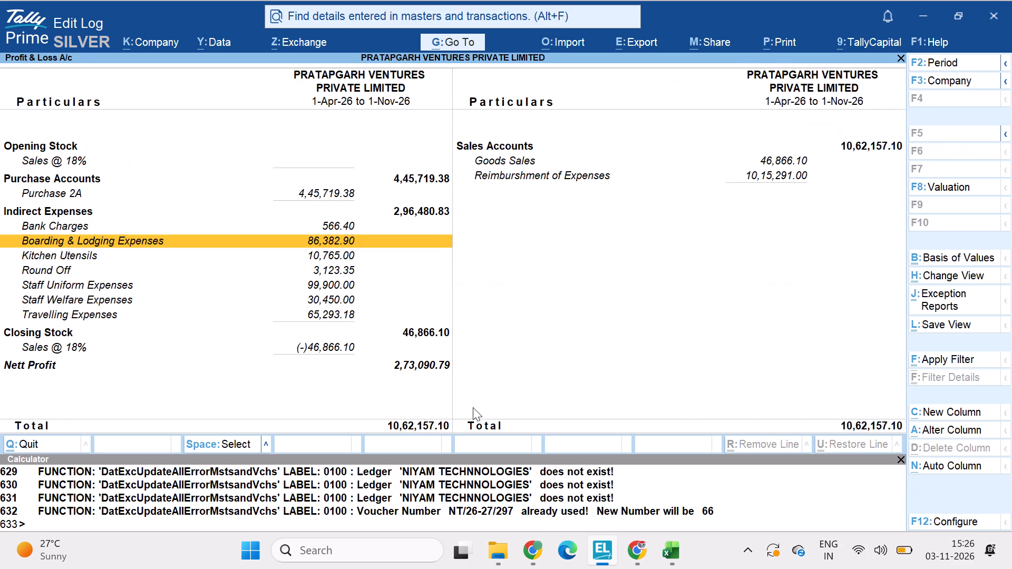
key("Down")
key("Down")
key("Up")
key("Return")
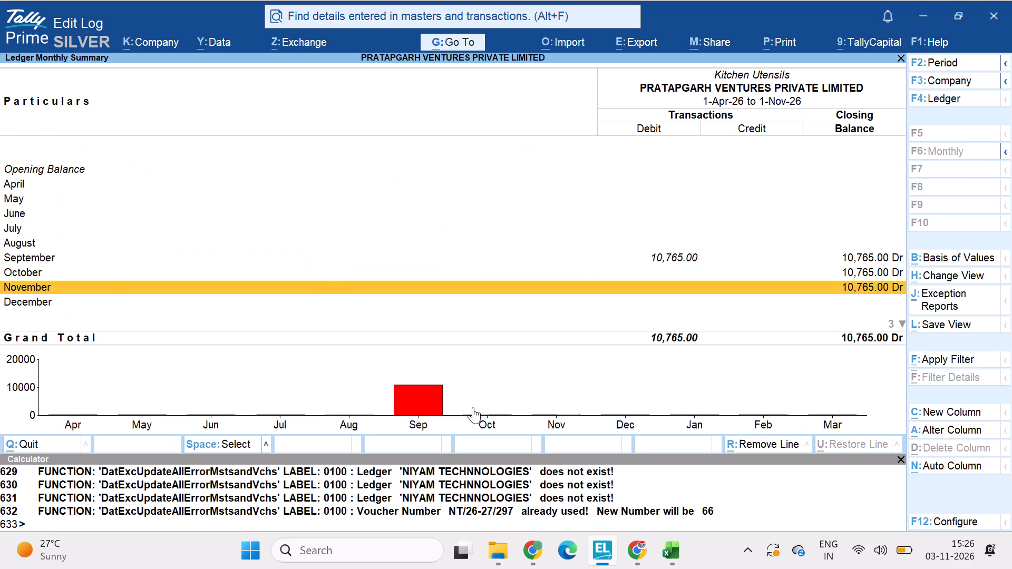
key("Escape")
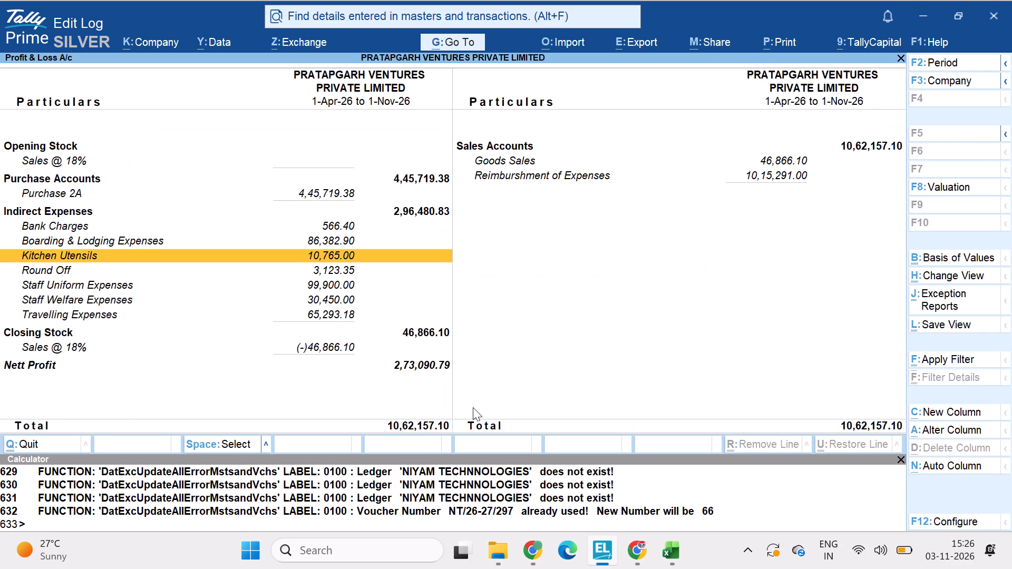
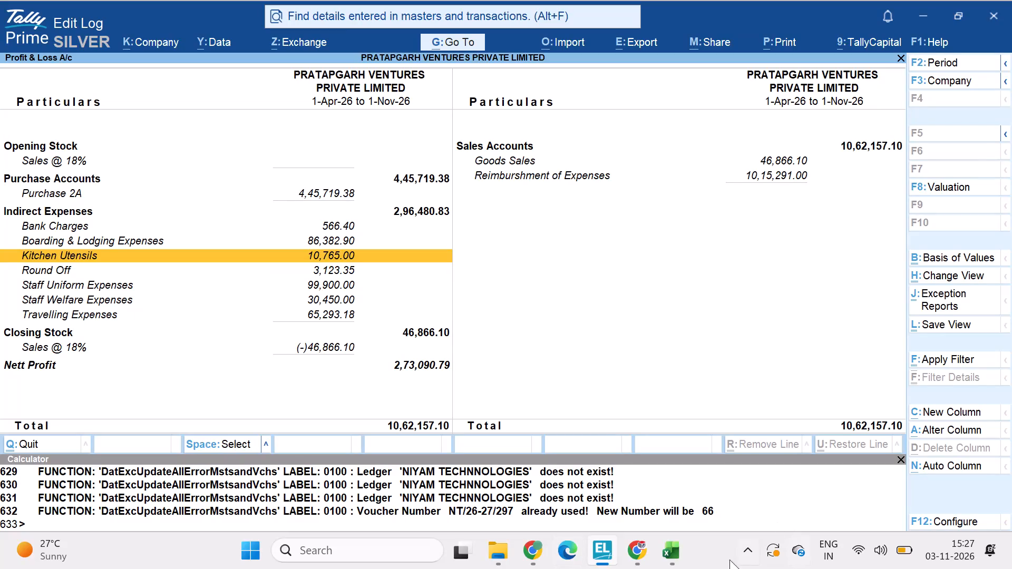
Switch to the Expenses-16-Sep-13-Oct-26 workbook in Excel and set the Expense By filter to include all persons.
left_click(664, 557)
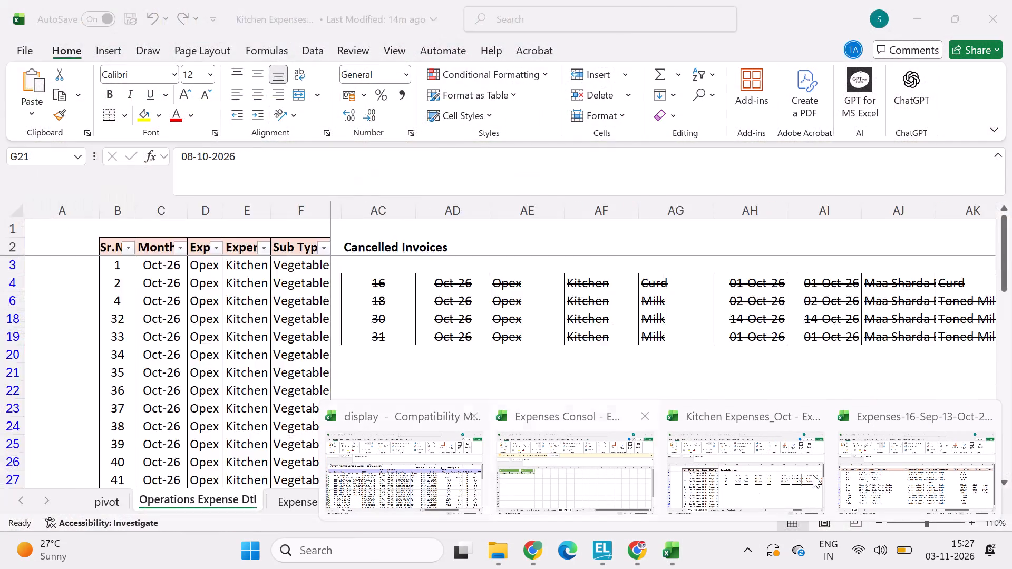
left_click(896, 480)
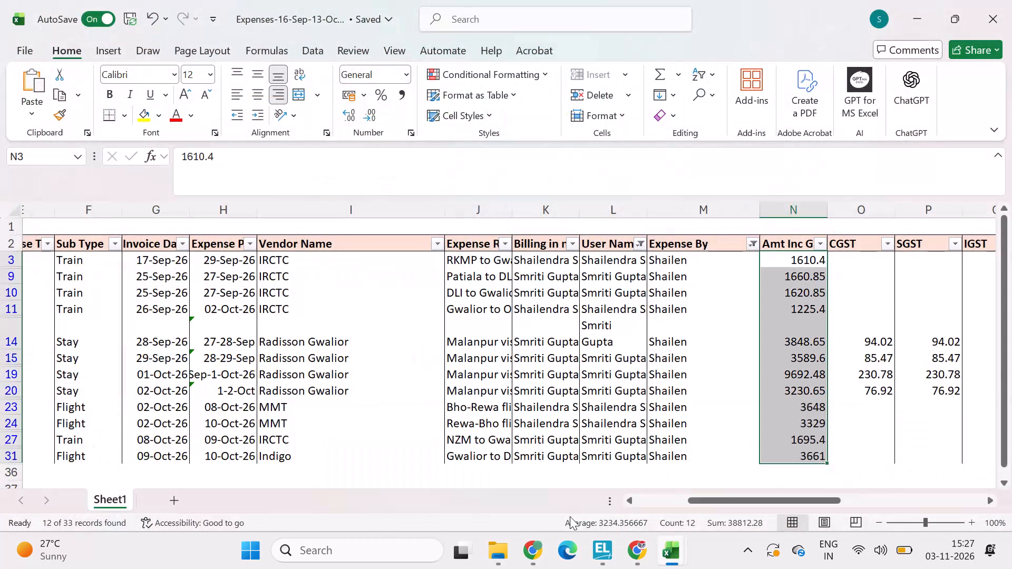
left_click(568, 298)
scroll(568, 298, "right", 4)
scroll(890, 345, "left", 3)
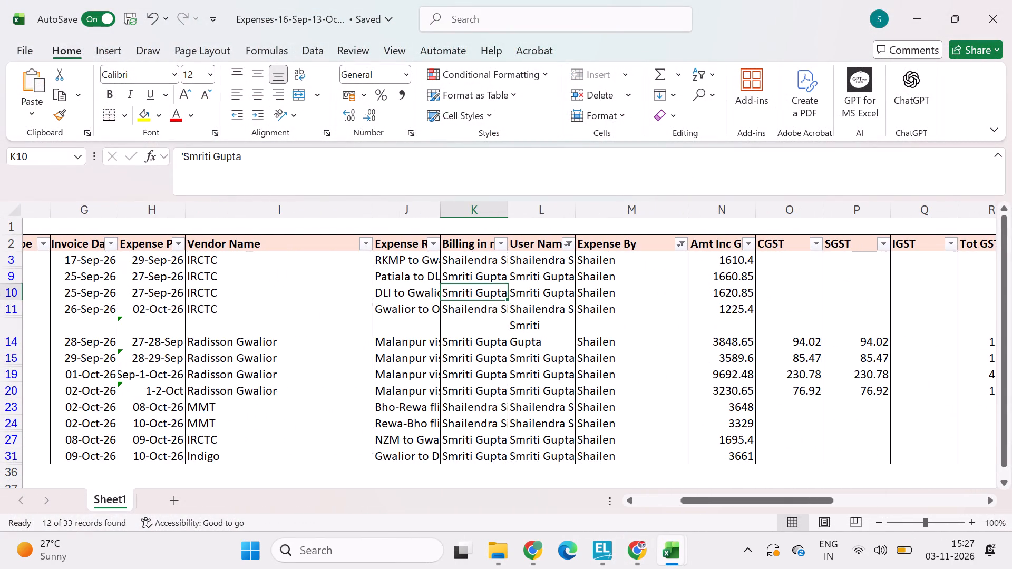
left_click(687, 244)
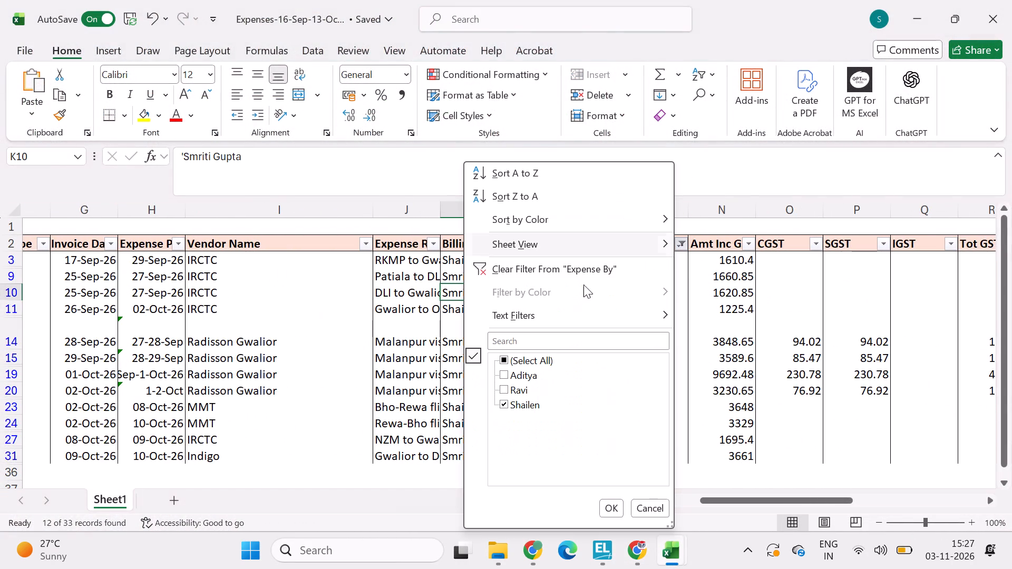
left_click(521, 358)
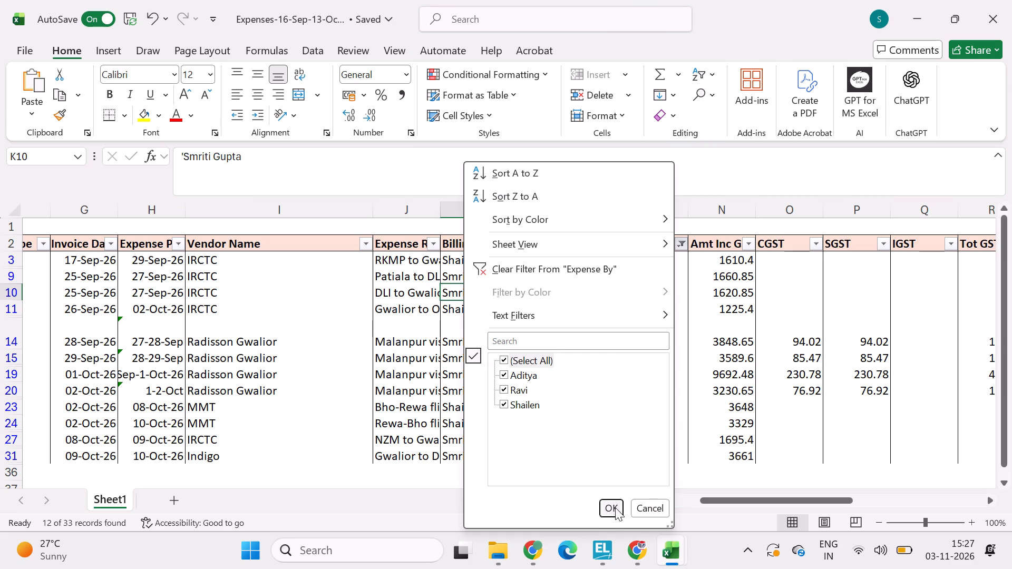
left_click(612, 505)
scroll(593, 305, "up", 1)
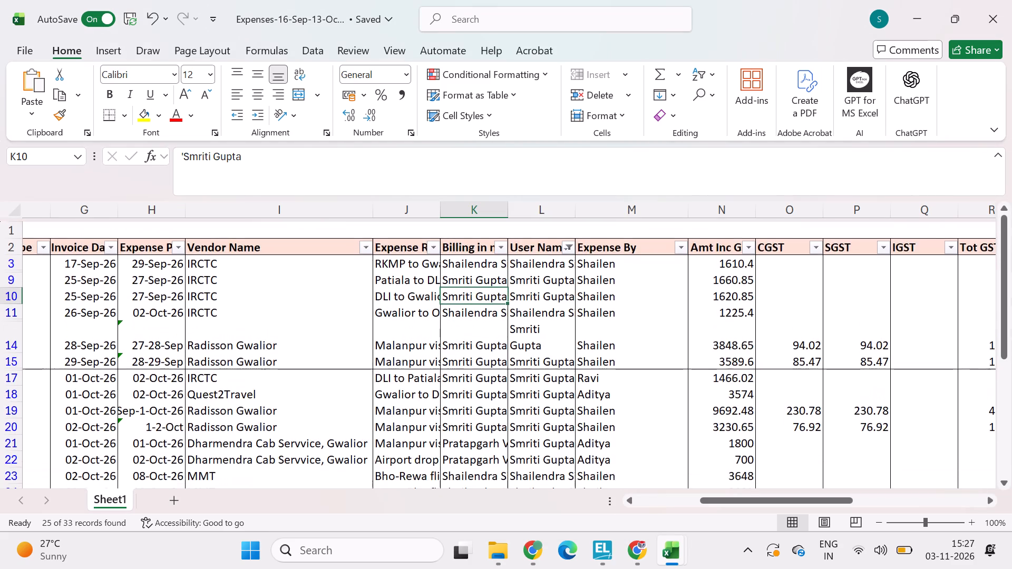
Examine the travel and hotel expense rows in Expenses-16-Sep-13-Oct-26, including their amount, GST and claim columns.
scroll(471, 321, "right", 5)
scroll(448, 397, "down", 1)
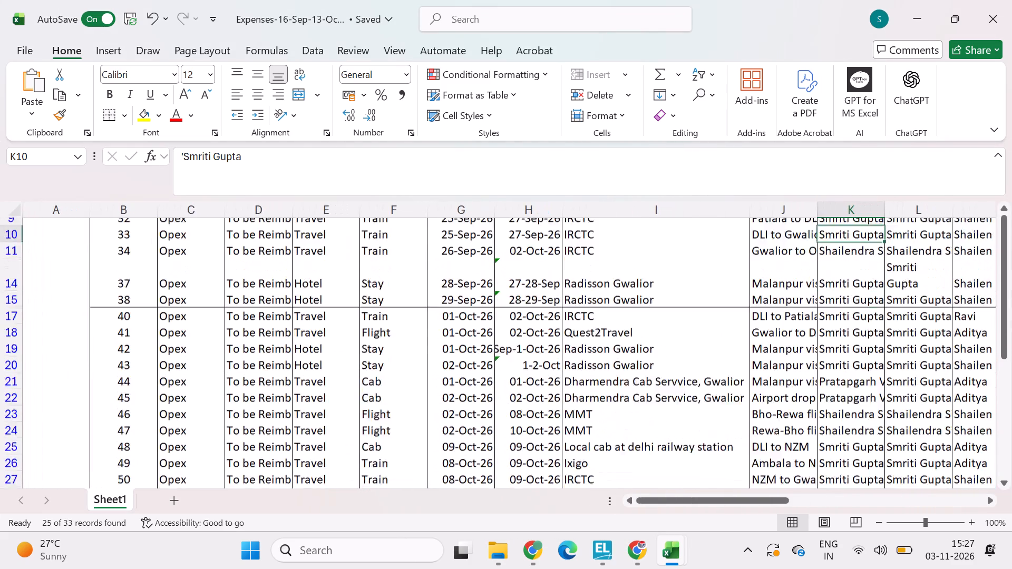
scroll(448, 397, "down", 4)
scroll(448, 397, "up", 4)
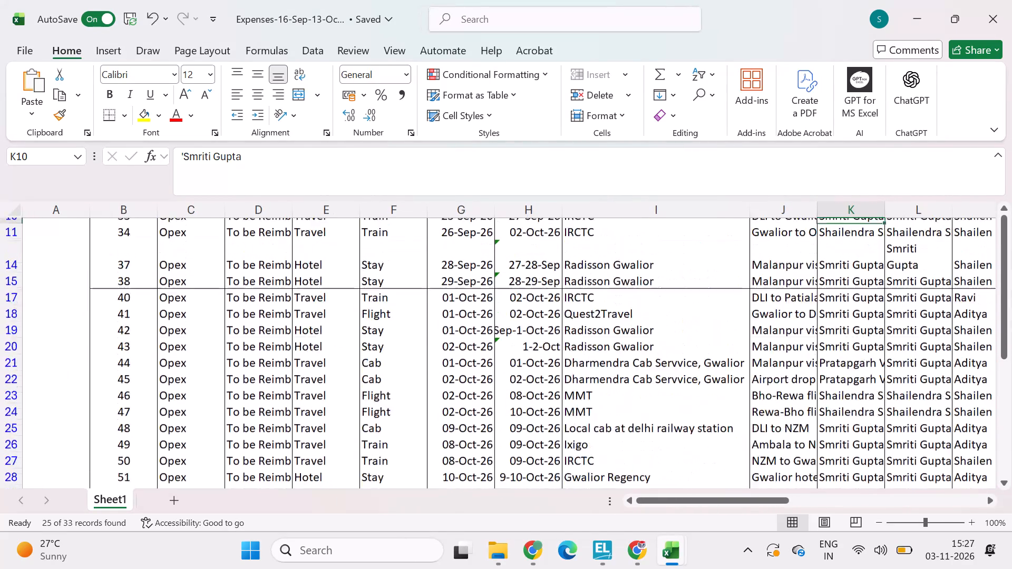
scroll(687, 425, "left", 4)
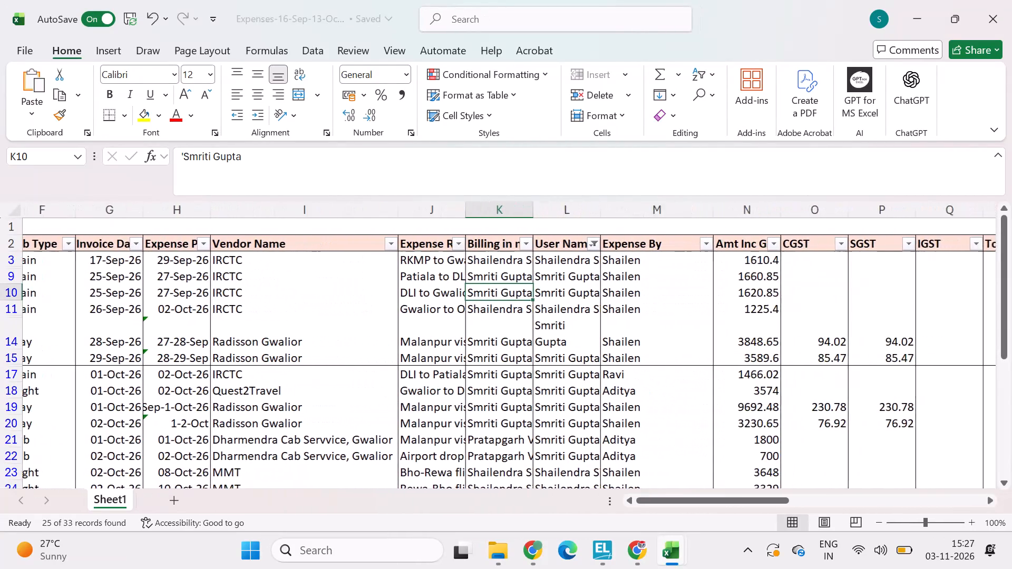
scroll(687, 425, "left", 3)
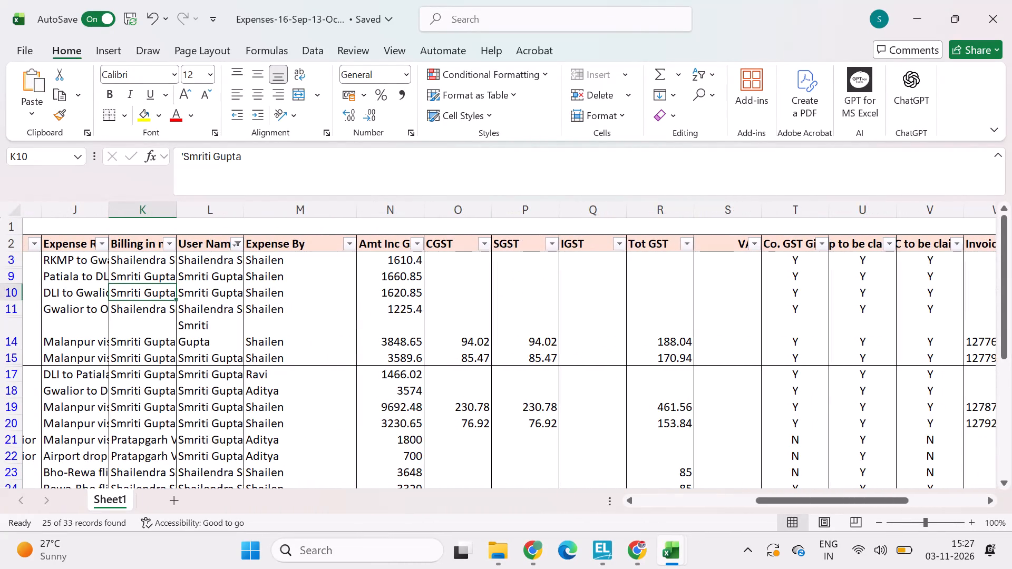
left_click(910, 16)
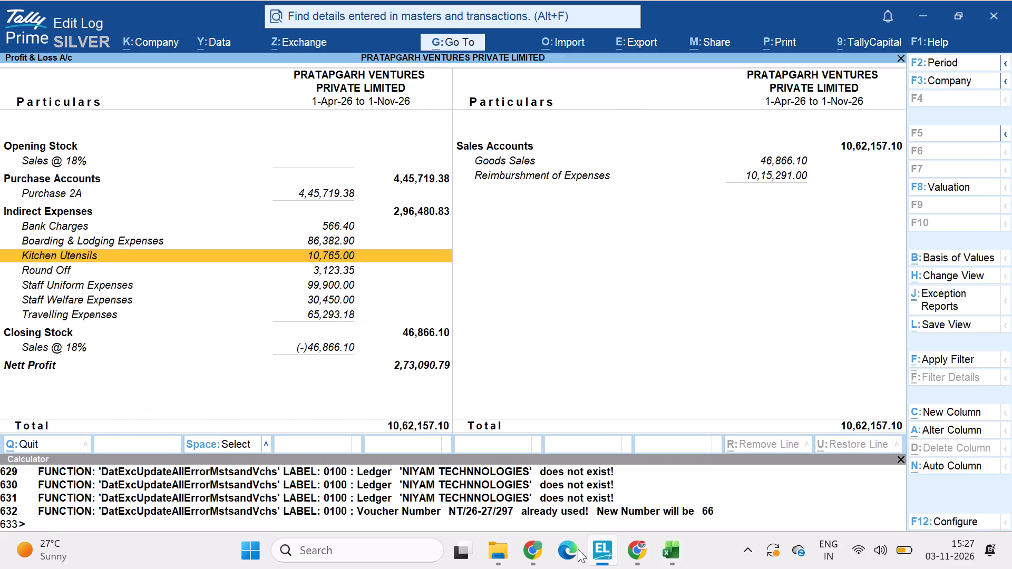
Open Expense Summary Sheet-Jun-26-Sep-26 from the Expenses Sheets folder and review its Expense Incurred Detail, Reimb-Shailen and Reimb-Ravi sheets.
left_click(496, 550)
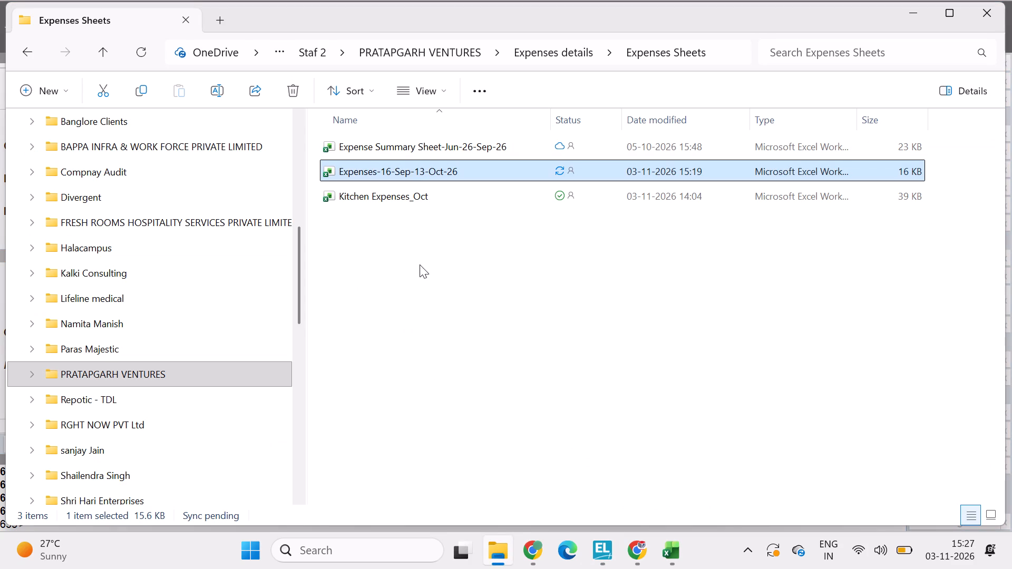
double_click(411, 145)
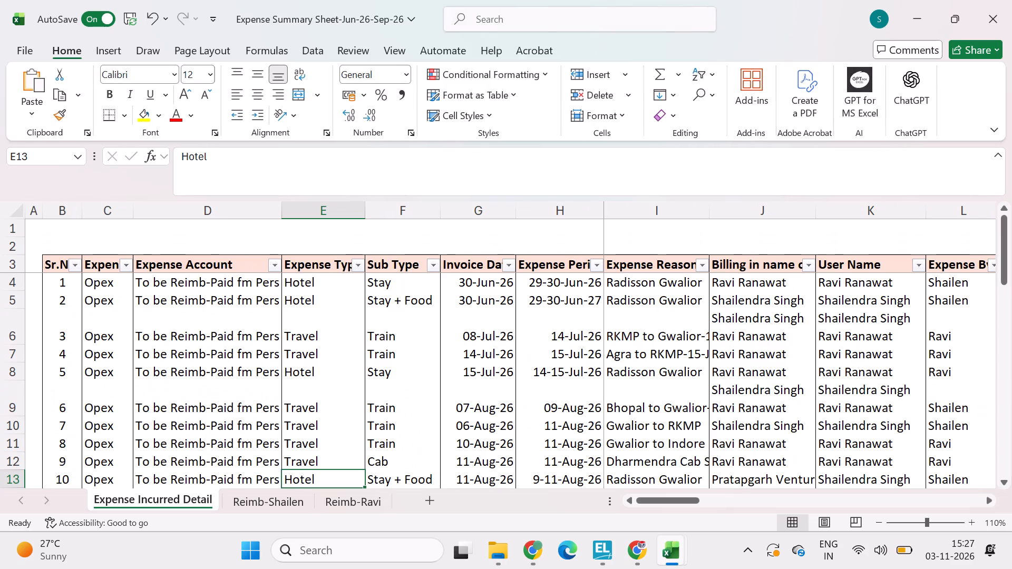
scroll(668, 382, "down", 1)
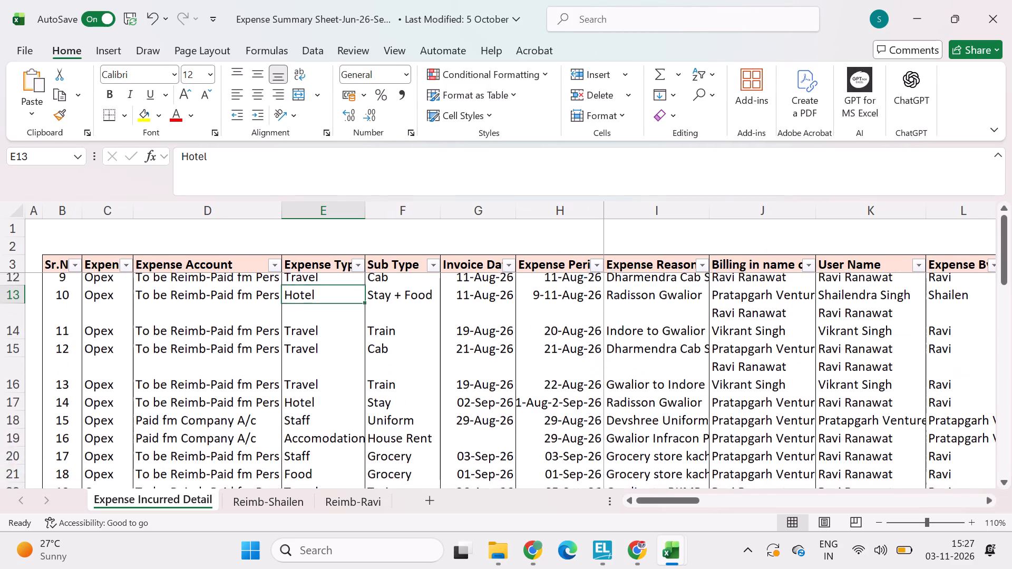
scroll(668, 382, "down", 2)
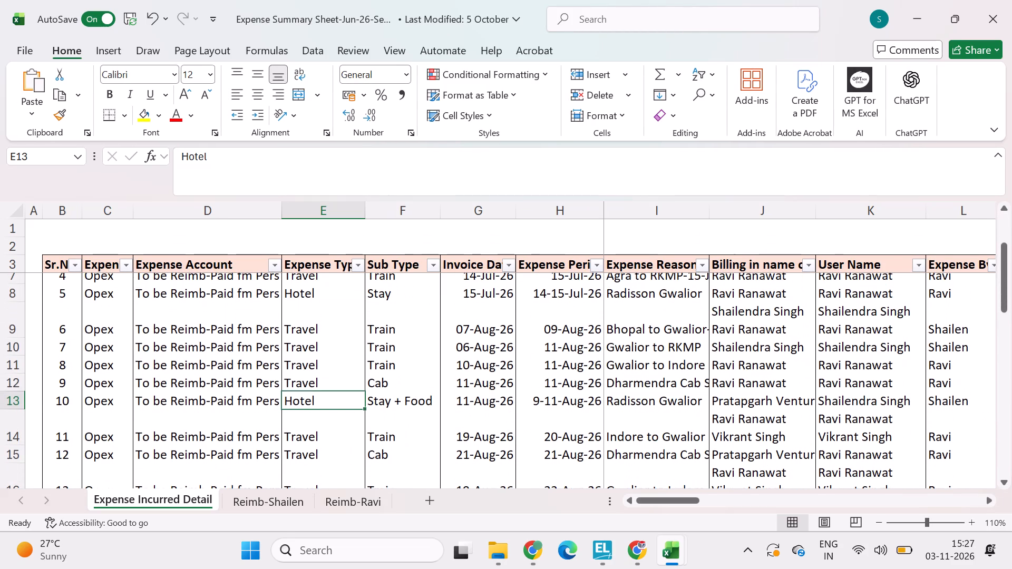
left_click(283, 504)
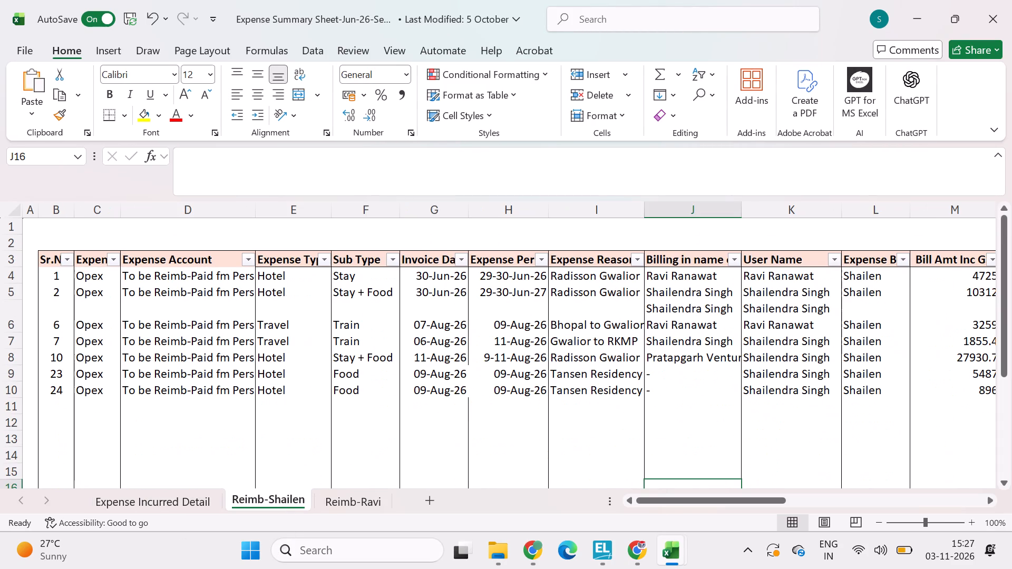
scroll(333, 358, "up", 1)
left_click(329, 502)
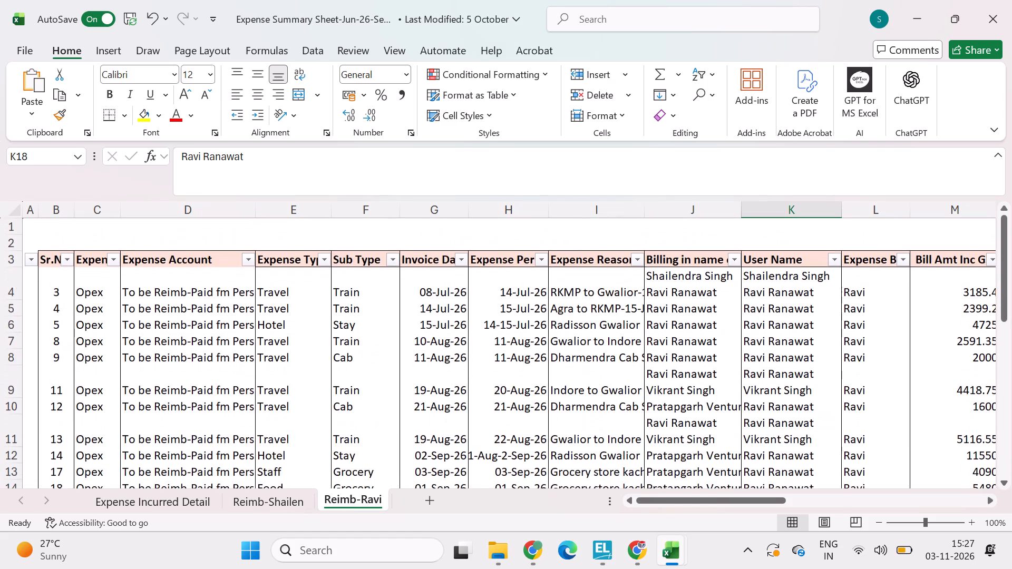
left_click(280, 505)
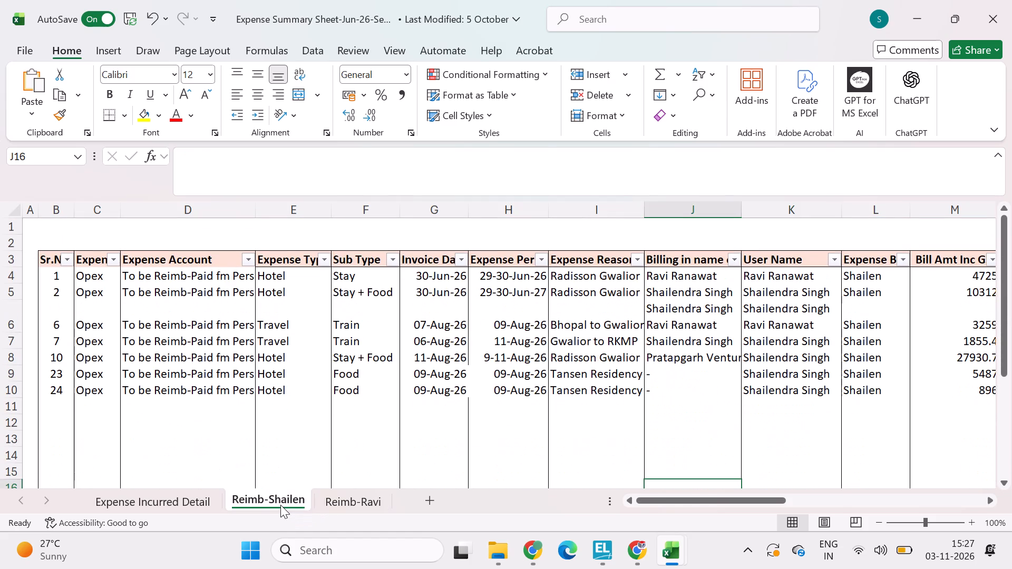
left_click(163, 495)
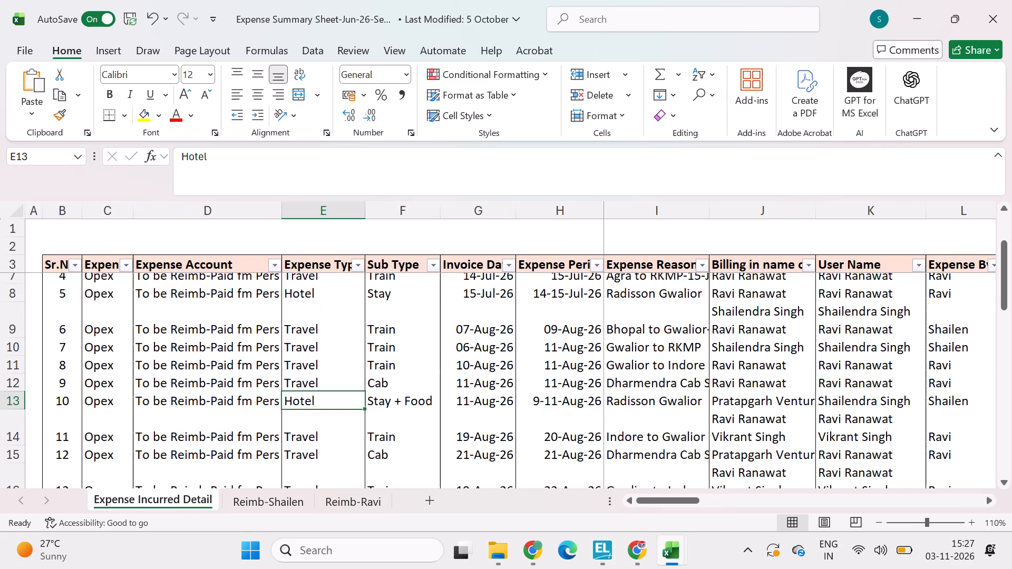
scroll(582, 399, "up", 4)
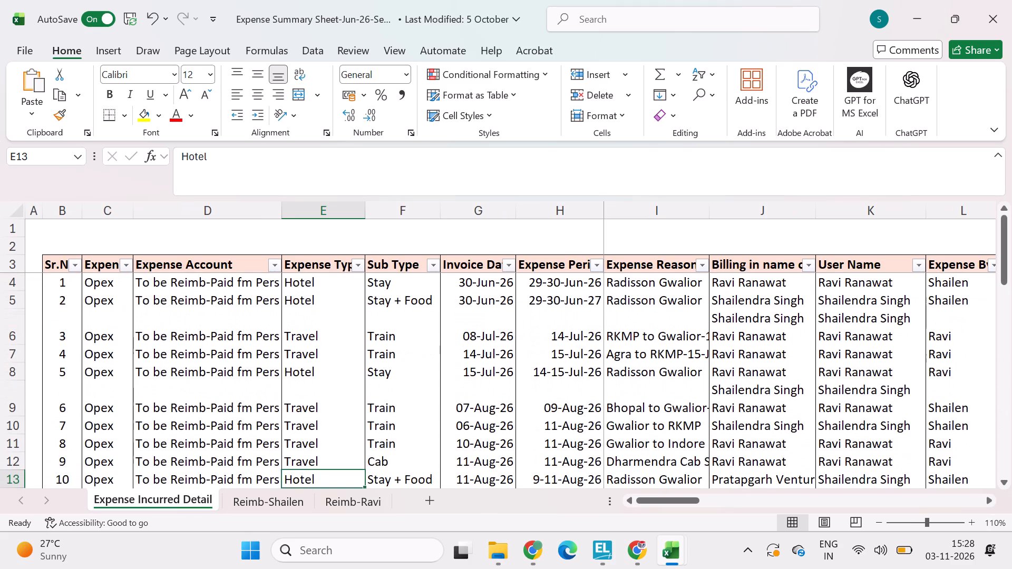
Return to the Expenses-16-Sep-13-Oct-26 workbook and review all its expense rows and columns.
left_click(494, 544)
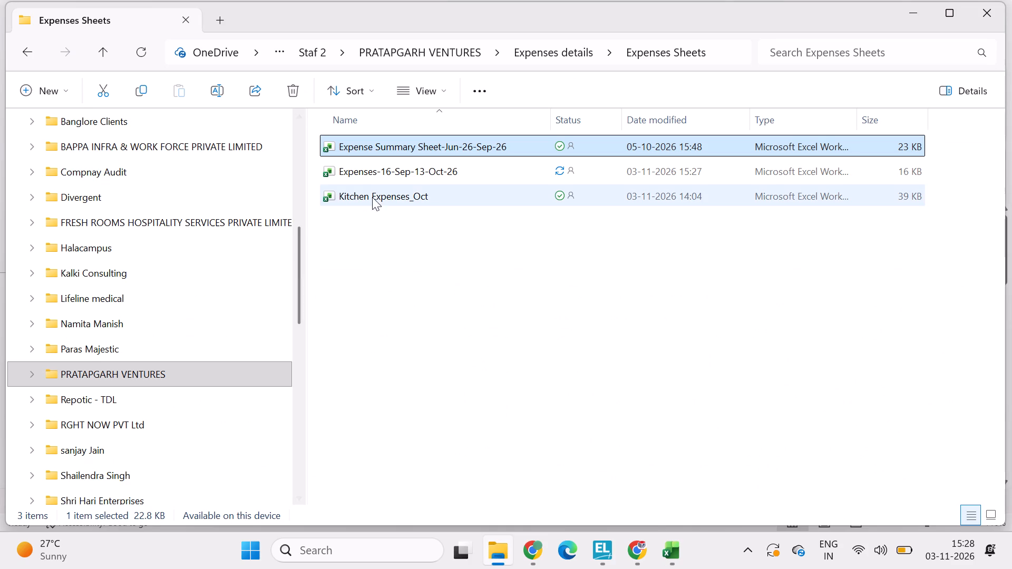
double_click(382, 171)
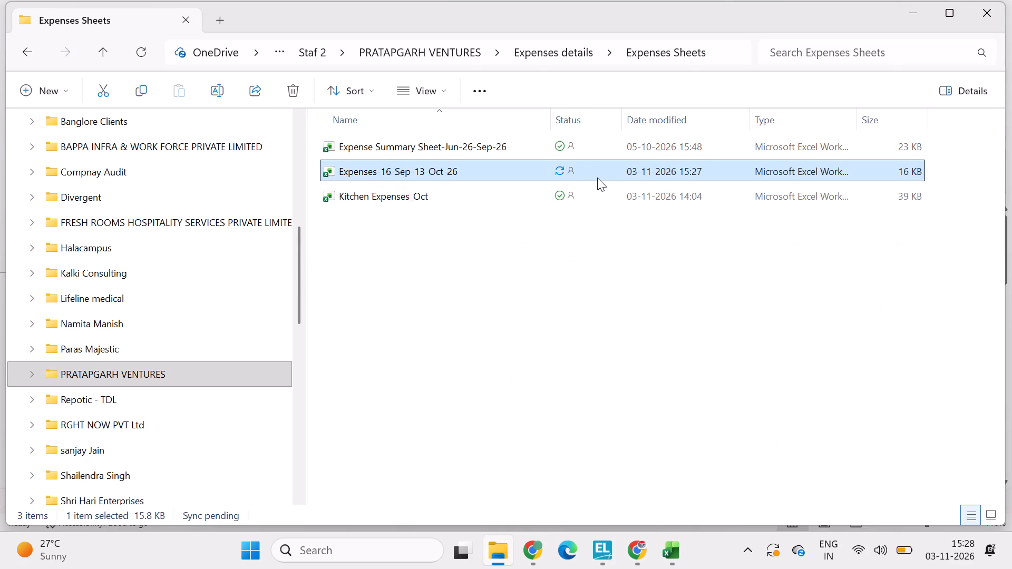
scroll(455, 288, "right", 3)
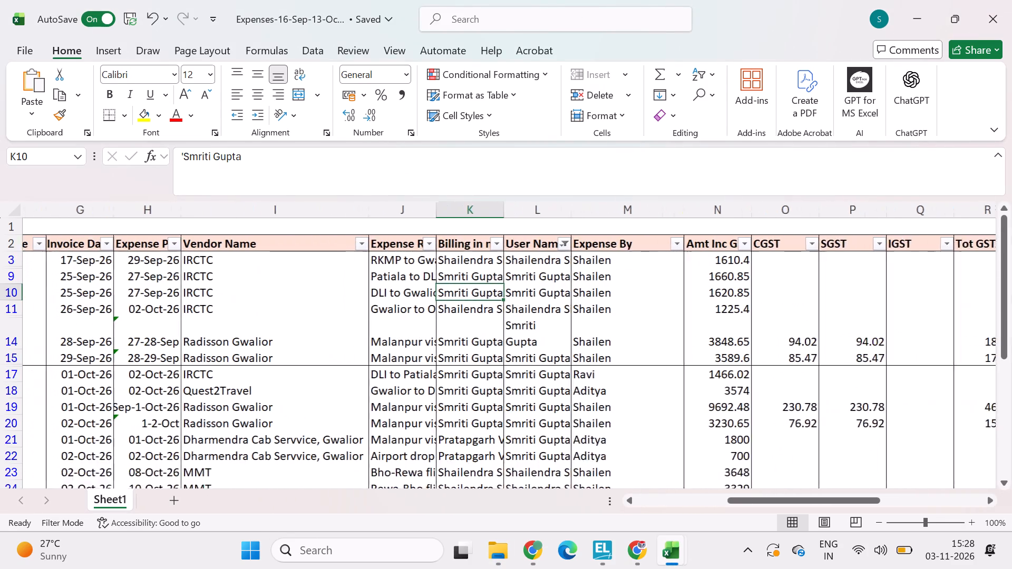
scroll(455, 288, "right", 1)
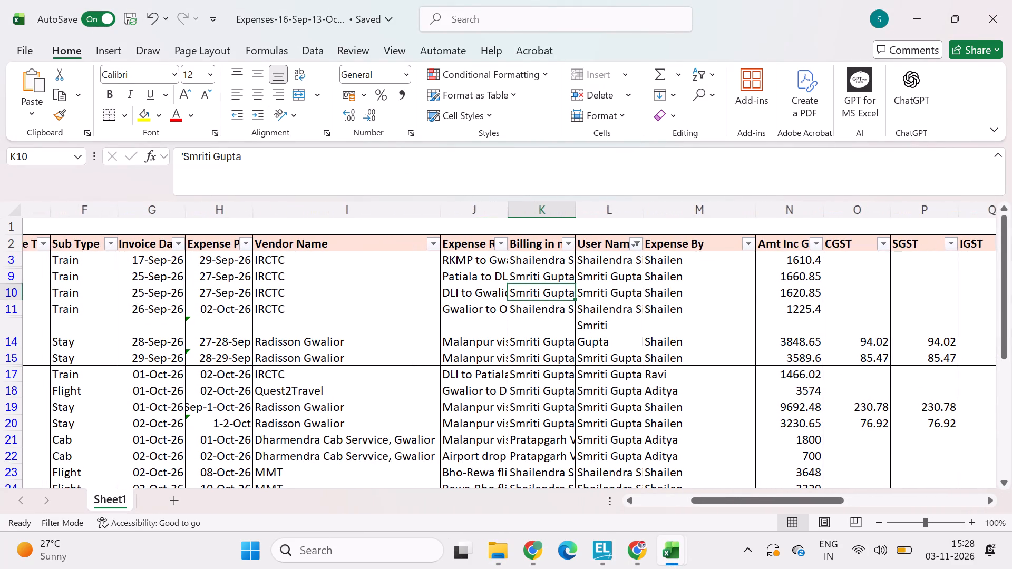
scroll(455, 288, "right", 2)
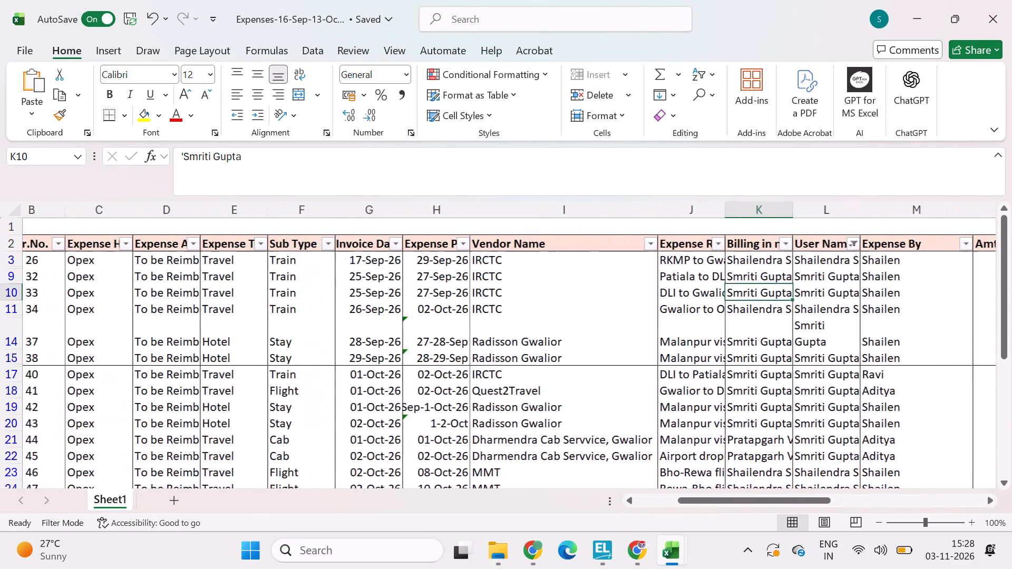
scroll(455, 288, "down", 2)
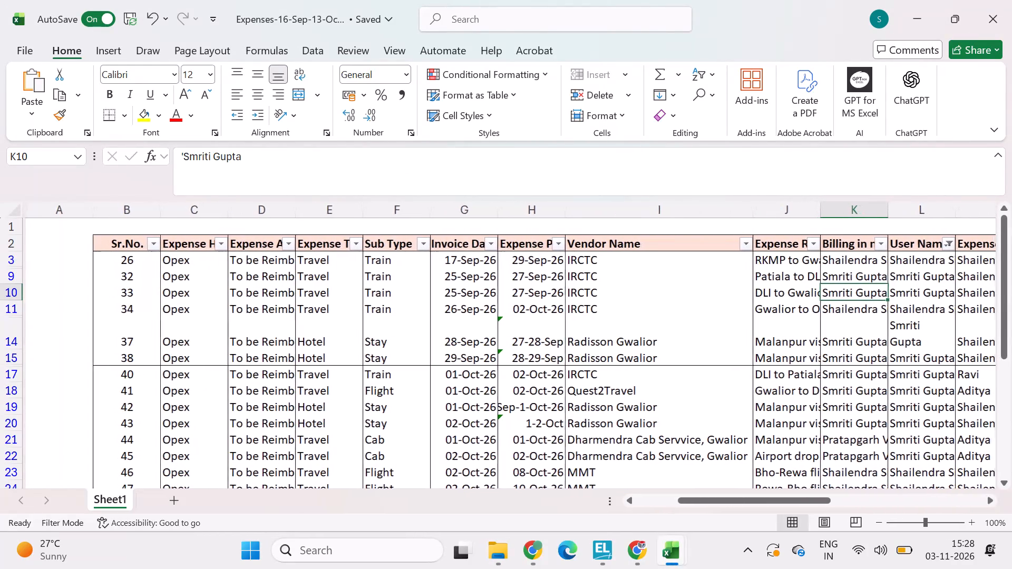
scroll(422, 420, "right", 1)
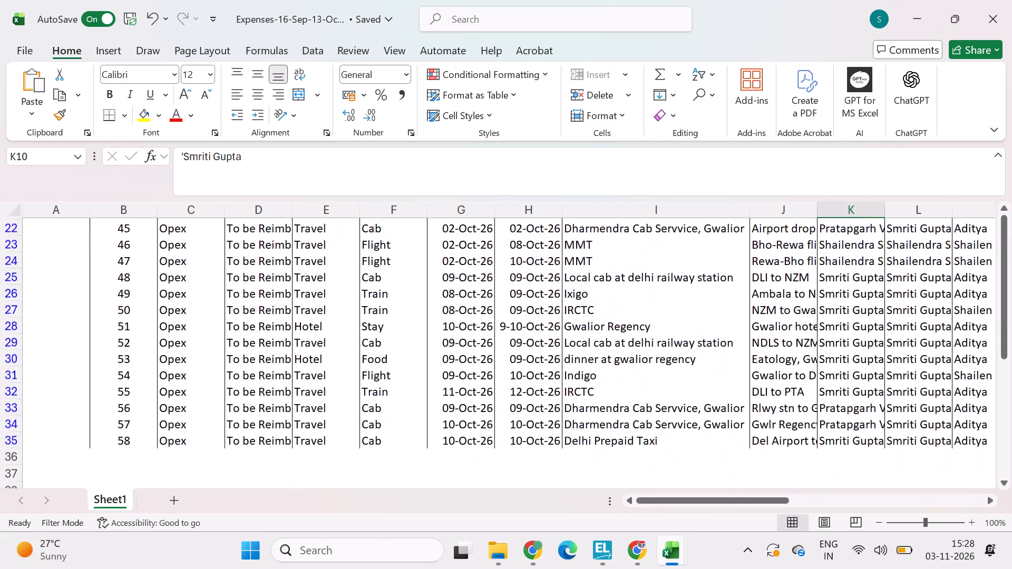
scroll(422, 420, "right", 2)
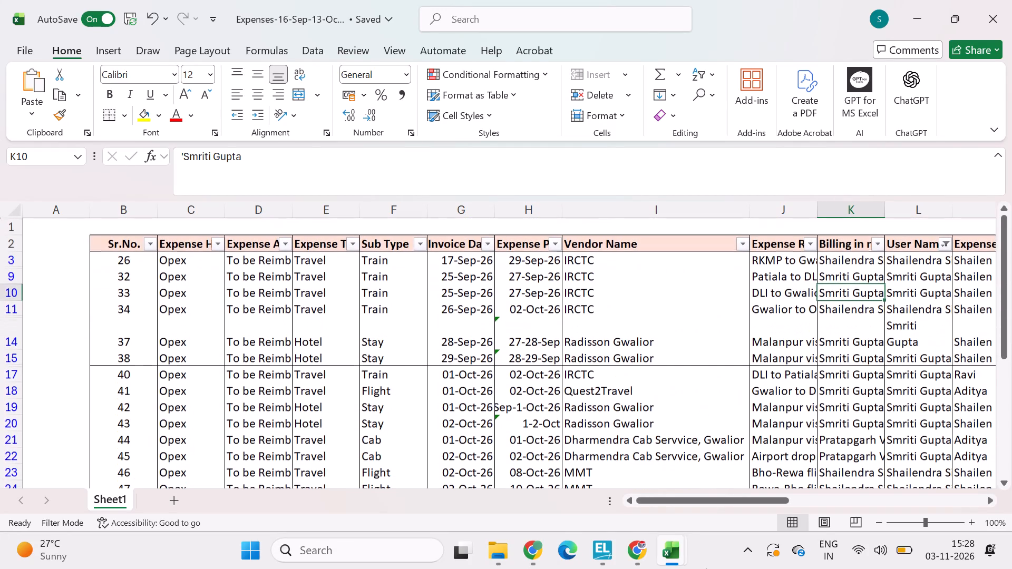
Open the Expenses Consol workbook from the Expenses details folder and examine its ExpTallyLedgers sheet.
left_click(492, 542)
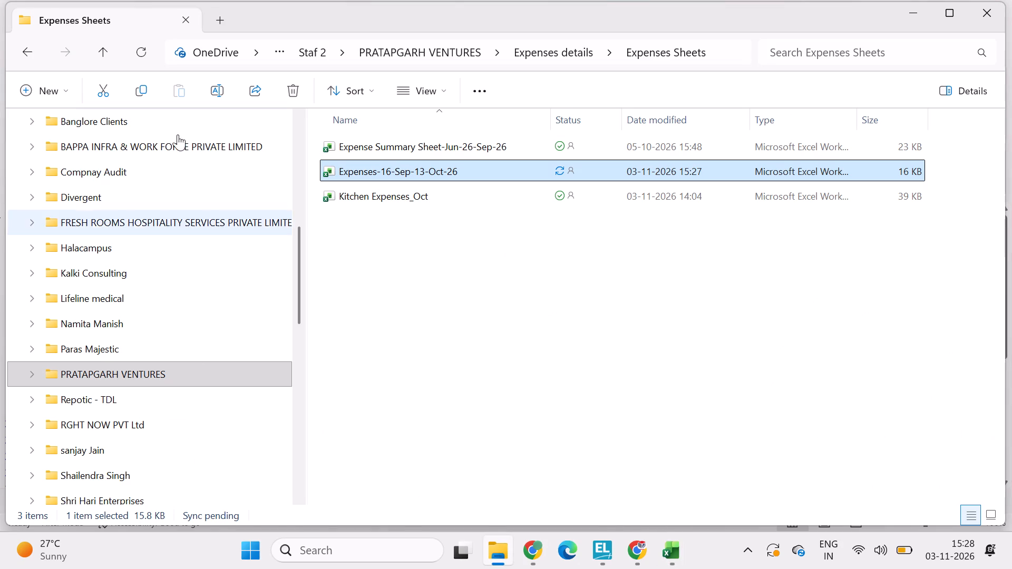
left_click(105, 50)
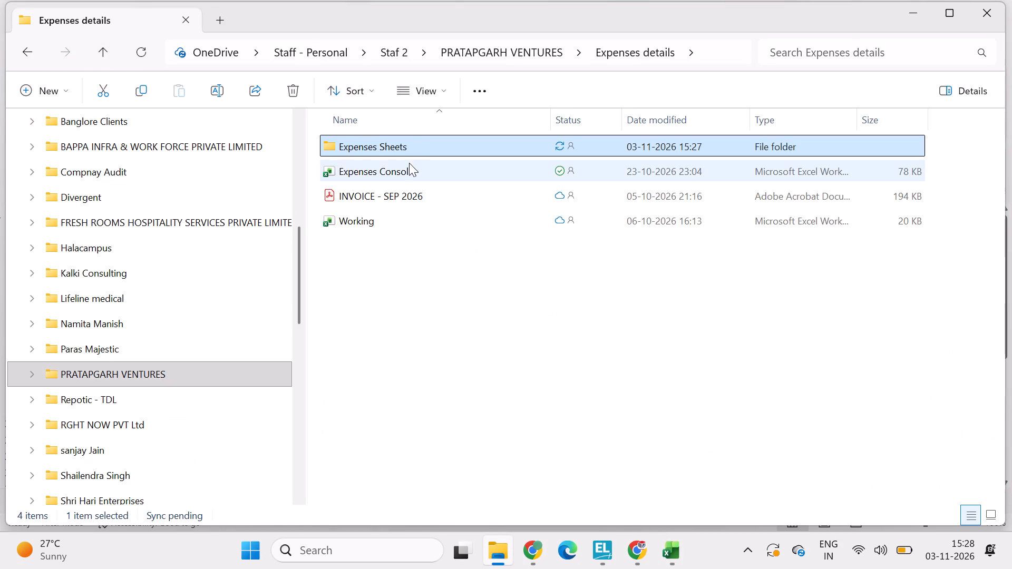
double_click(401, 172)
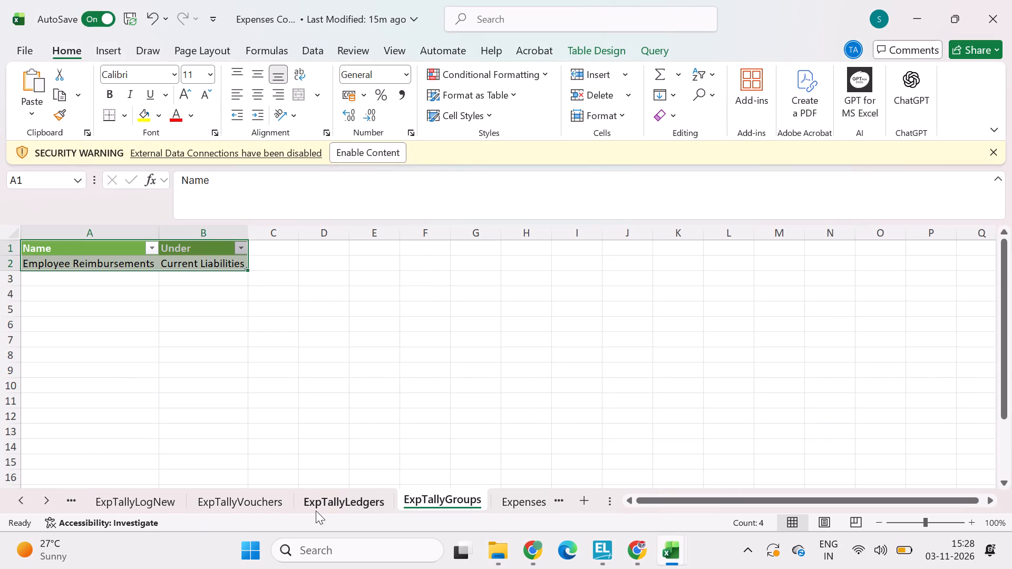
left_click(335, 502)
scroll(298, 448, "right", 3)
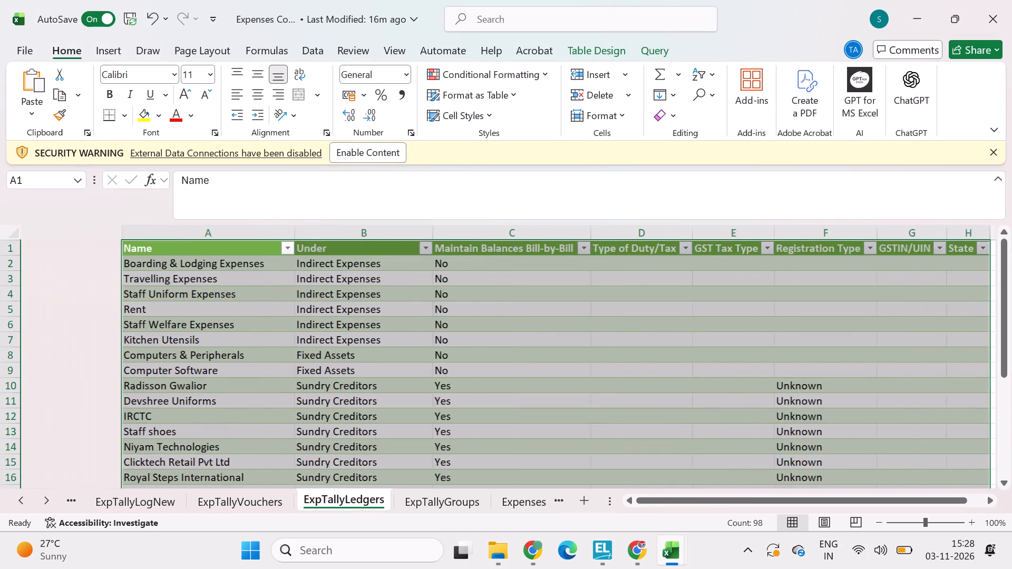
scroll(298, 448, "right", 2)
scroll(507, 413, "down", 2)
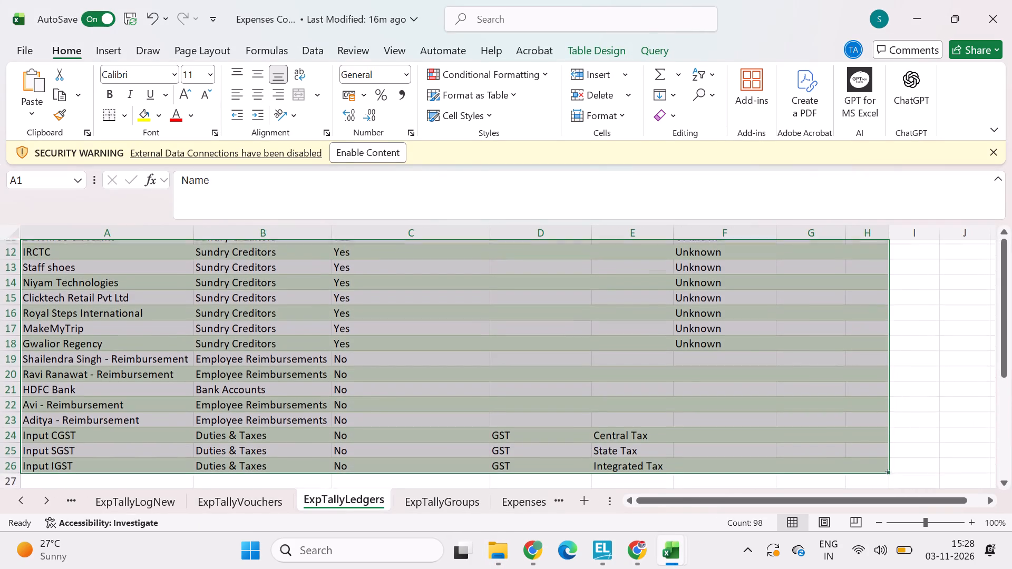
scroll(507, 413, "down", 1)
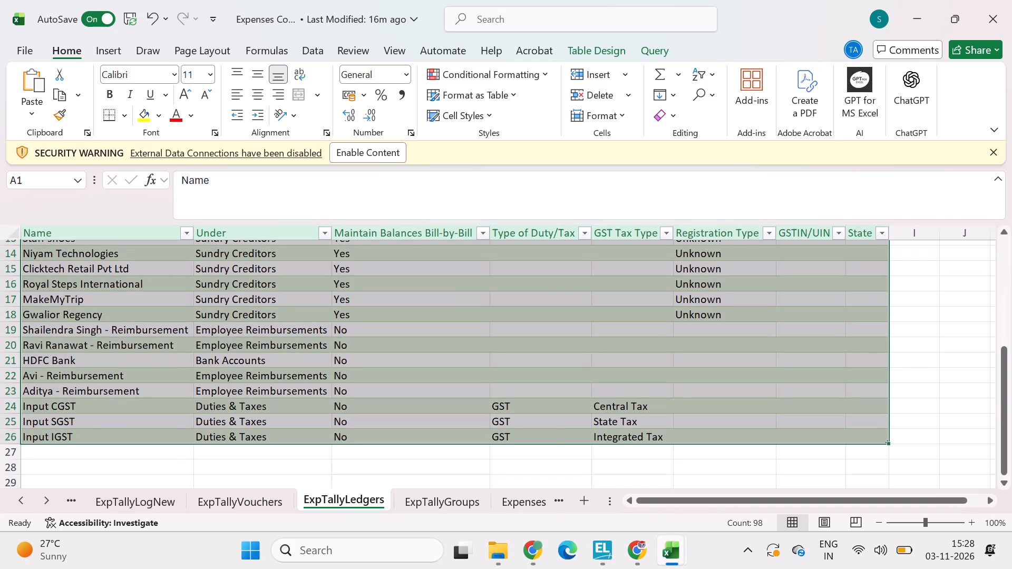
Examine the Settings, ExpTallyLogNew and ExpTallyVouchers sheets of Expenses Consol, including the voucher dates, references and narrations.
double_click(17, 498)
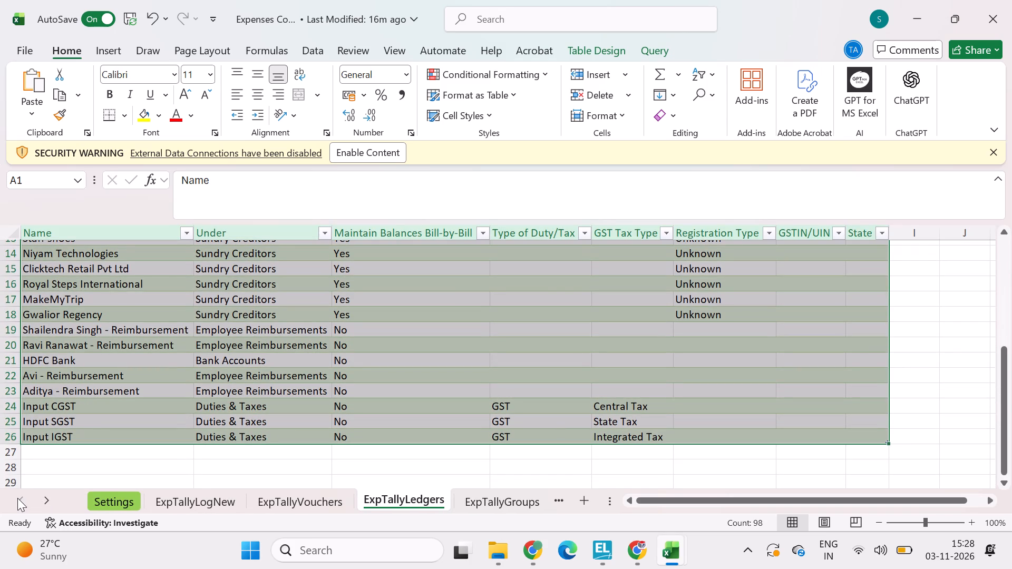
left_click(120, 501)
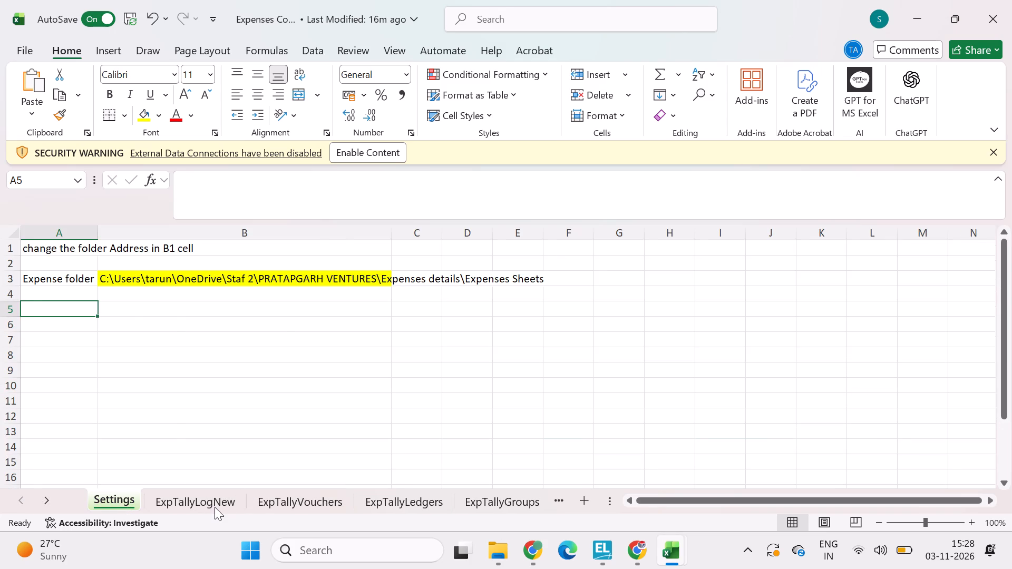
left_click(215, 507)
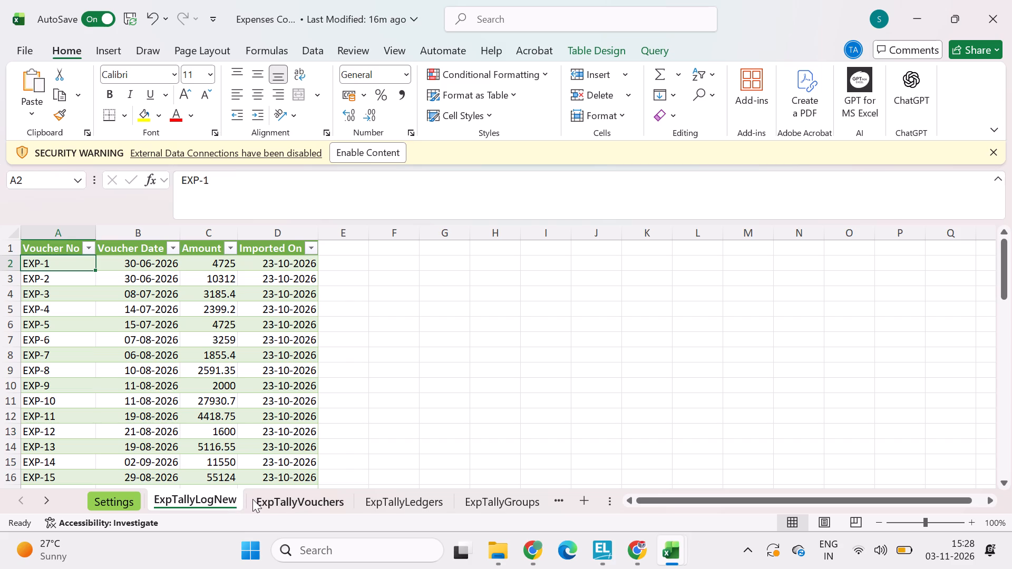
left_click(280, 501)
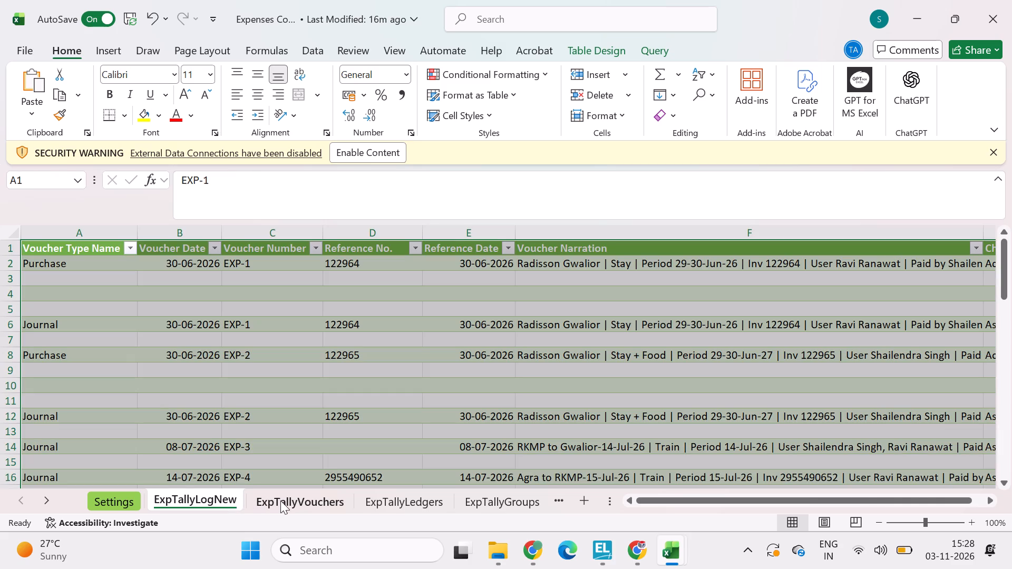
scroll(509, 441, "down", 2)
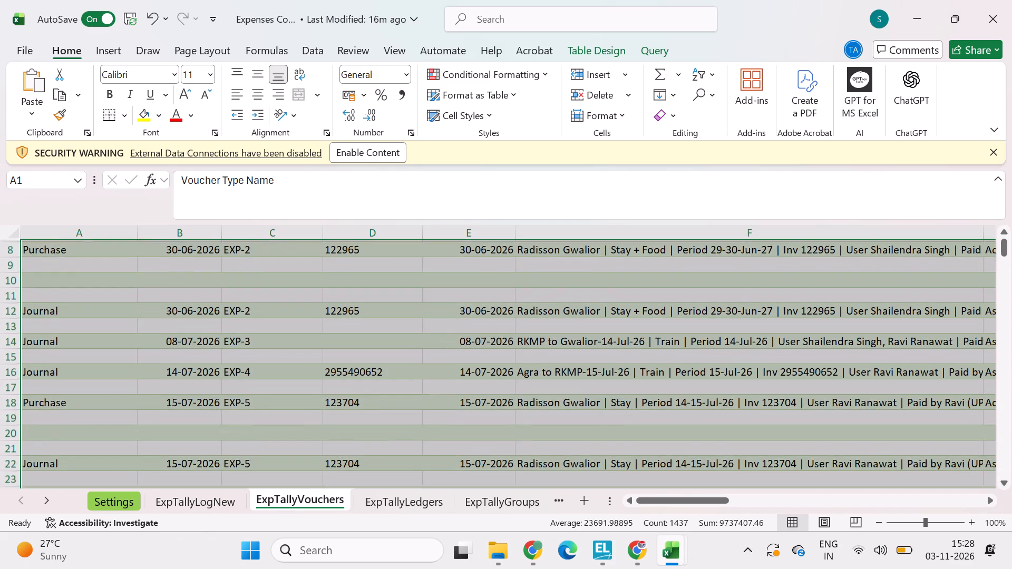
scroll(509, 441, "down", 2)
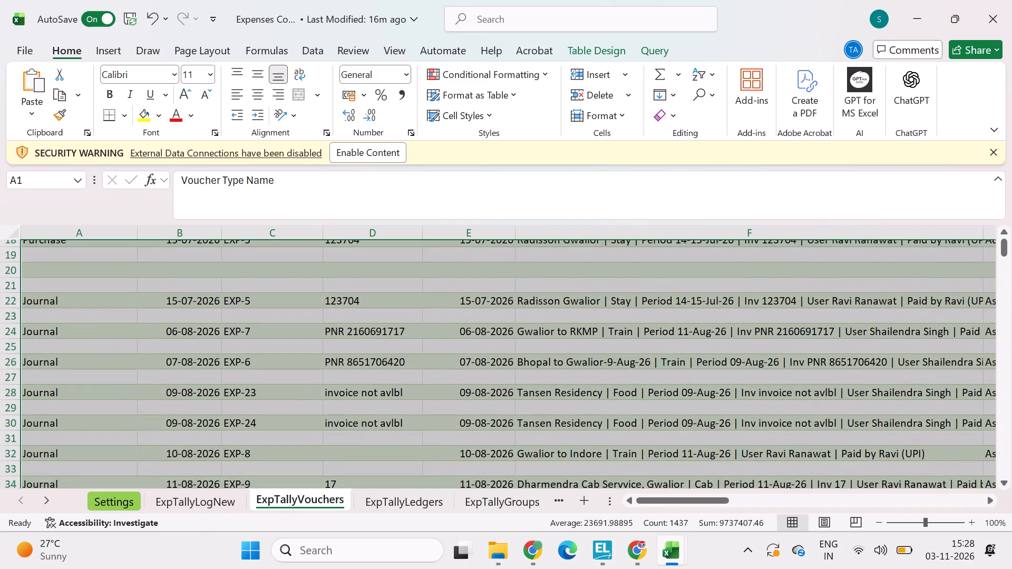
scroll(509, 441, "down", 1)
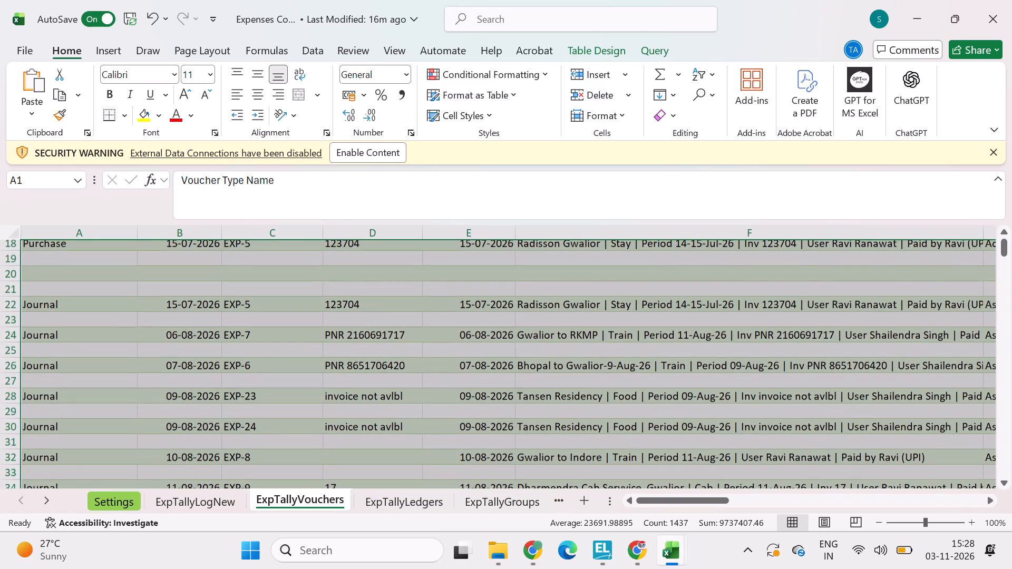
scroll(697, 375, "left", 3)
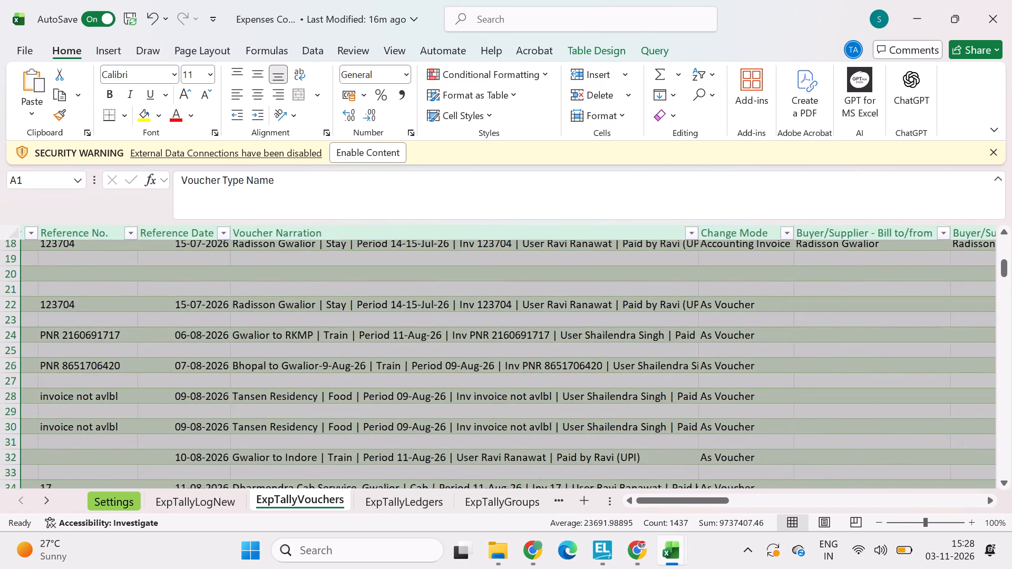
Review the ExpTallyLedgers, ExpTallyGroups and Expenses consol sheets, checking the ledger masters, group and consolidated source rows.
left_click(405, 501)
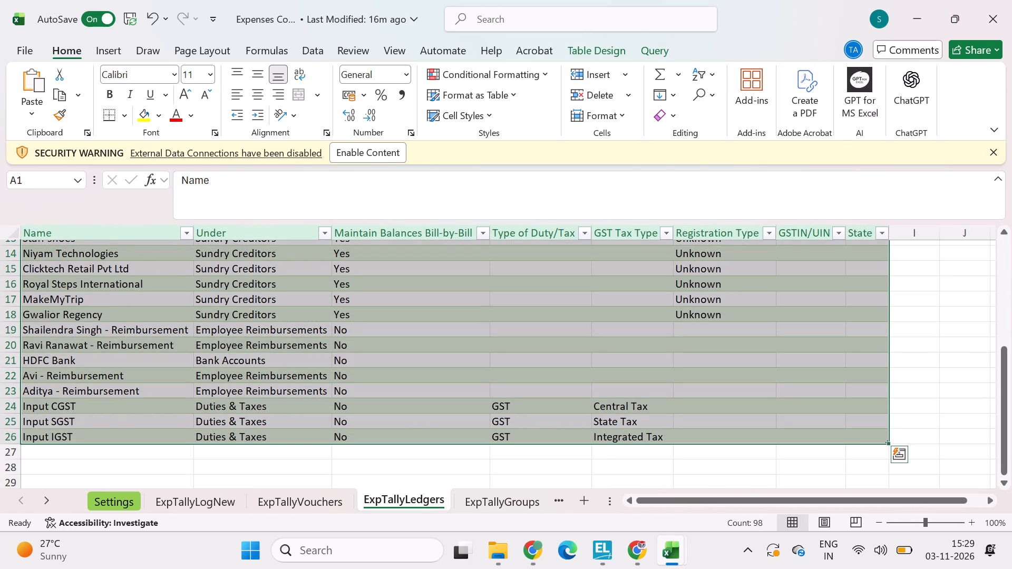
scroll(372, 325, "right", 1)
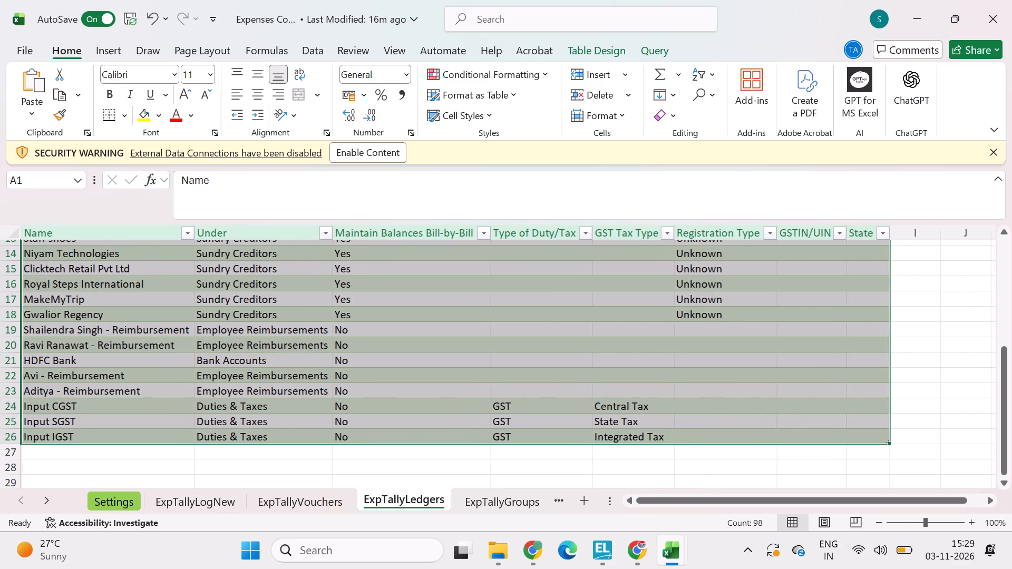
scroll(541, 320, "up", 3)
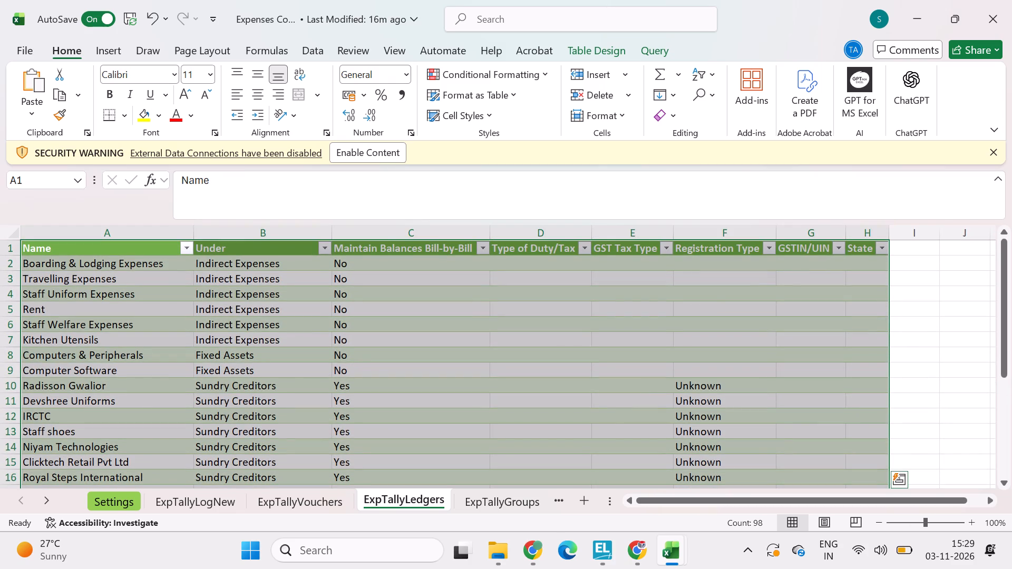
left_click(507, 507)
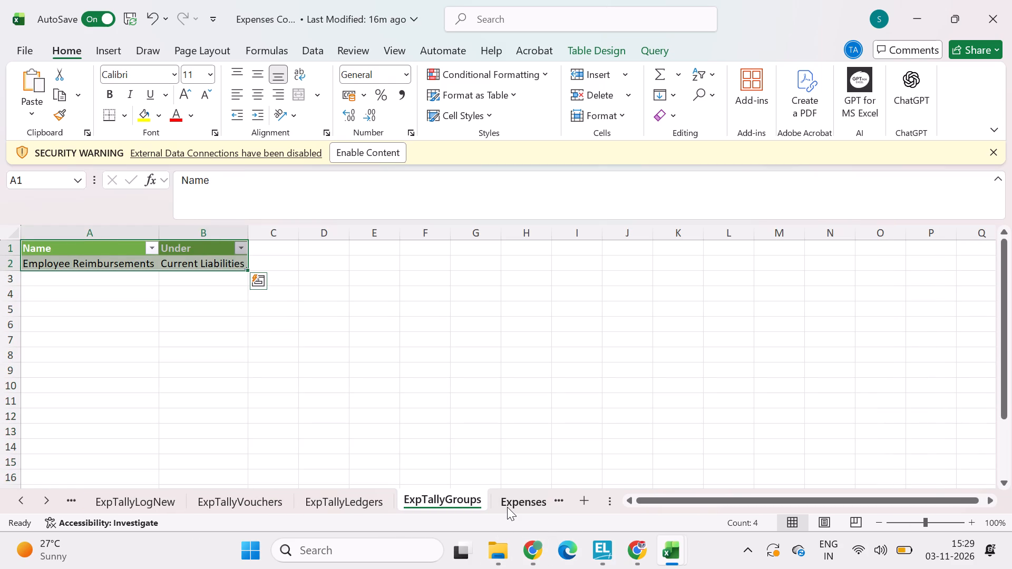
left_click(512, 497)
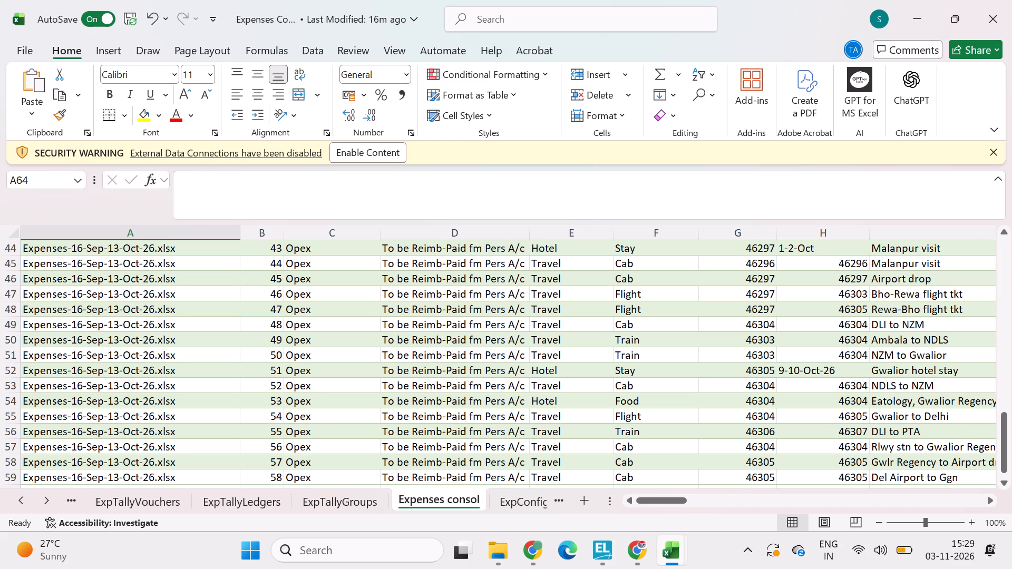
scroll(580, 352, "up", 11)
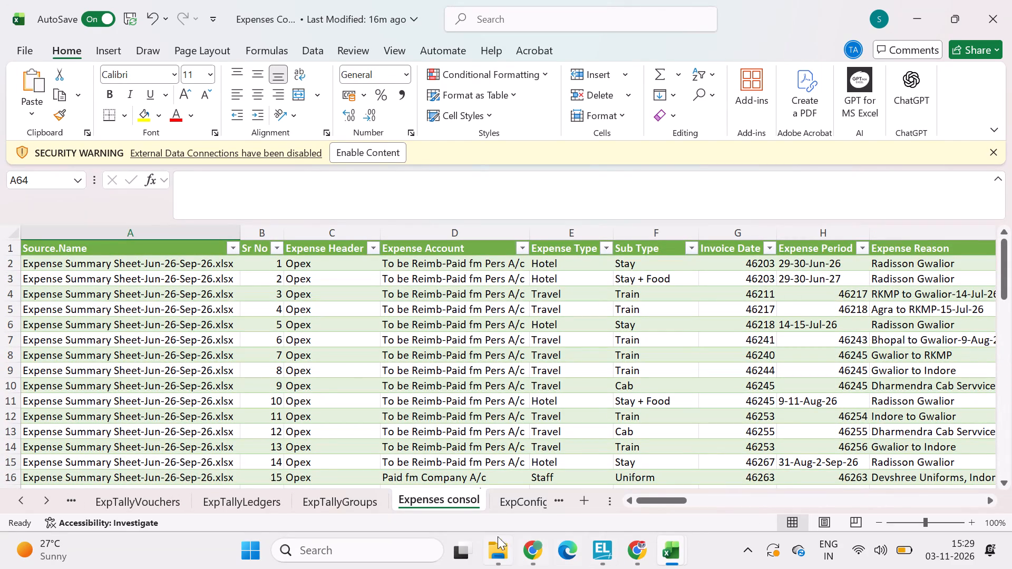
In File Explorer, move all three workbooks from the Expenses Sheets folder up into the Expenses details folder.
left_click(506, 551)
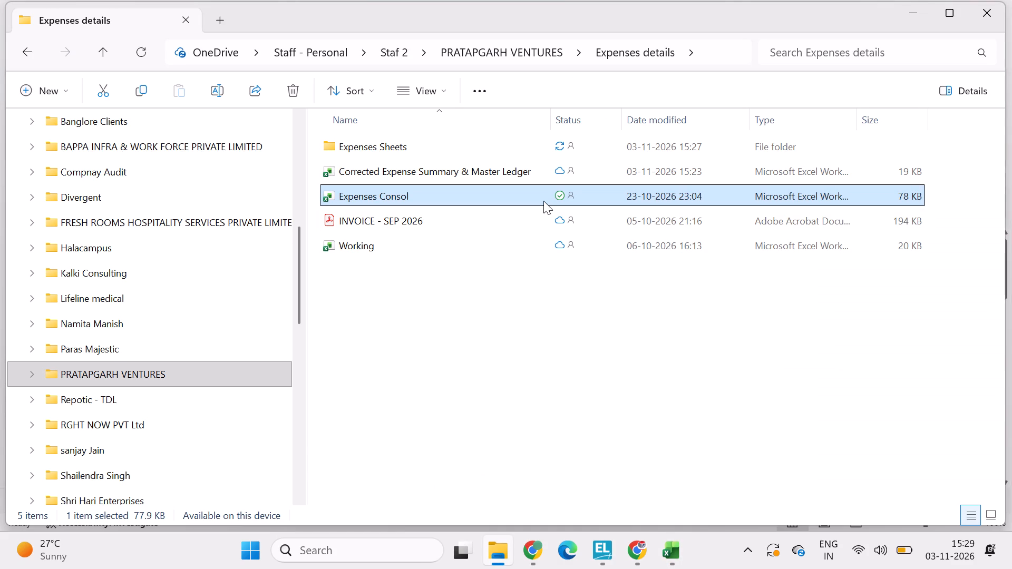
double_click(414, 143)
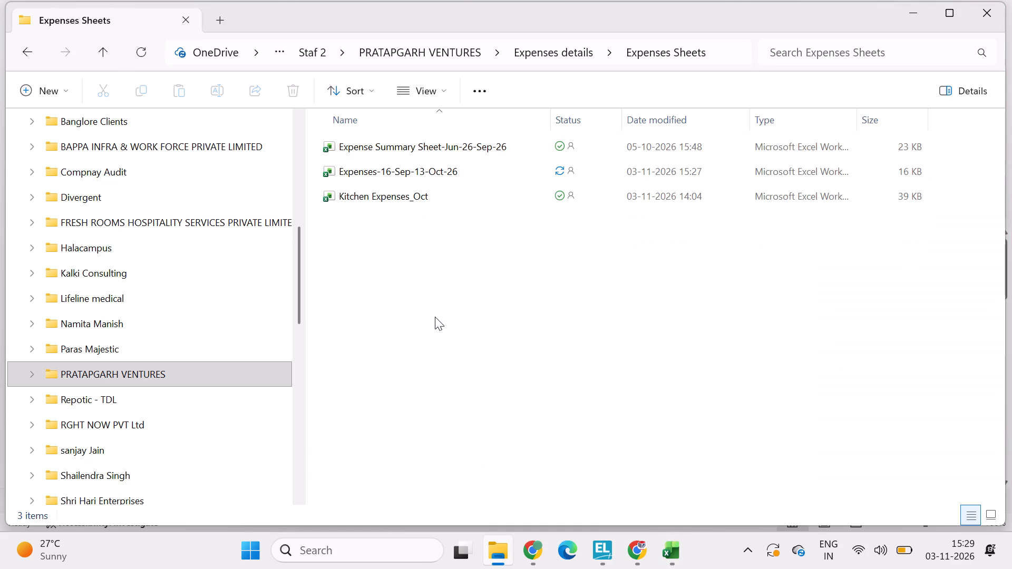
left_click_drag(435, 317, 389, 141)
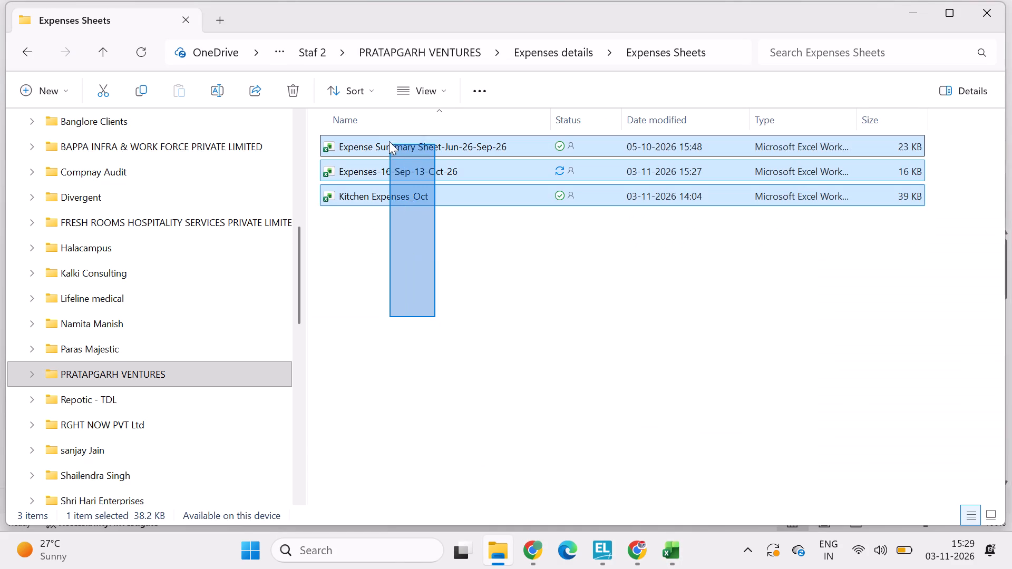
left_click_drag(389, 141, 388, 138)
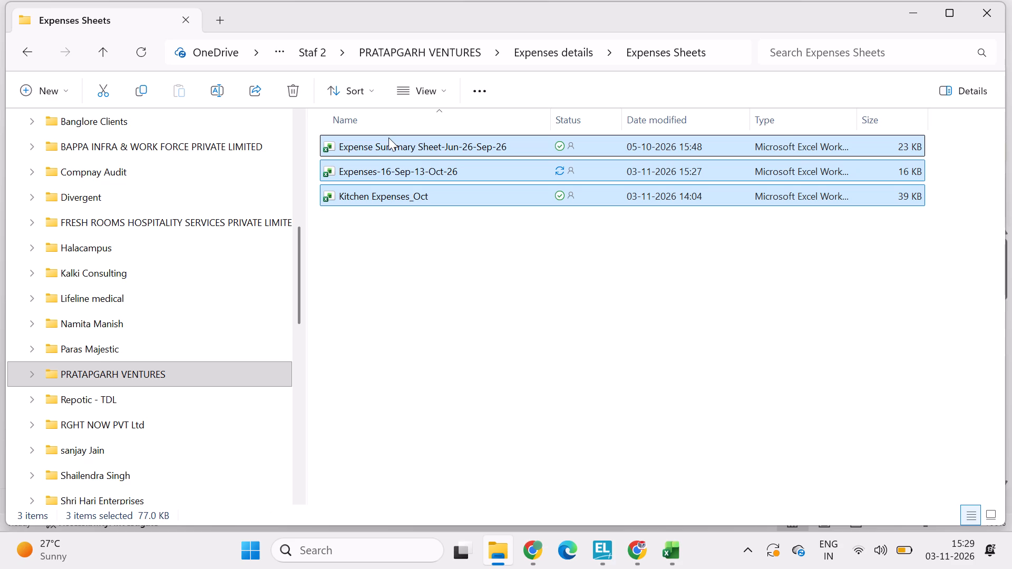
key("ctrl+x")
left_click(94, 48)
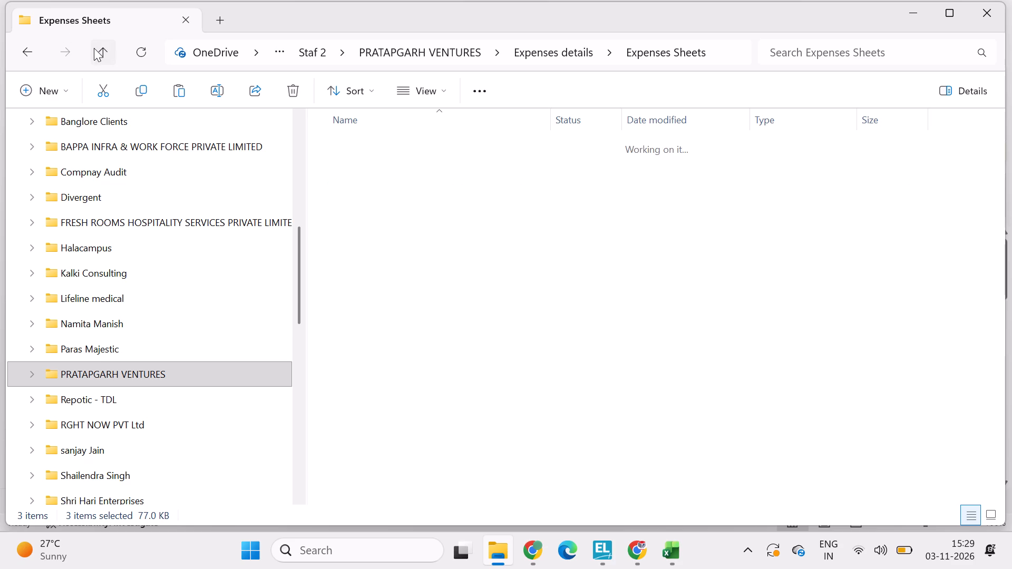
left_click(480, 328)
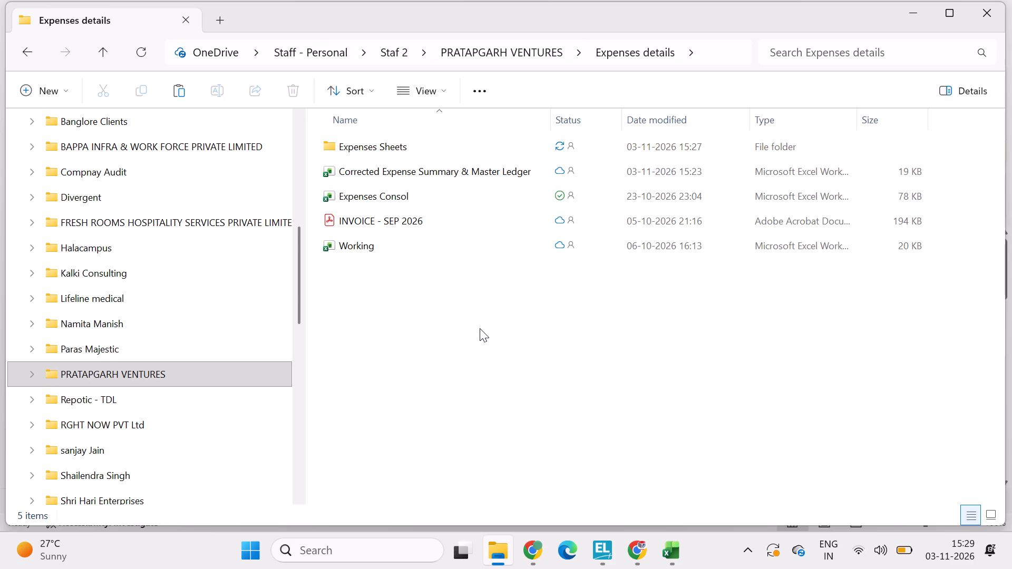
key("ctrl+v")
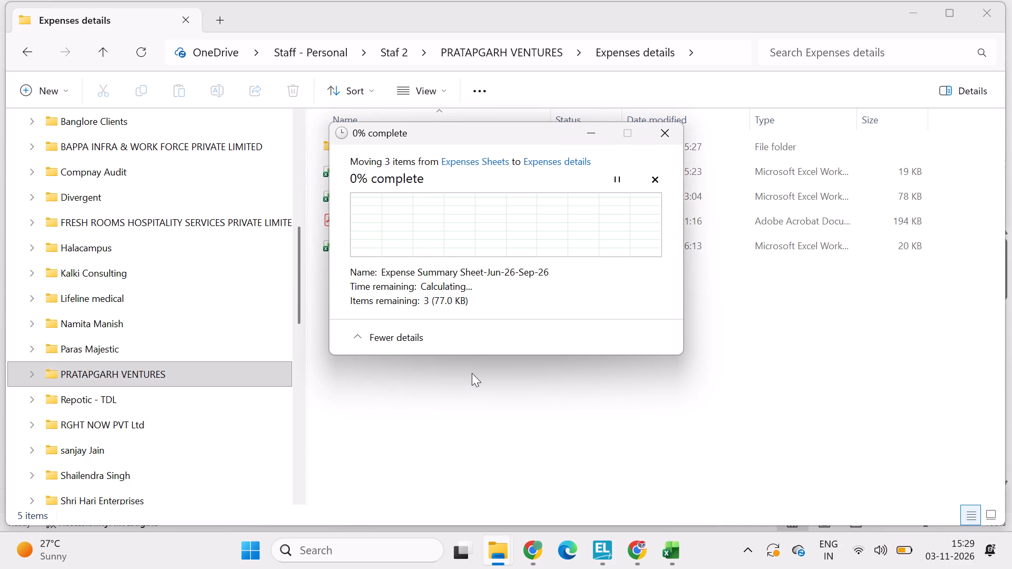
Close the Expense Summary Sheet-Jun-26-Sep-26, Expenses-16-Sep-13-Oct-26 and Kitchen Expenses_Oct workbooks in Excel and retry the file move.
left_click_drag(472, 373, 672, 550)
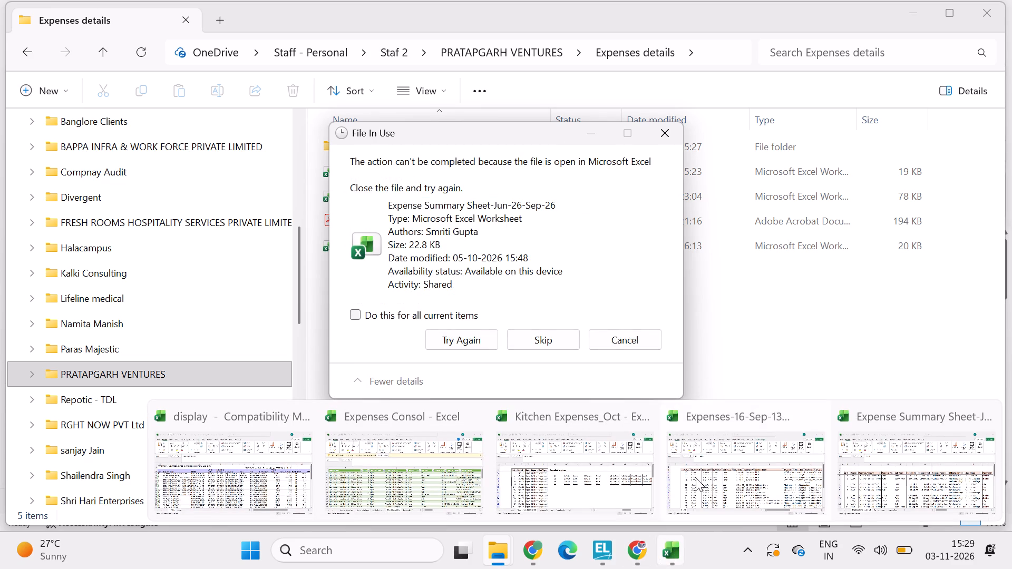
left_click(978, 409)
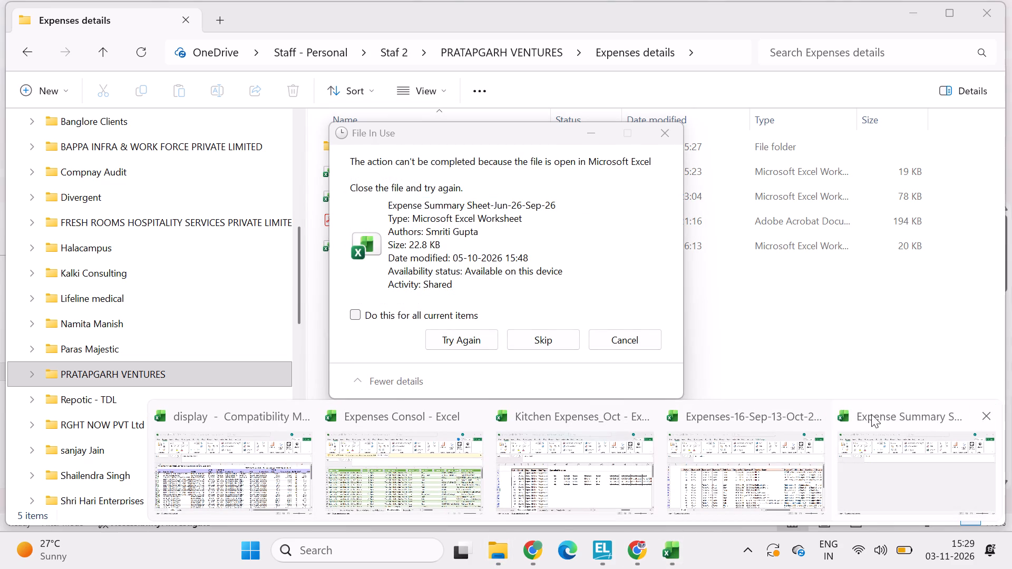
left_click(815, 419)
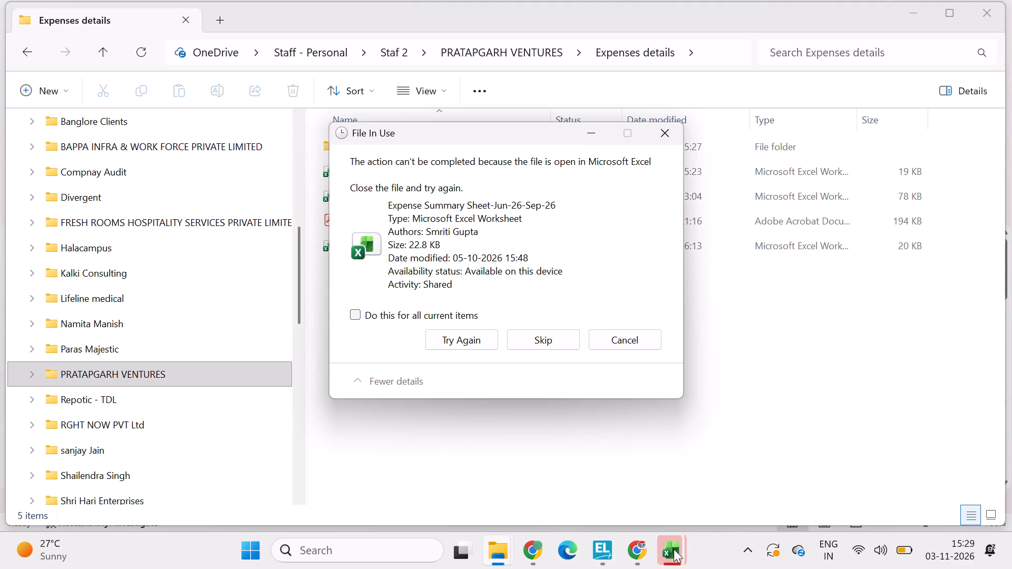
left_click(910, 412)
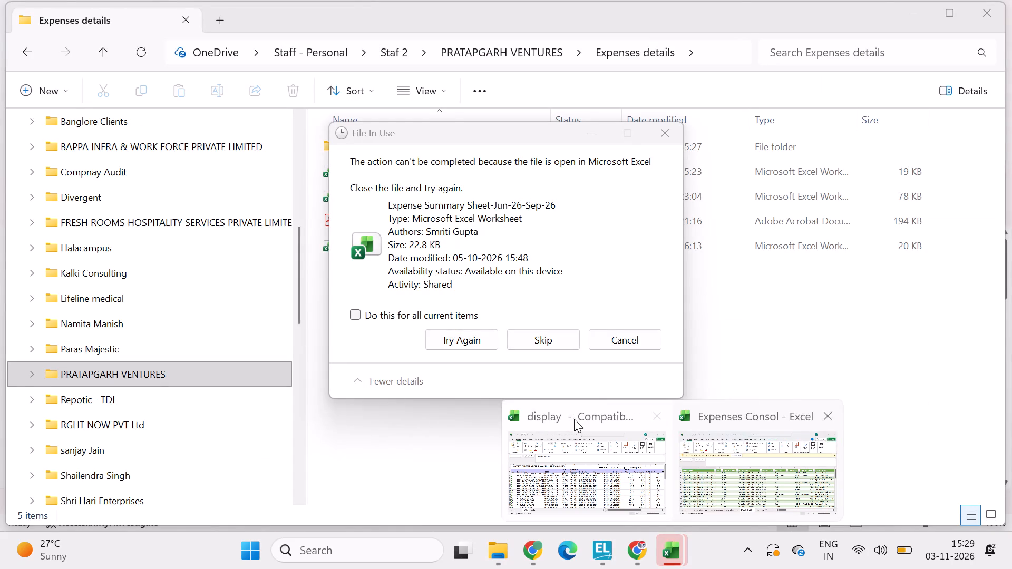
left_click(660, 419)
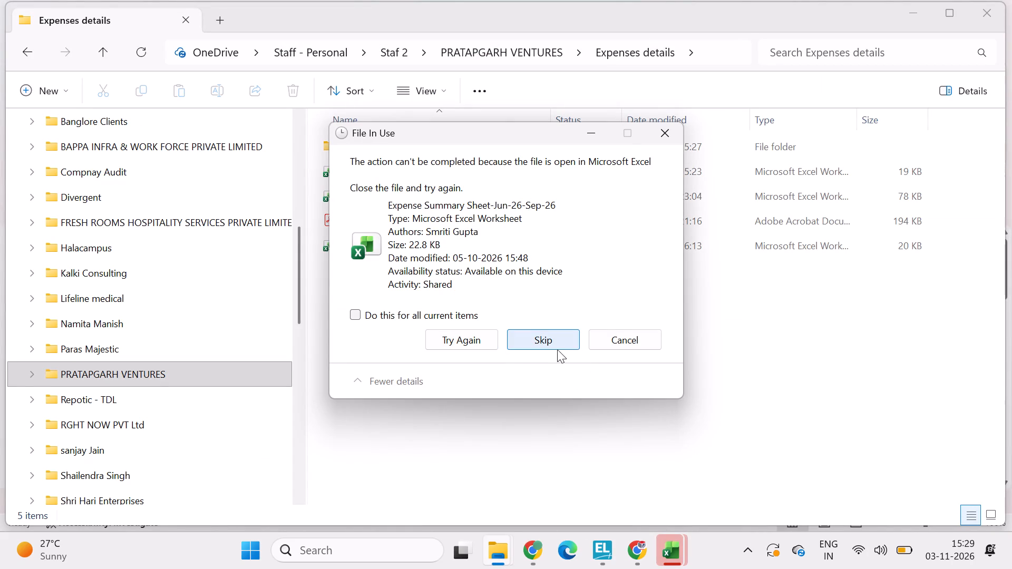
left_click(444, 339)
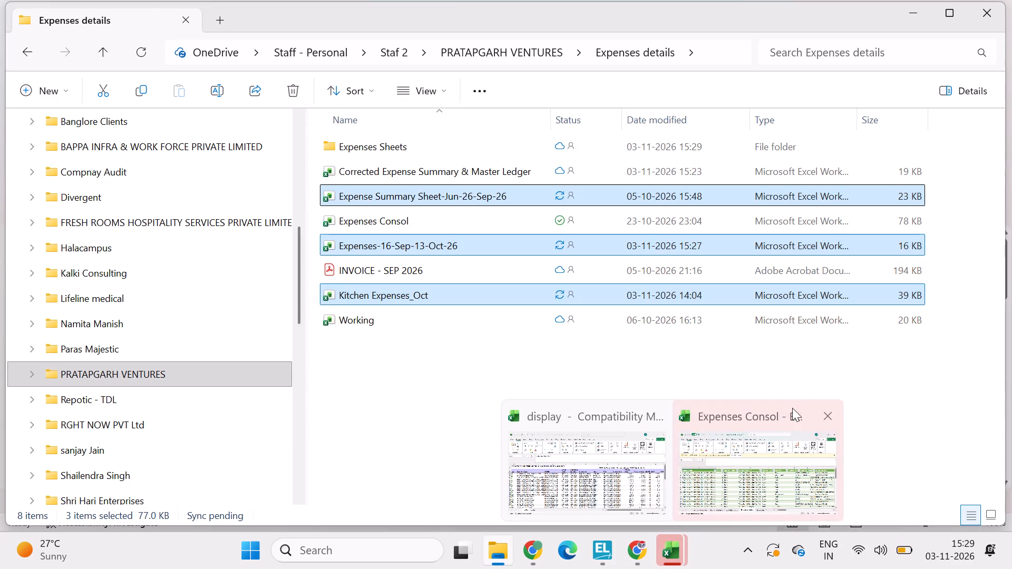
Close the remaining Expenses Consol and display workbooks in Excel.
left_click(826, 417)
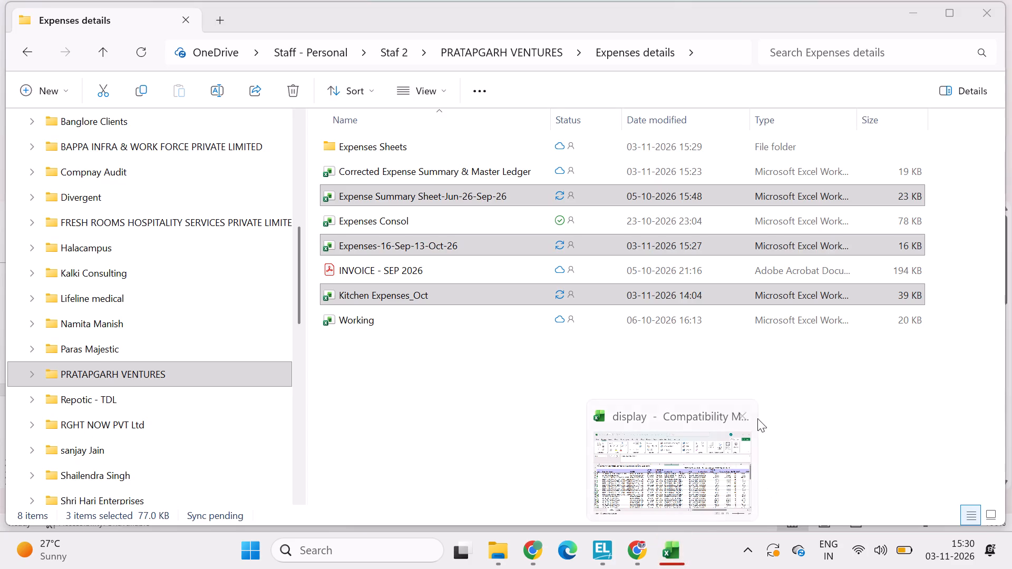
left_click(744, 415)
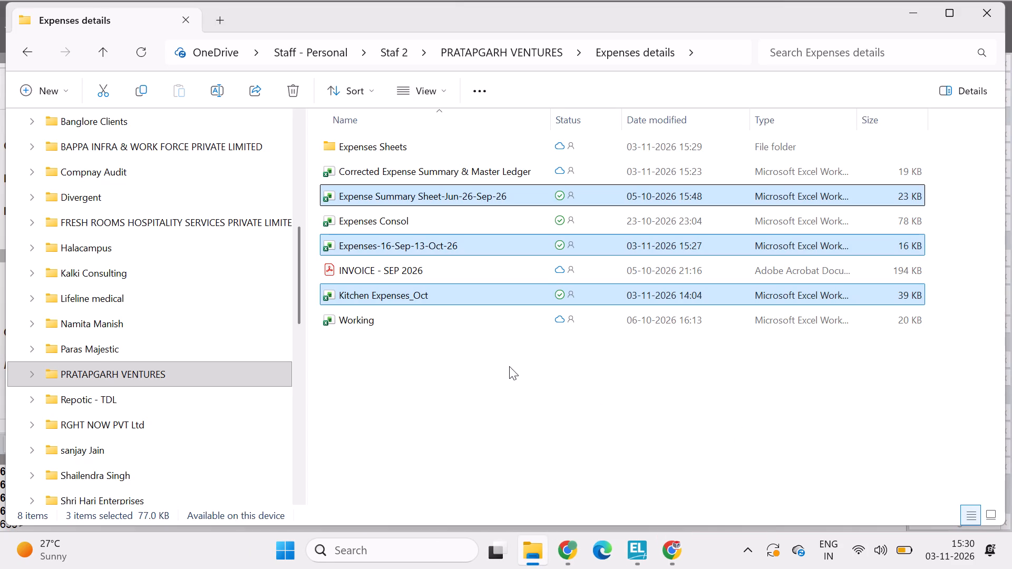
Open the Expenses Sheets folder to check its contents.
left_click(471, 426)
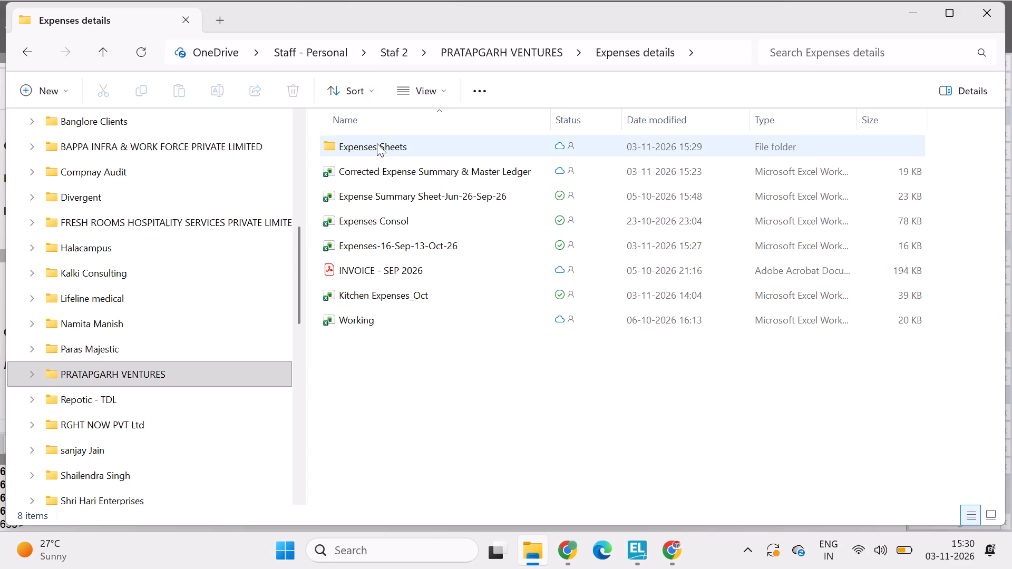
double_click(377, 143)
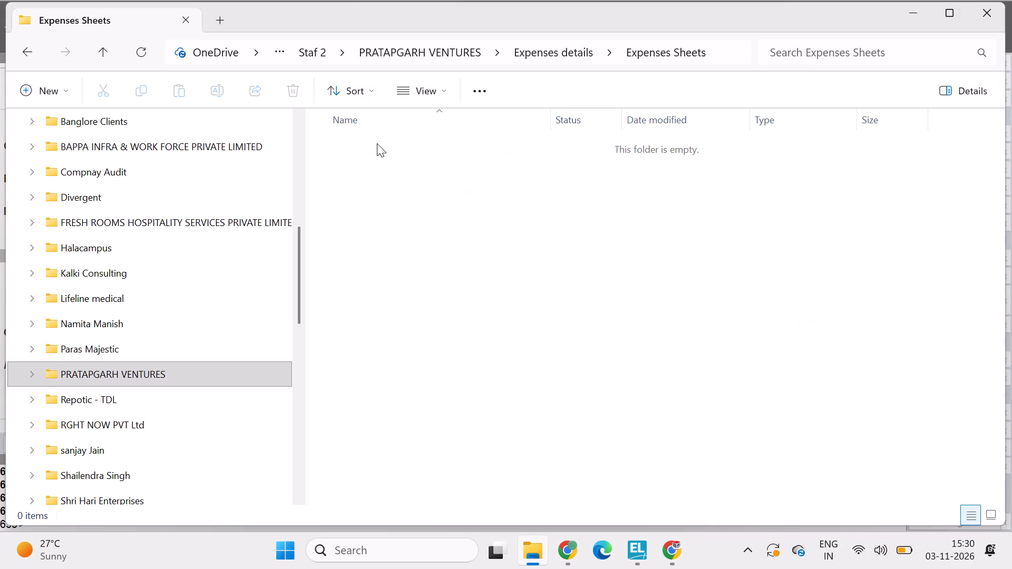
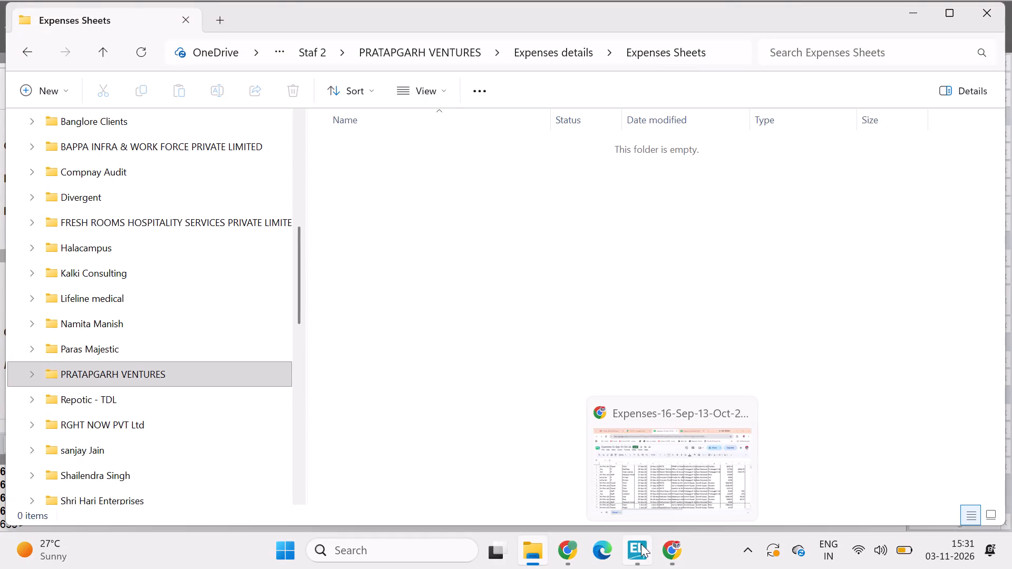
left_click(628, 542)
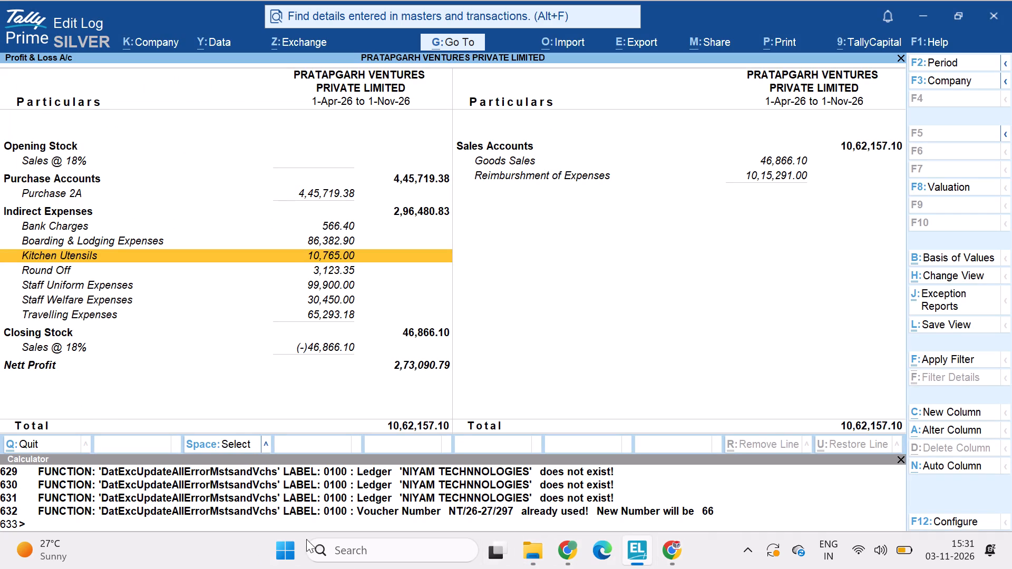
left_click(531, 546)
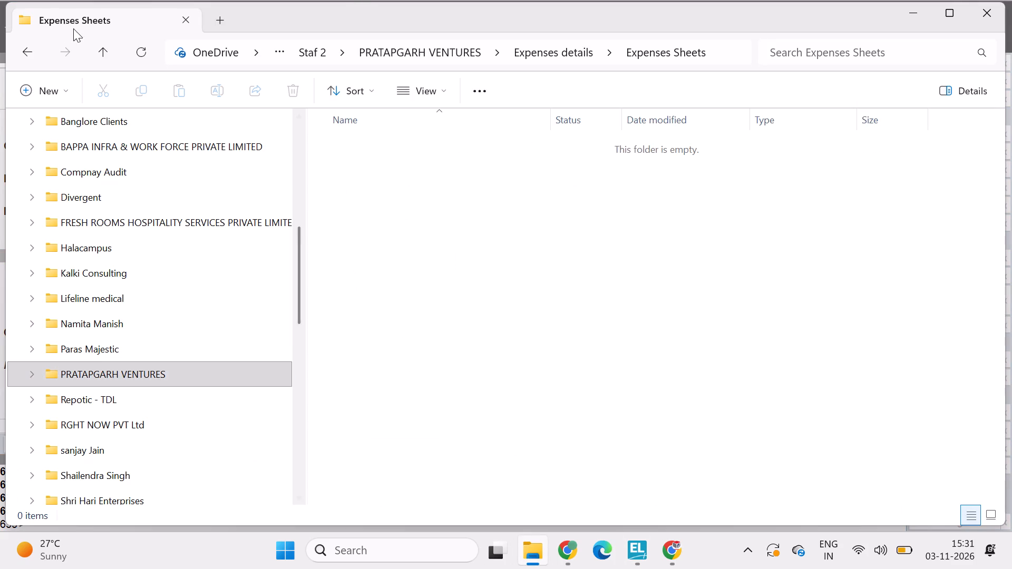
Open the Corrected Expense Summary & Master Ledger workbook from the Expenses details folder.
left_click(111, 52)
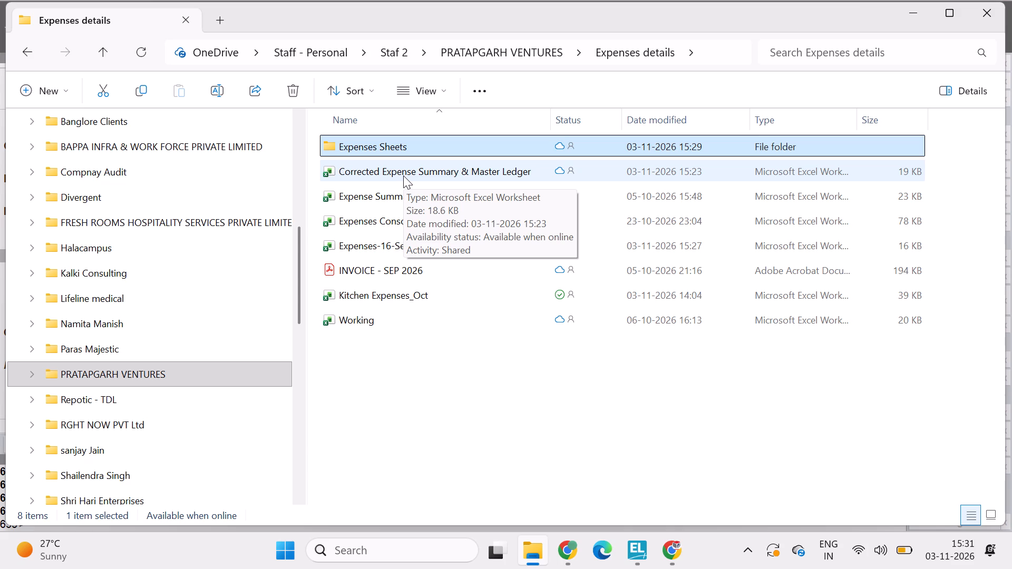
double_click(415, 166)
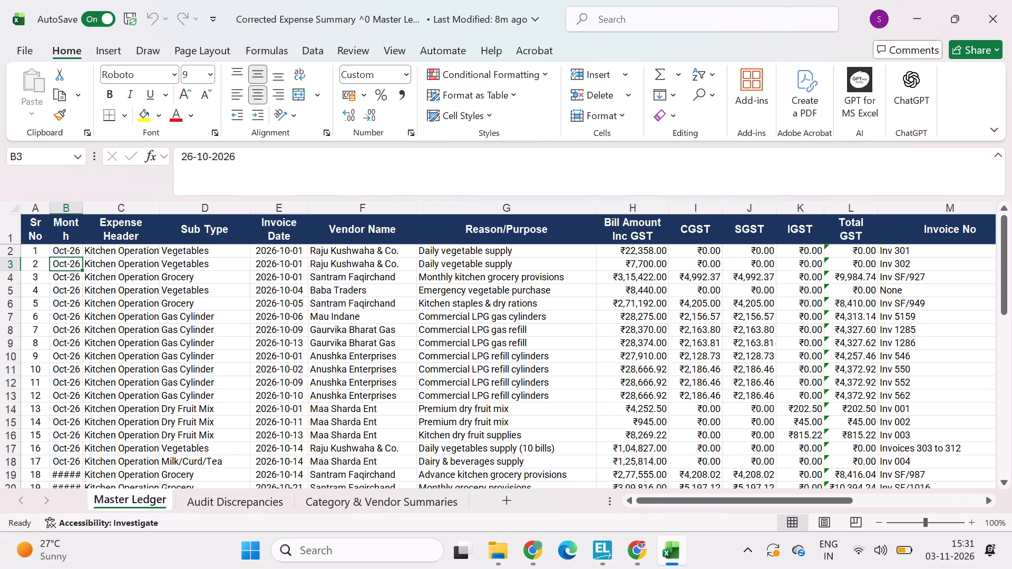
Autofit the CGST, SGST and IGST column widths on the Master Ledger sheet so the column totals can be read.
scroll(694, 303, "down", 6)
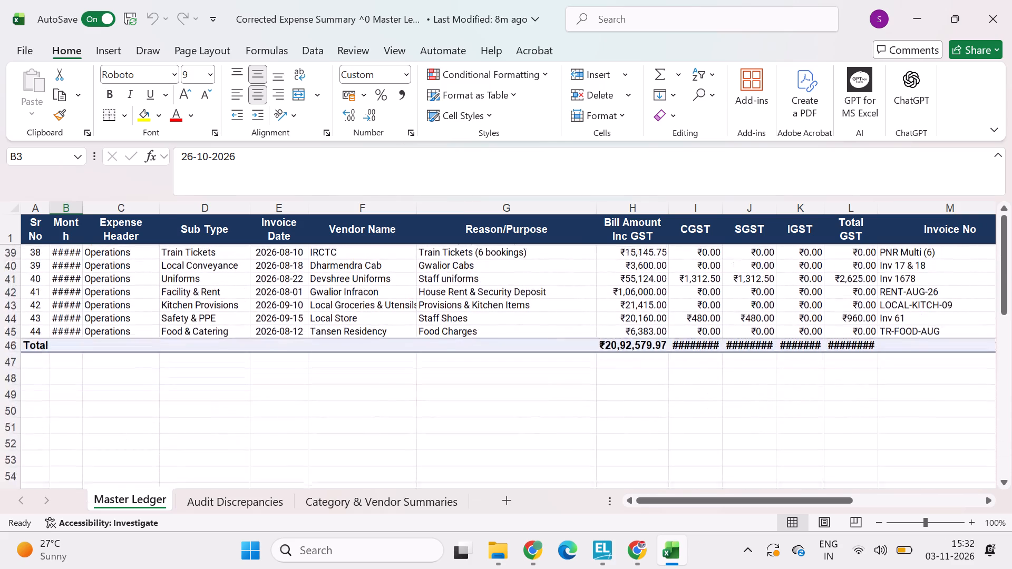
scroll(694, 303, "down", 1)
scroll(723, 302, "up", 4)
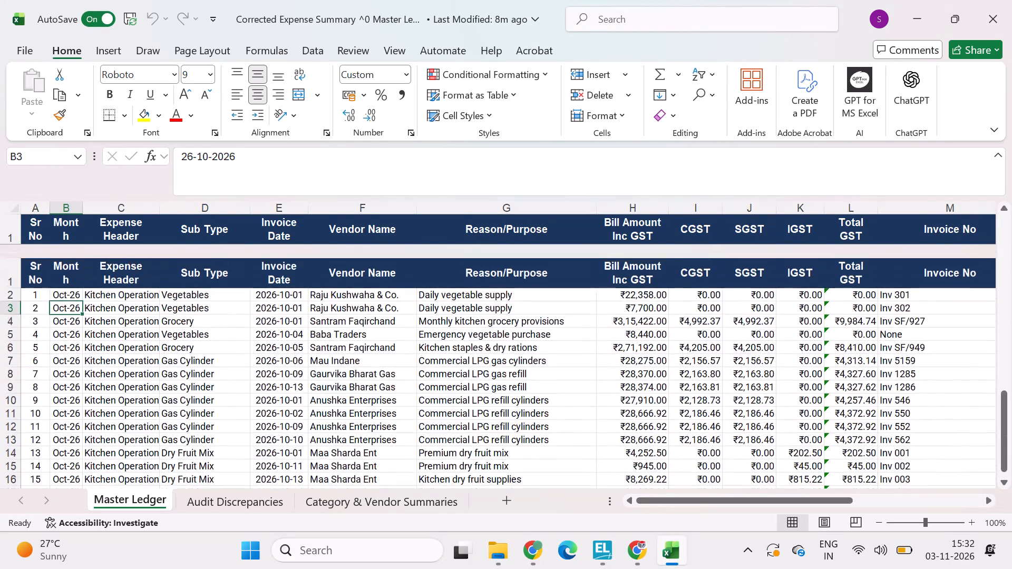
double_click(723, 201)
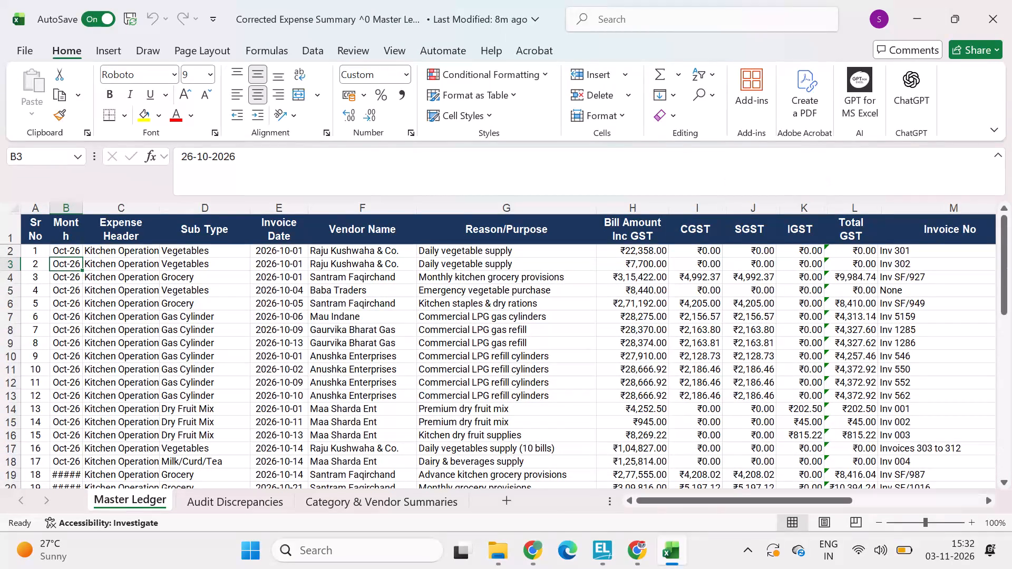
double_click(780, 209)
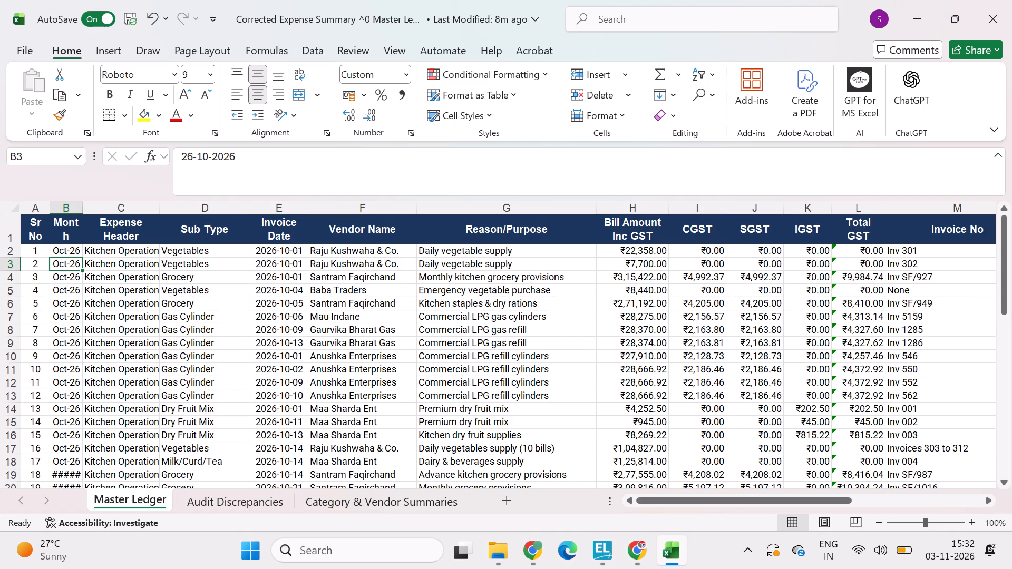
double_click(830, 207)
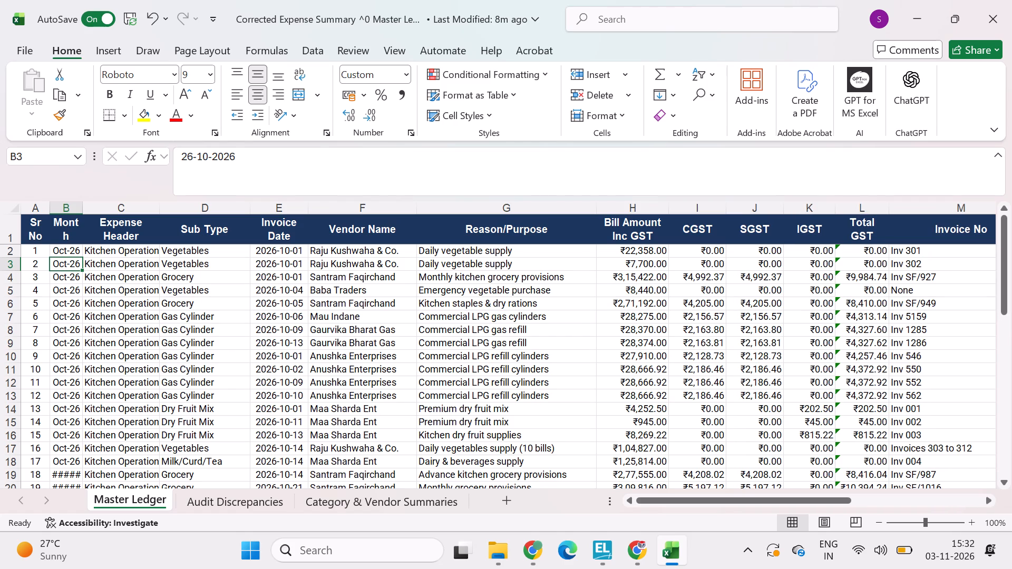
Examine the Master Ledger's invoice number, payment, reference and audit status columns down to the total row.
scroll(911, 309, "left", 3)
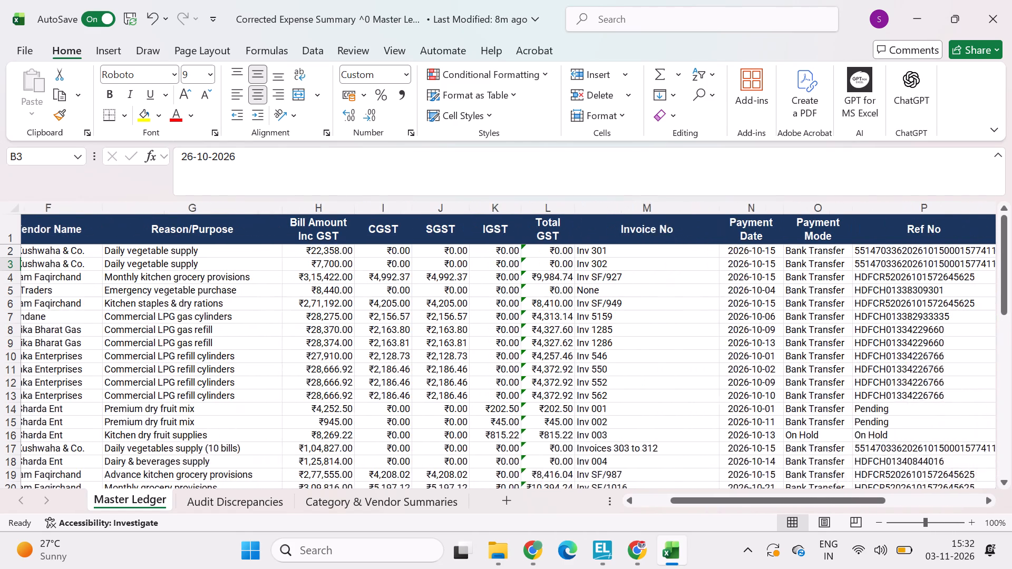
scroll(890, 324, "left", 3)
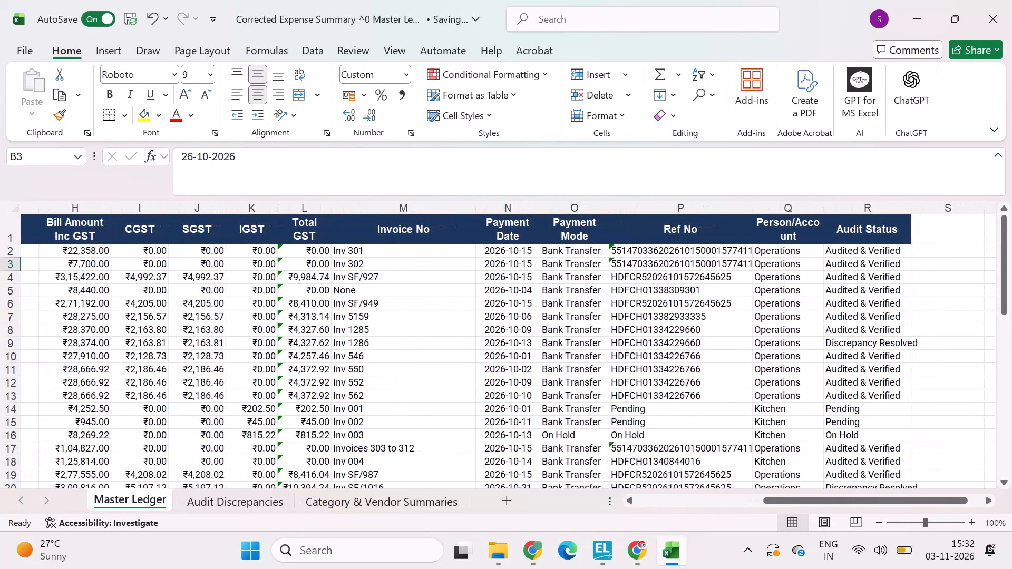
scroll(880, 306, "down", 3)
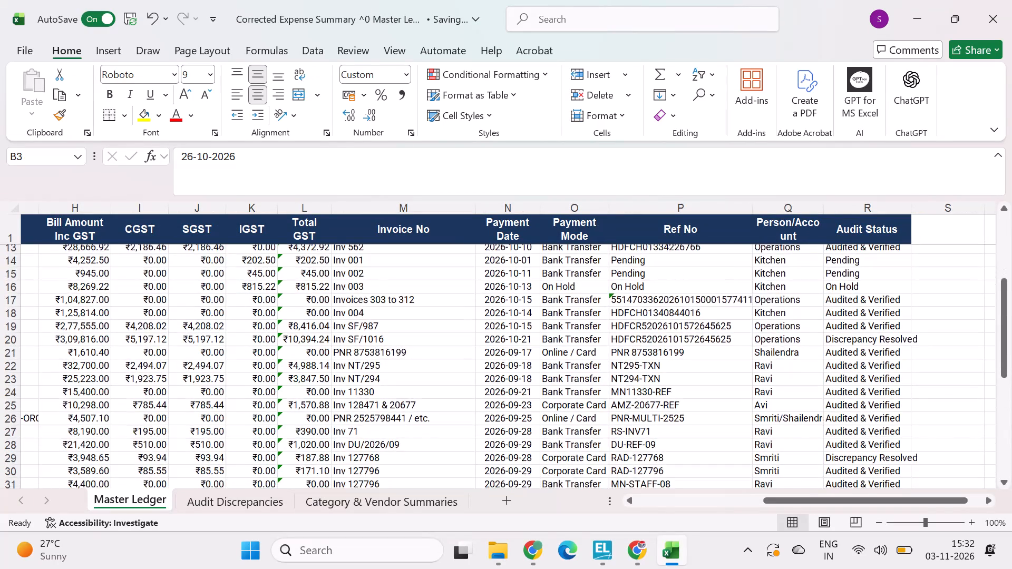
scroll(880, 306, "down", 4)
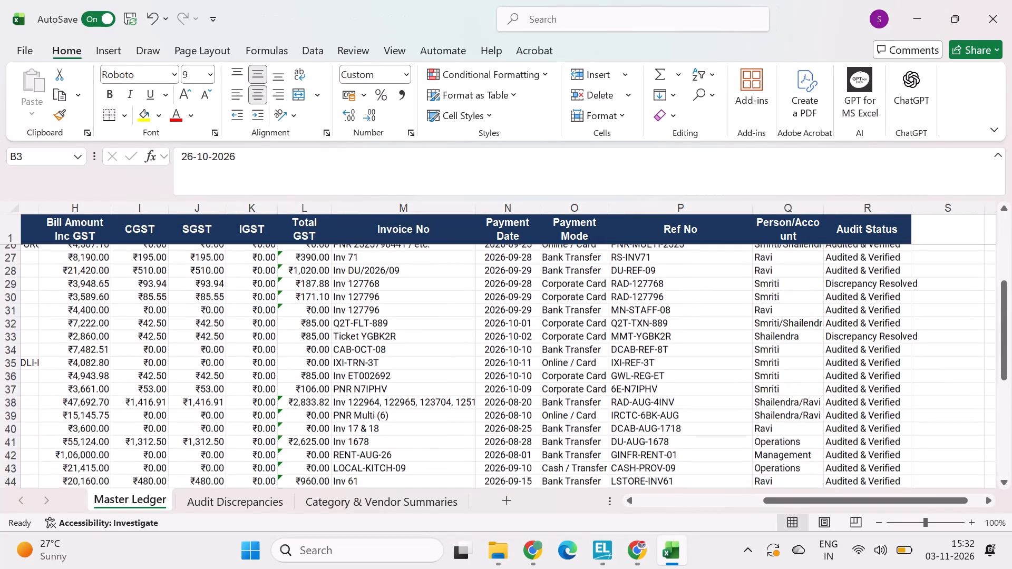
scroll(880, 306, "down", 2)
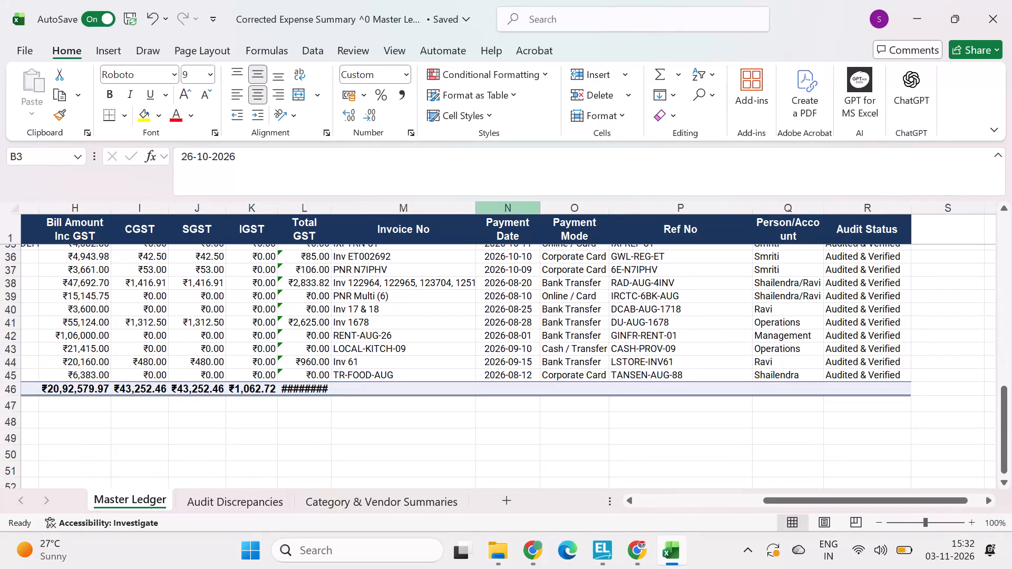
Autofit the Total GST and Month column widths on the Master Ledger sheet so their contents can be read.
triple_click(329, 203)
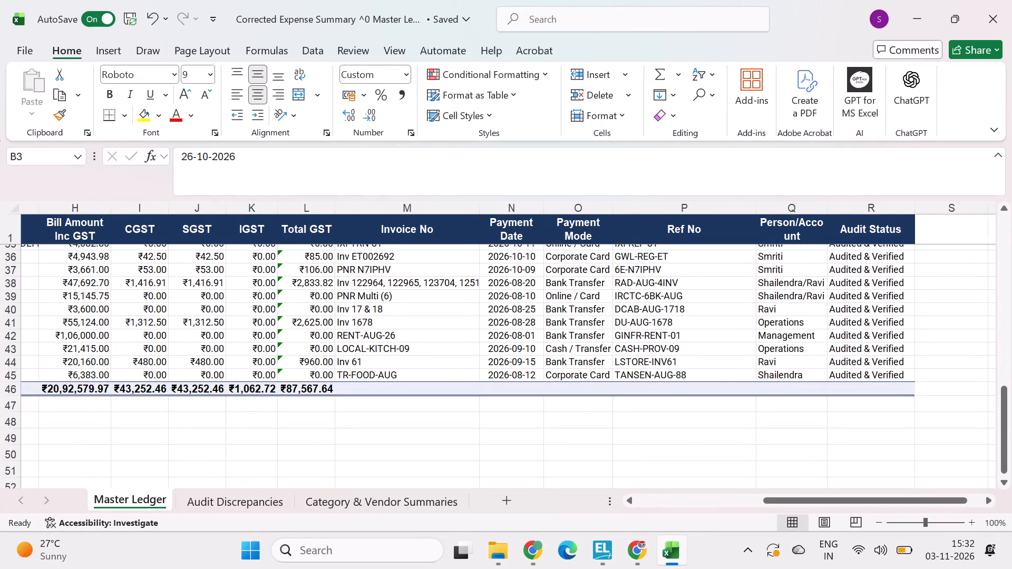
scroll(323, 416, "right", 3)
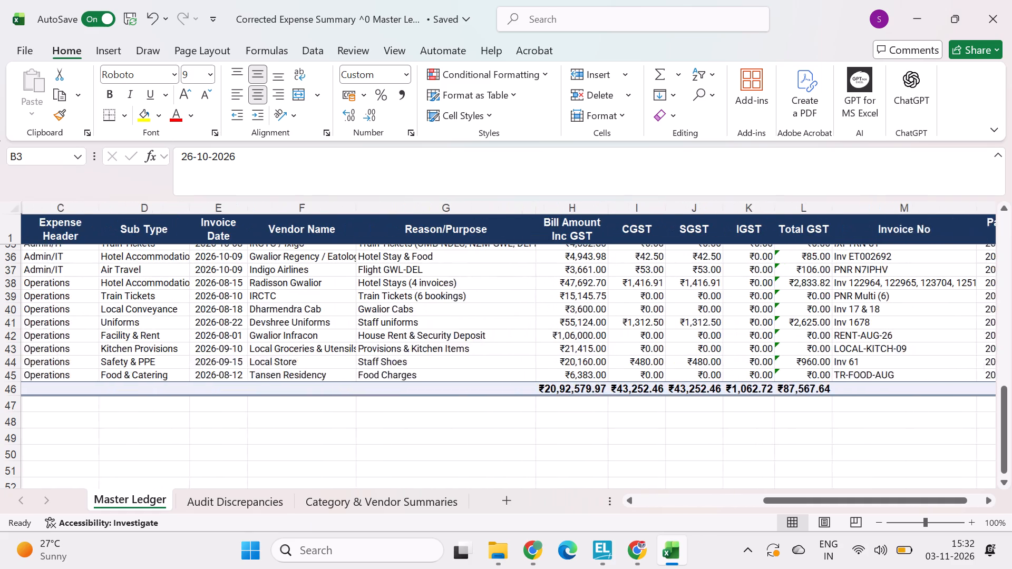
scroll(200, 377, "right", 2)
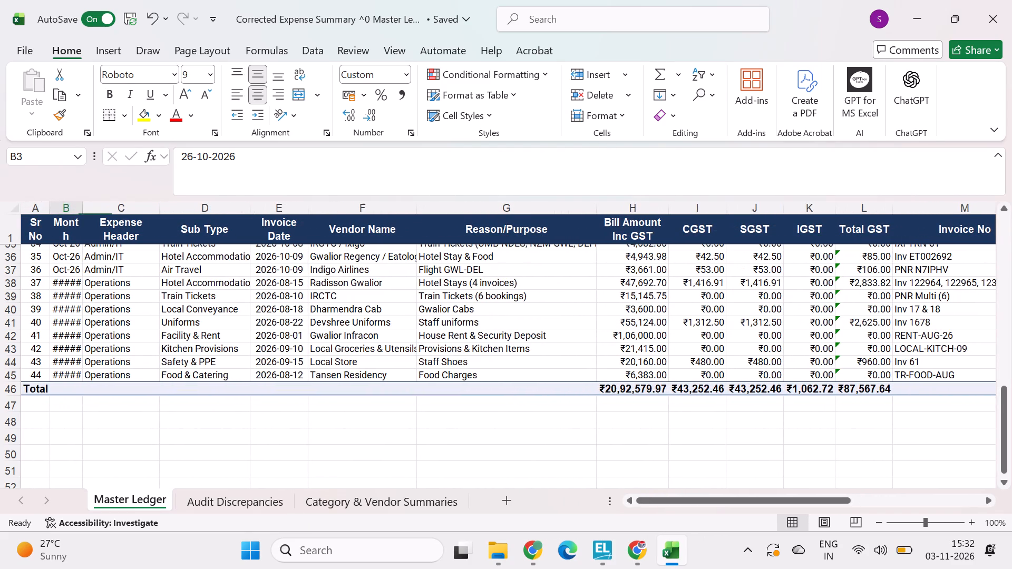
double_click(81, 203)
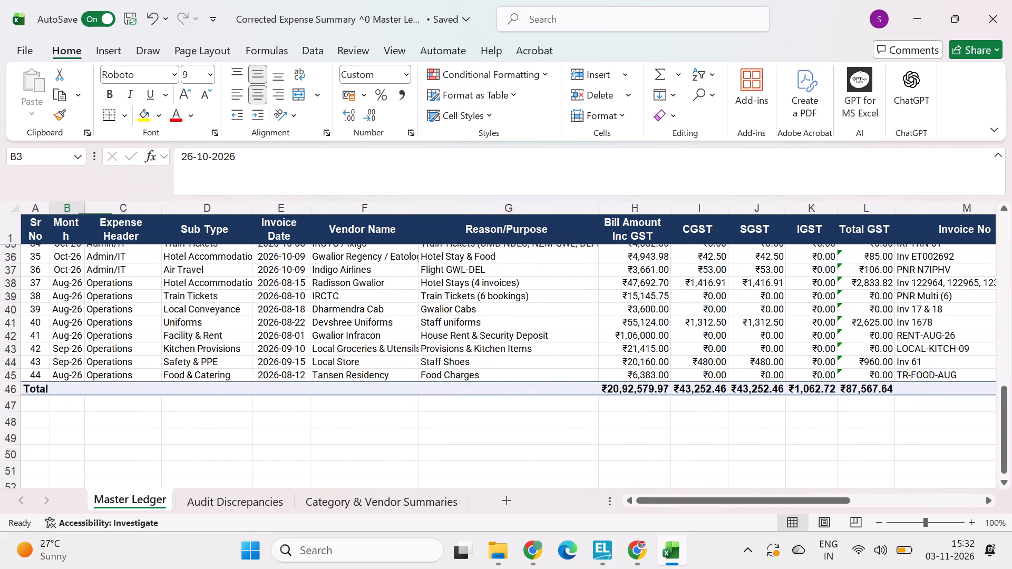
scroll(254, 318, "up", 10)
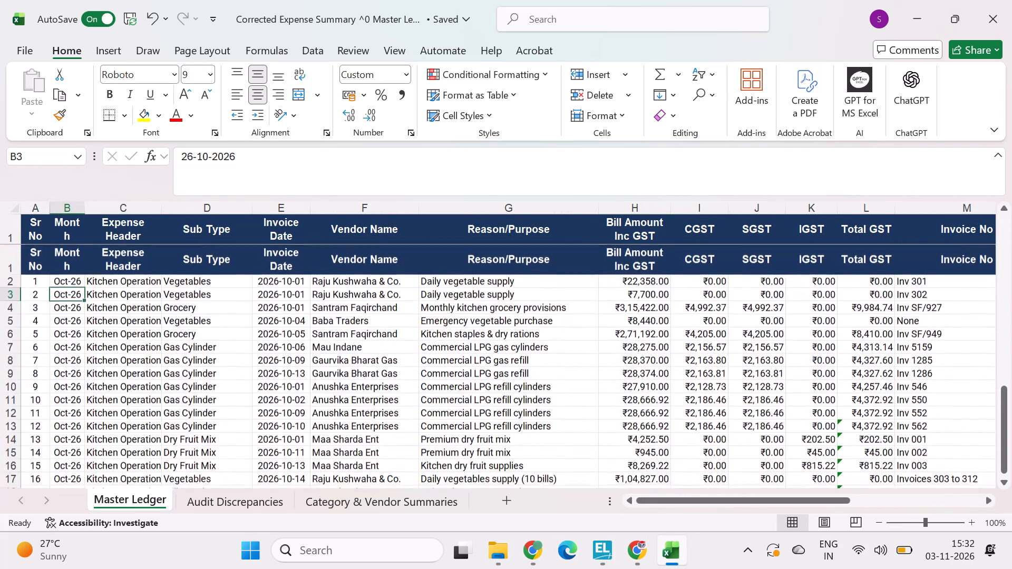
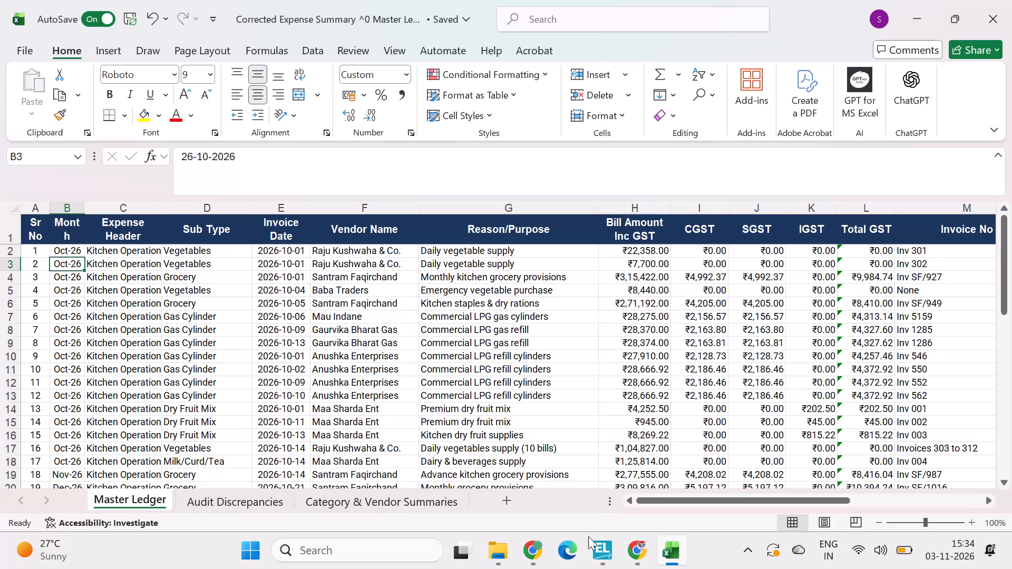
Switch to TallyPrime, return to the Gateway and open Pratapgarh Ventures' Profit & Loss A/c.
left_click(604, 558)
key("Escape")
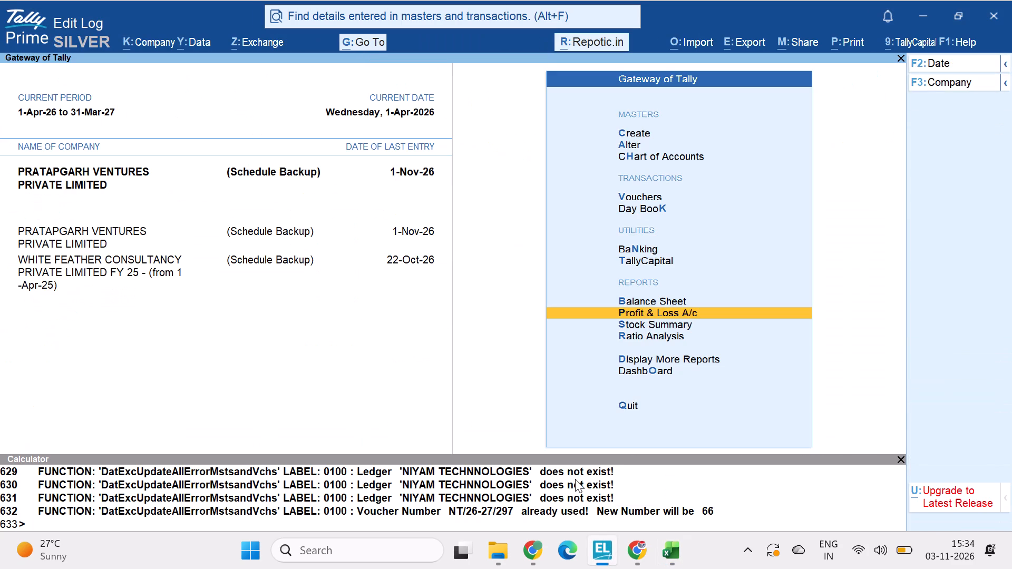
key("Escape")
key("Escape")
key("Escape")
key("Escape")
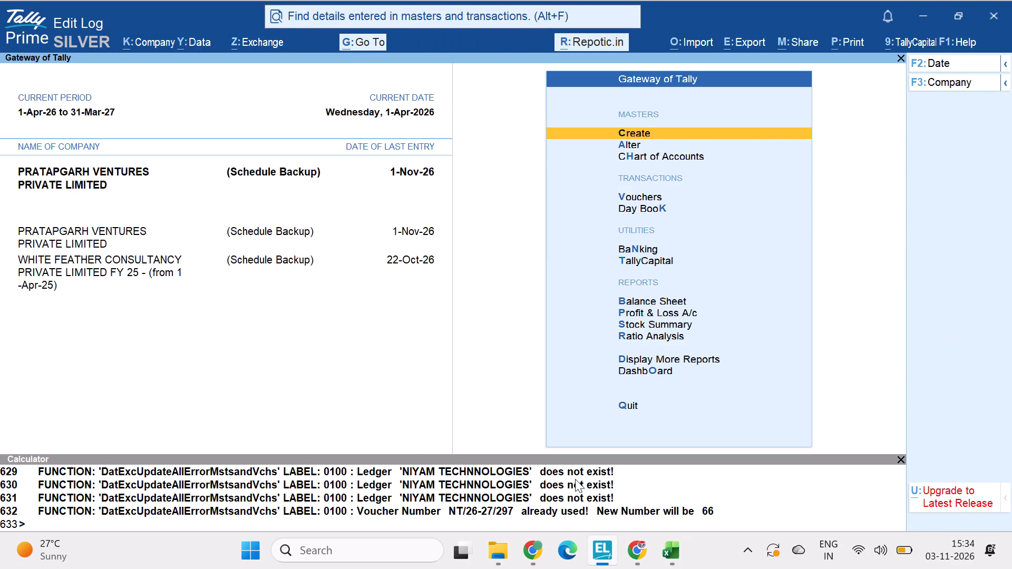
key("p")
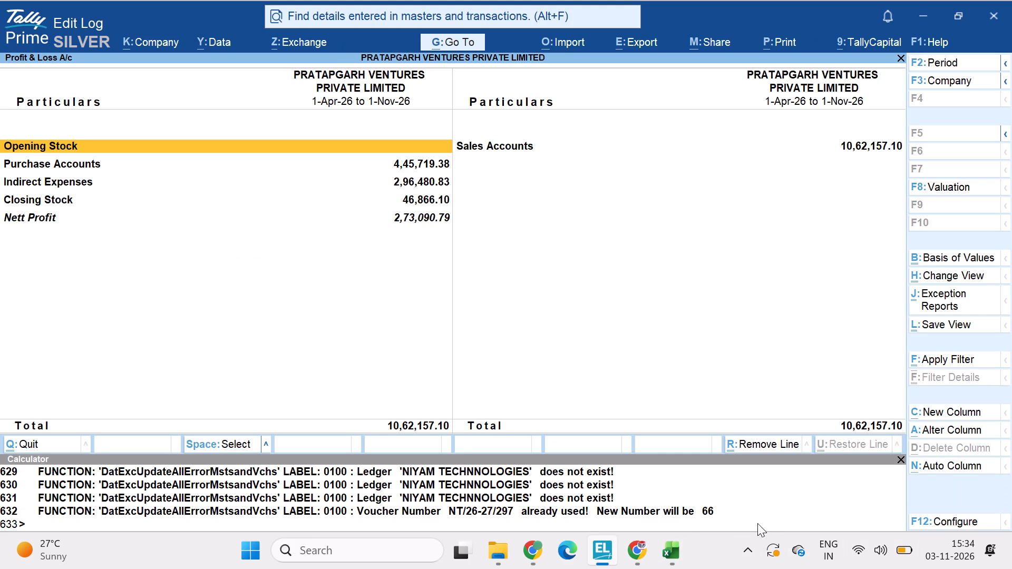
Switch back to the Excel workbook and examine the Master Ledger entries from the first row down to the total row.
left_click(675, 560)
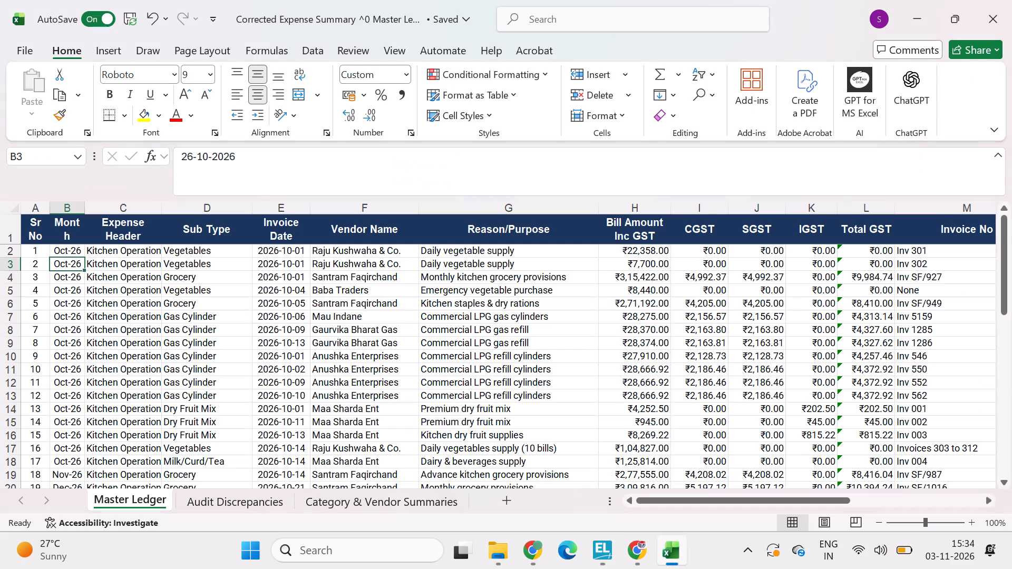
scroll(510, 371, "down", 5)
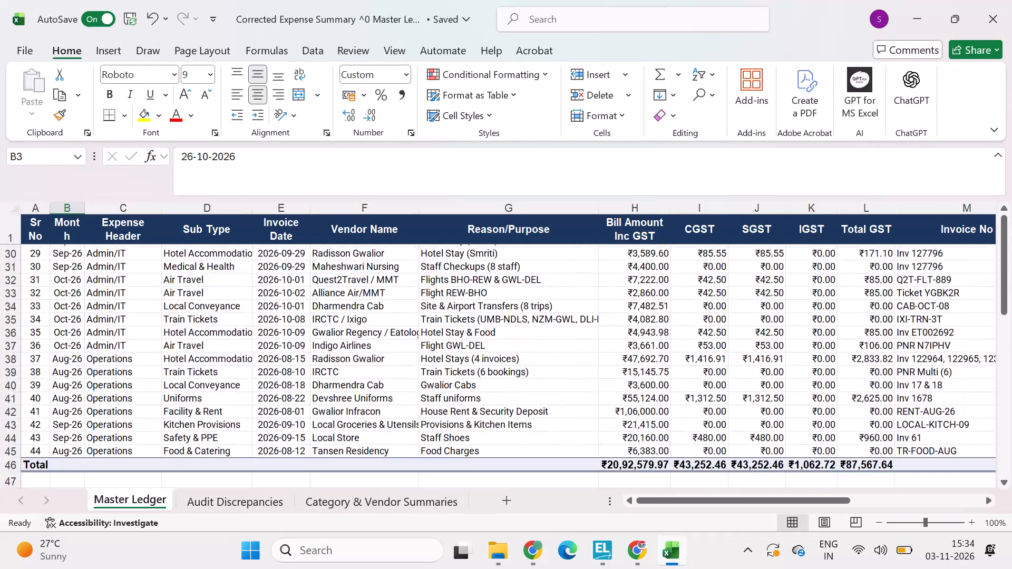
scroll(510, 371, "down", 1)
scroll(291, 353, "up", 3)
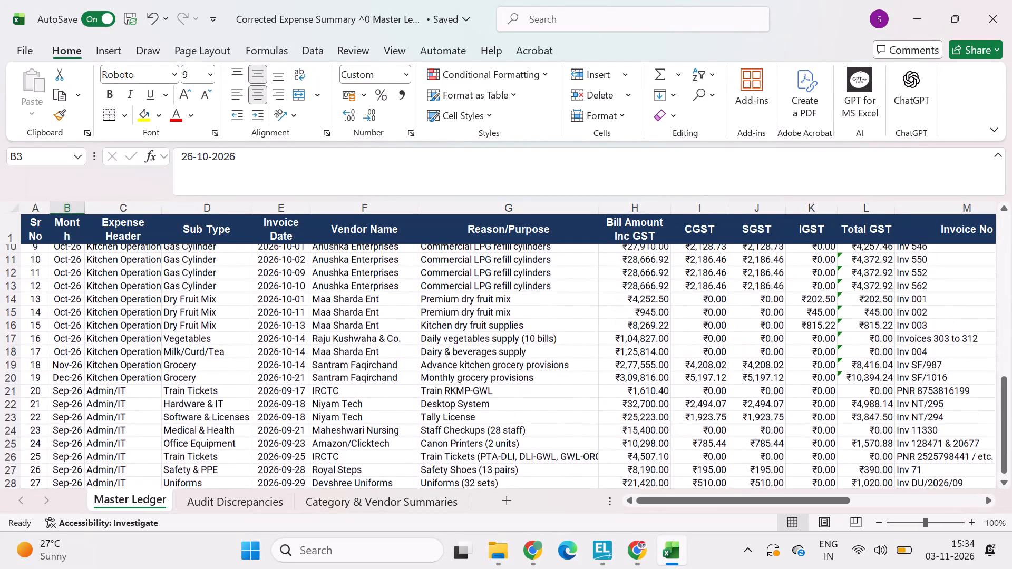
scroll(291, 353, "up", 3)
left_click(286, 253)
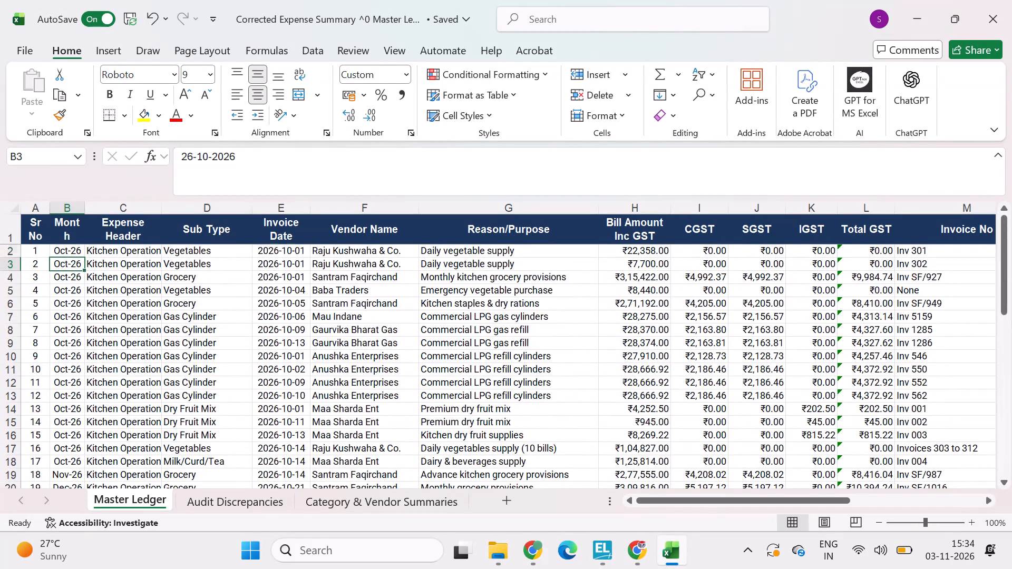
scroll(295, 471, "down", 2)
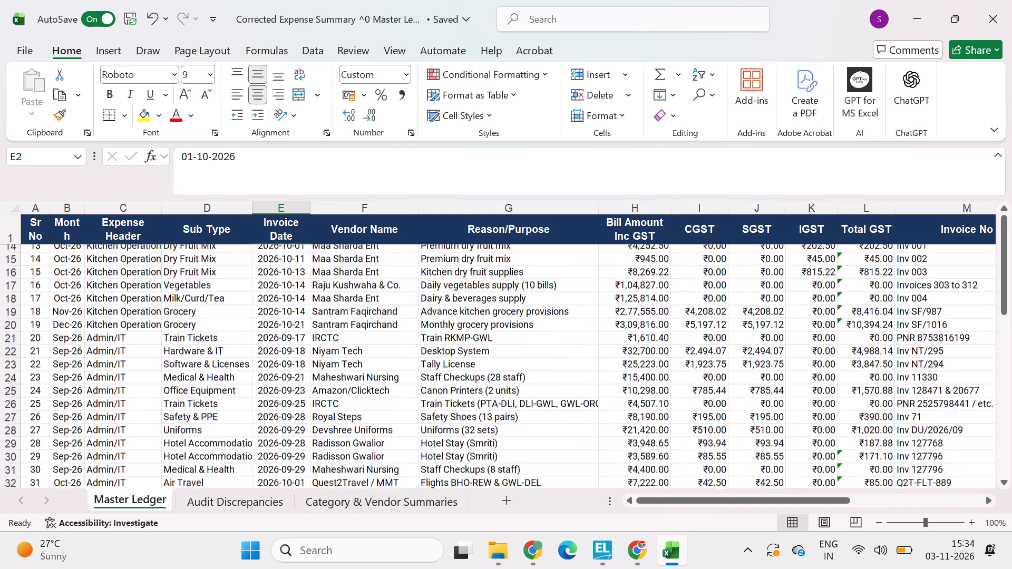
scroll(295, 471, "down", 3)
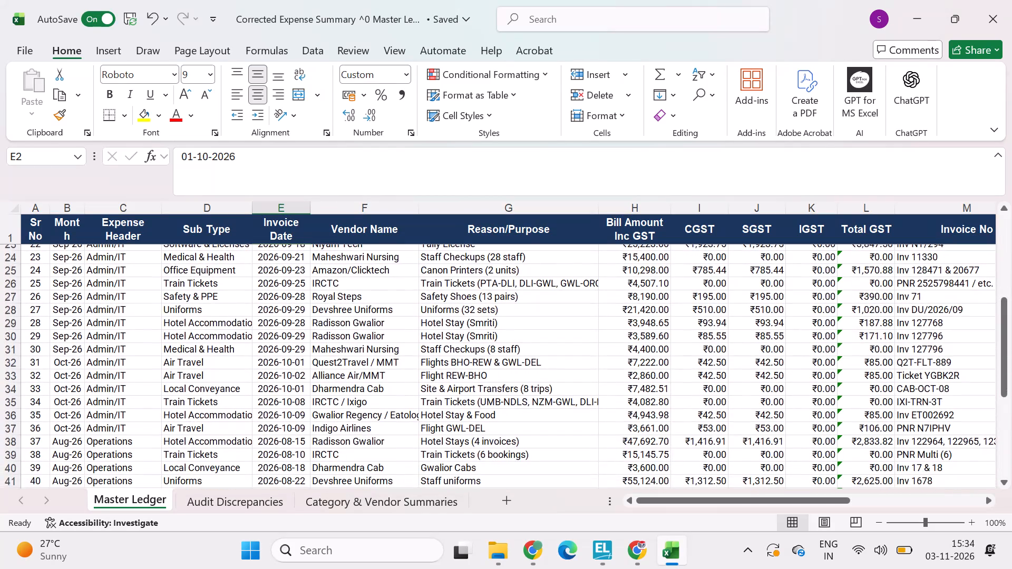
scroll(295, 471, "down", 2)
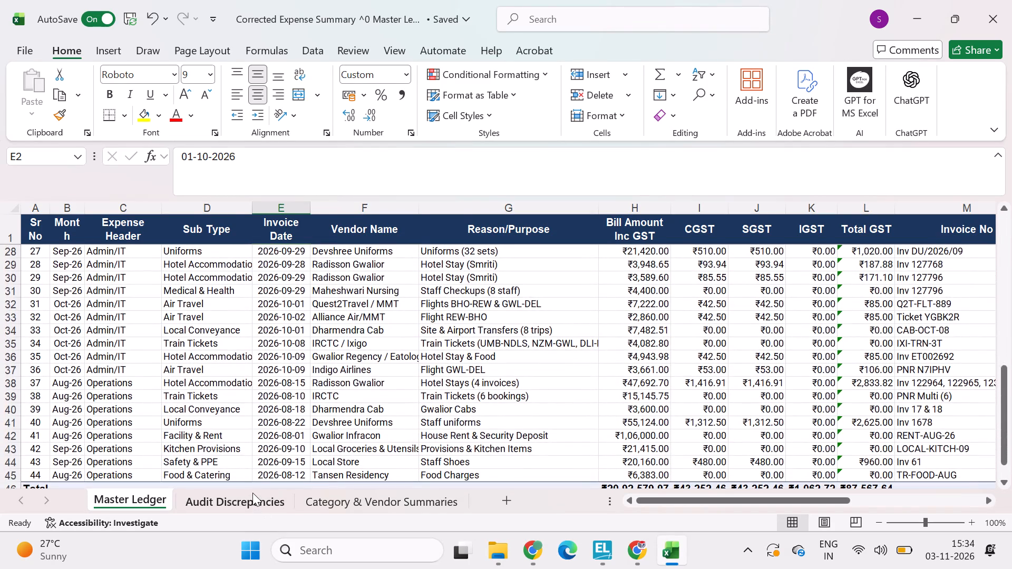
Examine the Audit Discrepancies sheet, covering each item's recorded and audited amounts, variance, cause and resolution down to the Total Variance row.
left_click(251, 493)
scroll(447, 419, "right", 1)
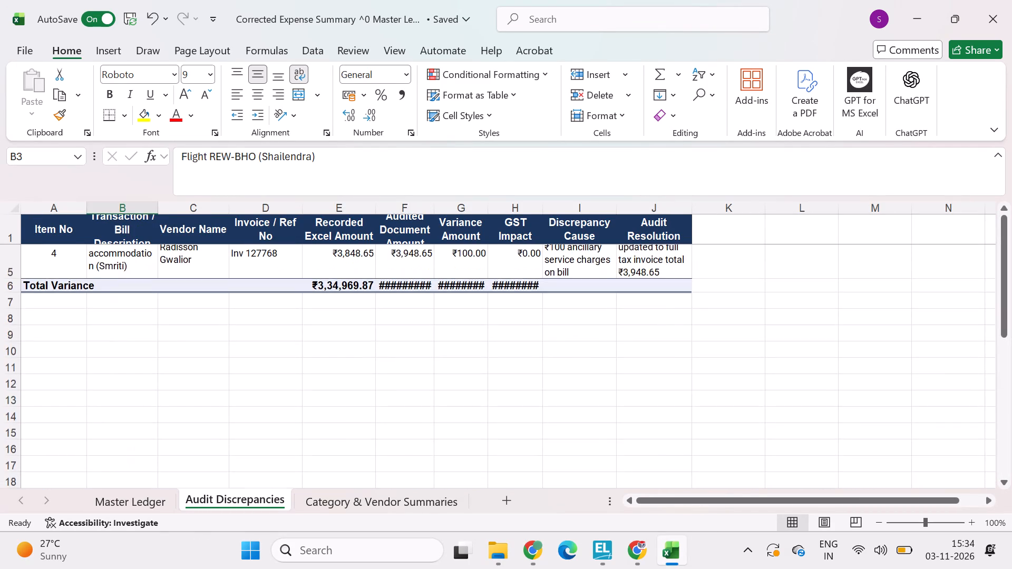
scroll(447, 419, "right", 2)
scroll(447, 419, "down", 1)
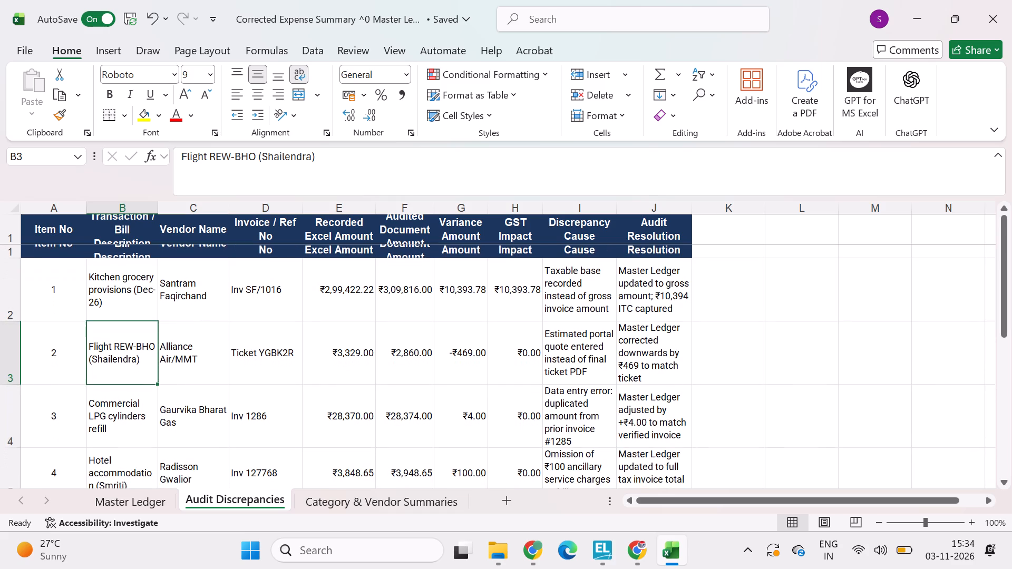
scroll(447, 419, "down", 1)
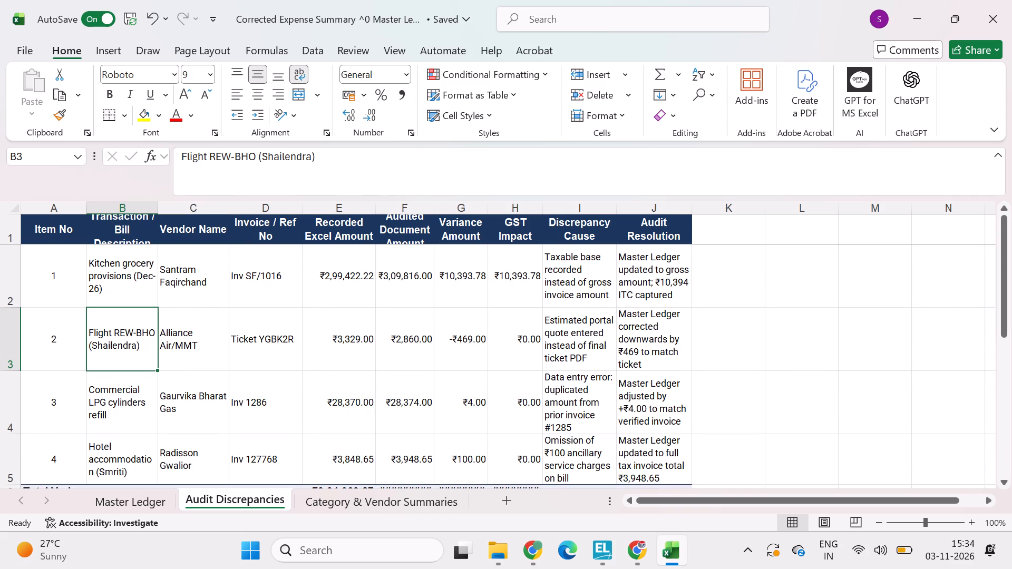
scroll(535, 274, "right", 1)
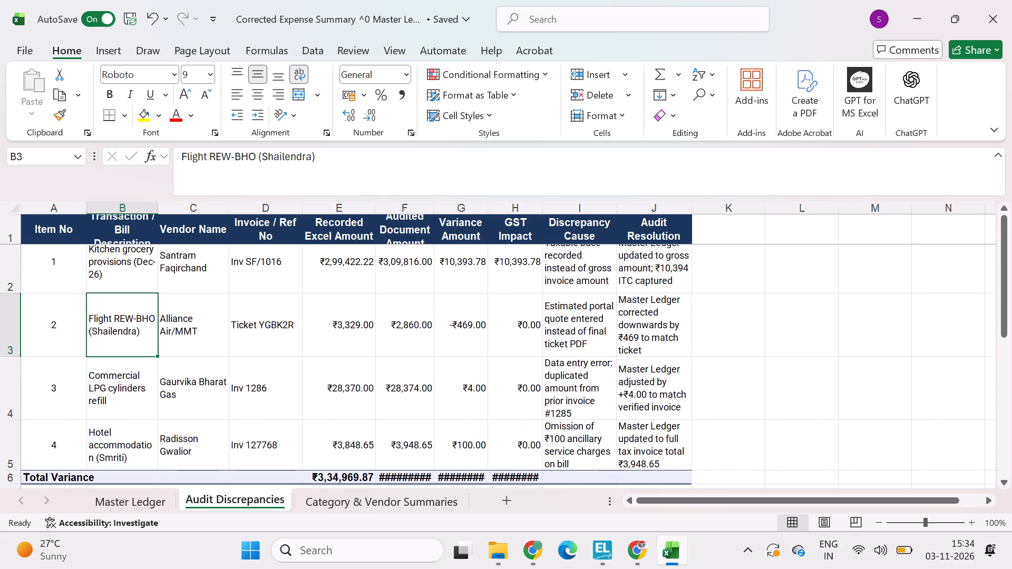
scroll(535, 274, "down", 2)
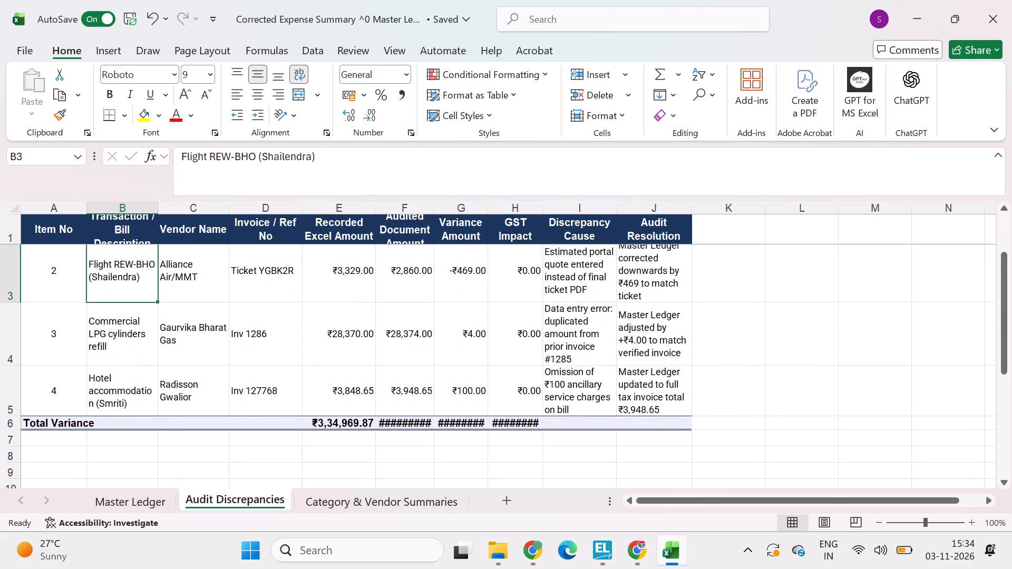
Examine the departmental and vendor expenditure tables on the Category & Vendor Summaries sheet, including the Niyam Tech row.
left_click(397, 497)
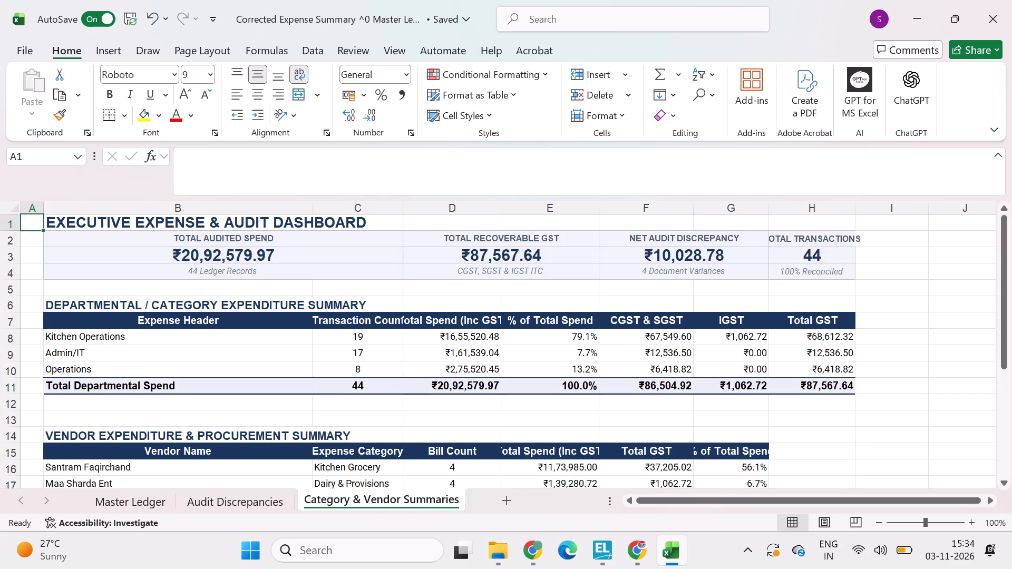
scroll(454, 372, "down", 3)
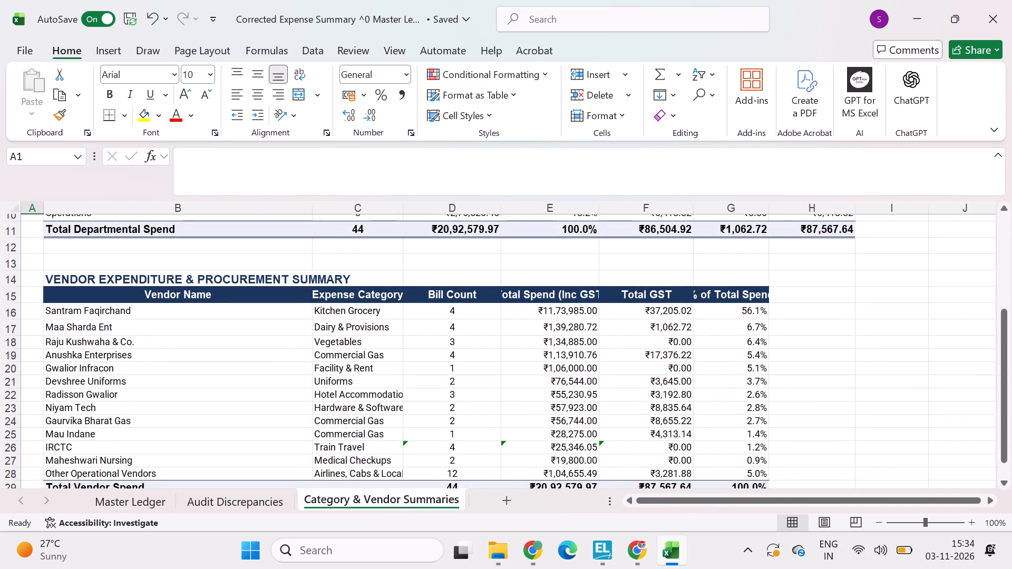
scroll(454, 372, "down", 2)
scroll(454, 372, "up", 1)
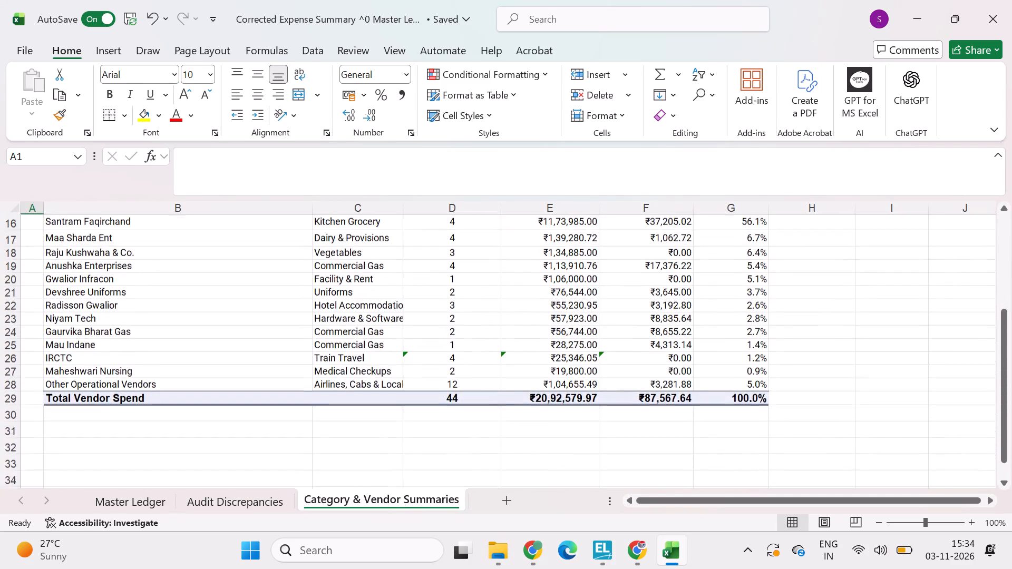
scroll(454, 372, "up", 1)
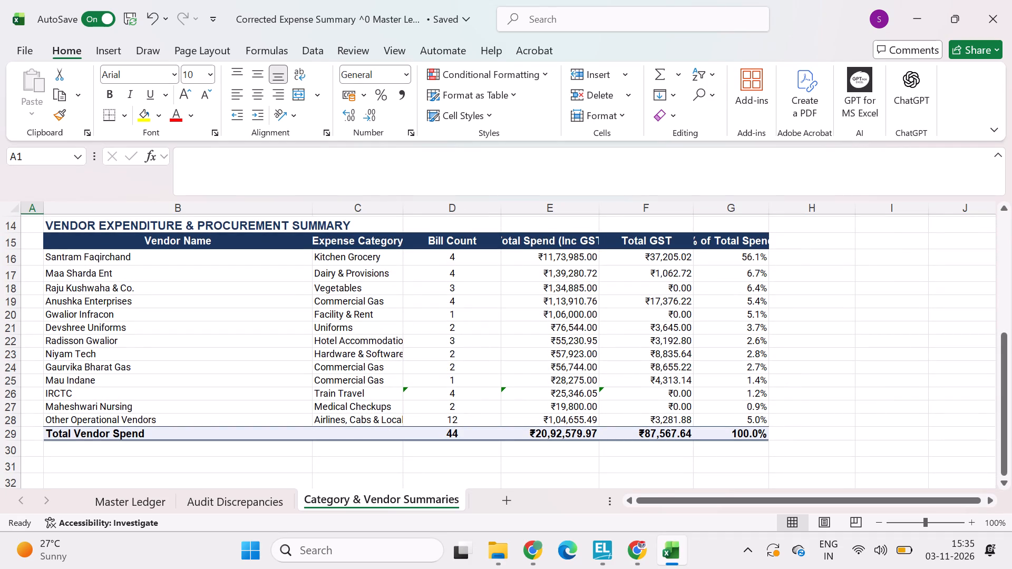
left_click(156, 352)
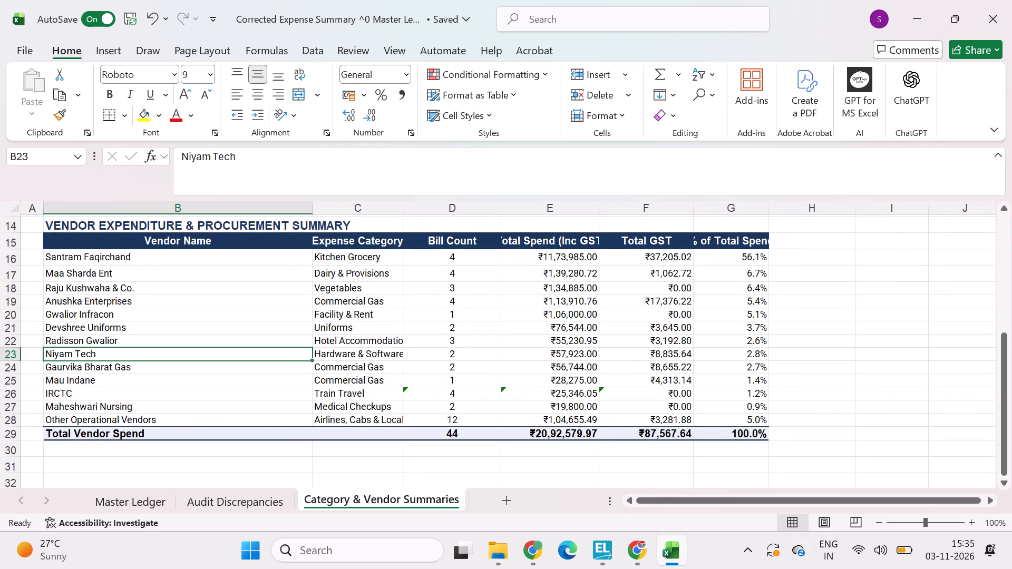
Return to the Audit Discrepancies sheet.
left_click(242, 502)
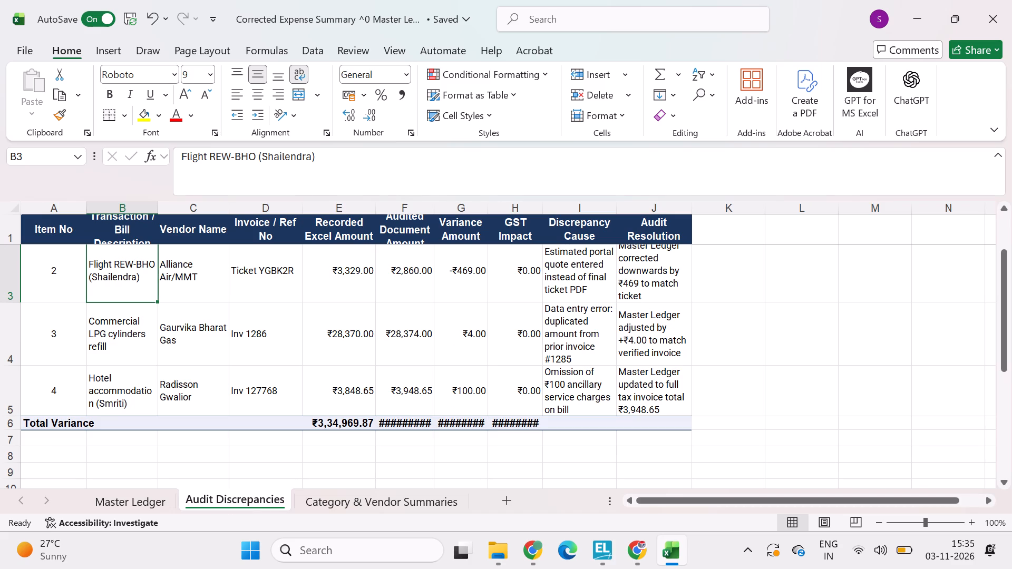
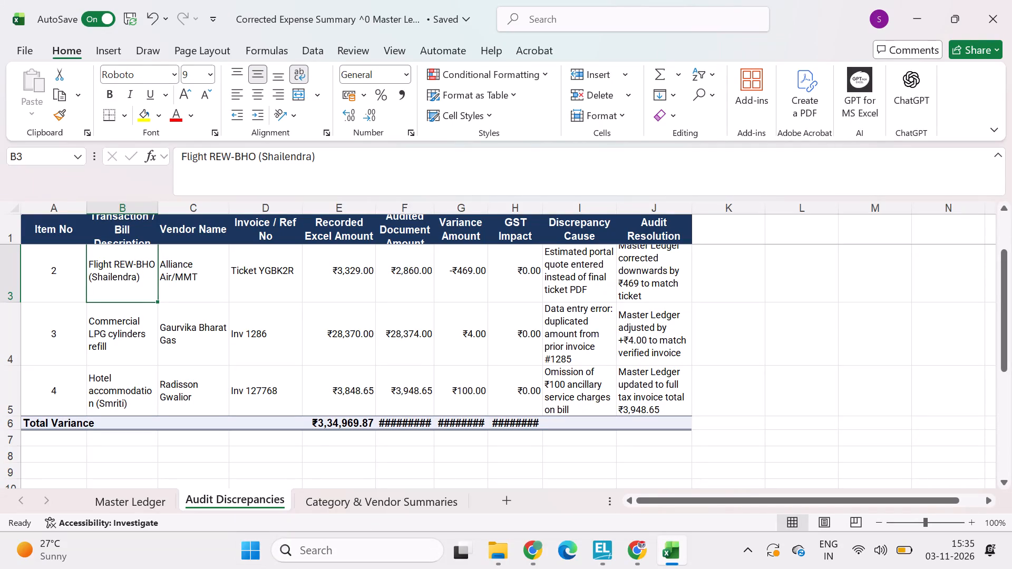
Switch to TallyPrime and list all purchase vouchers for the period 1-Apr-26 to 1-Nov-26.
left_click(601, 538)
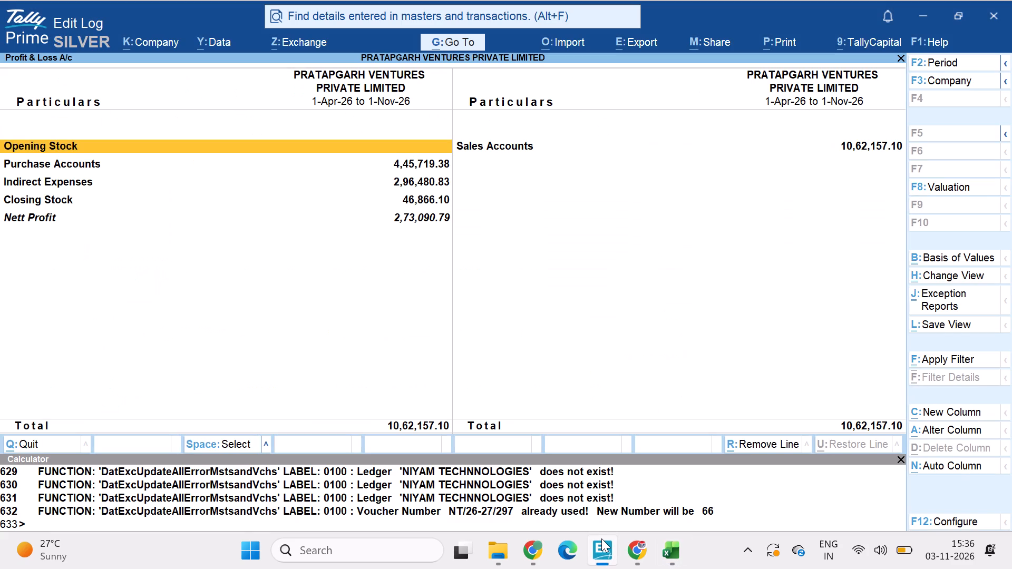
key("Escape")
key("Escape")
key("Escape")
key("Escape")
key("Escape")
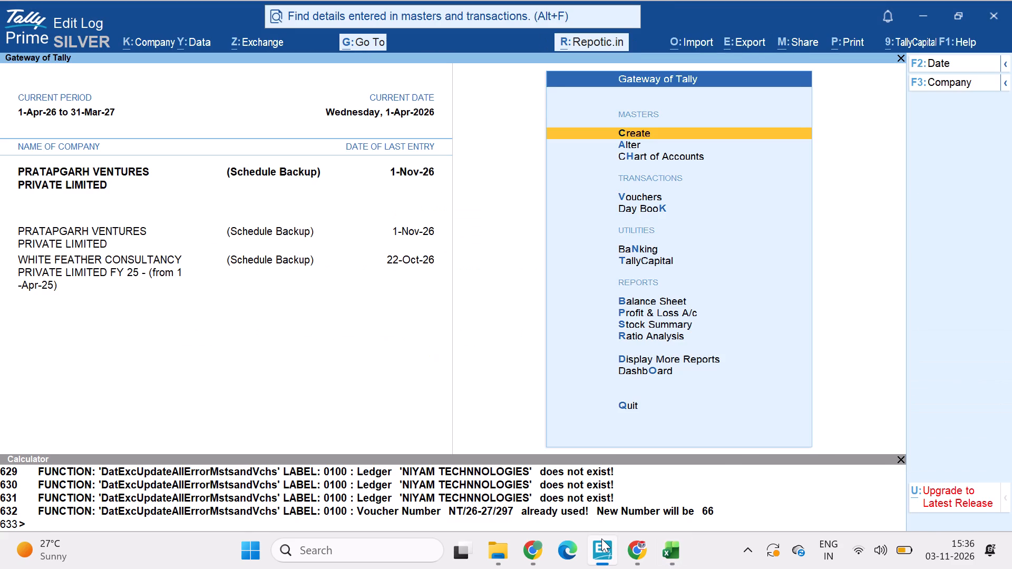
type("dap")
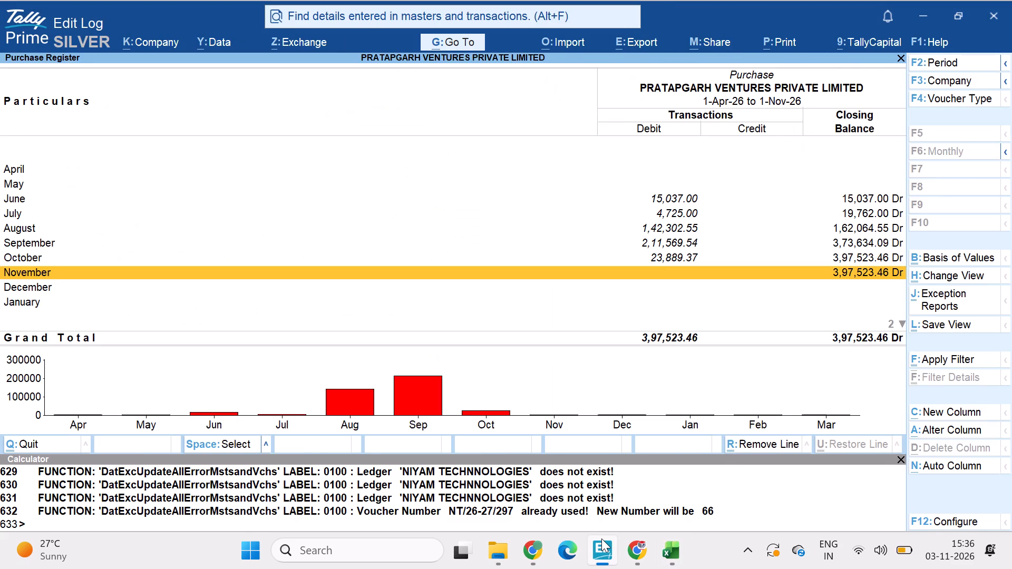
key("Return")
key("alt+F2")
key("space")
key("Return")
key("space")
key("Return")
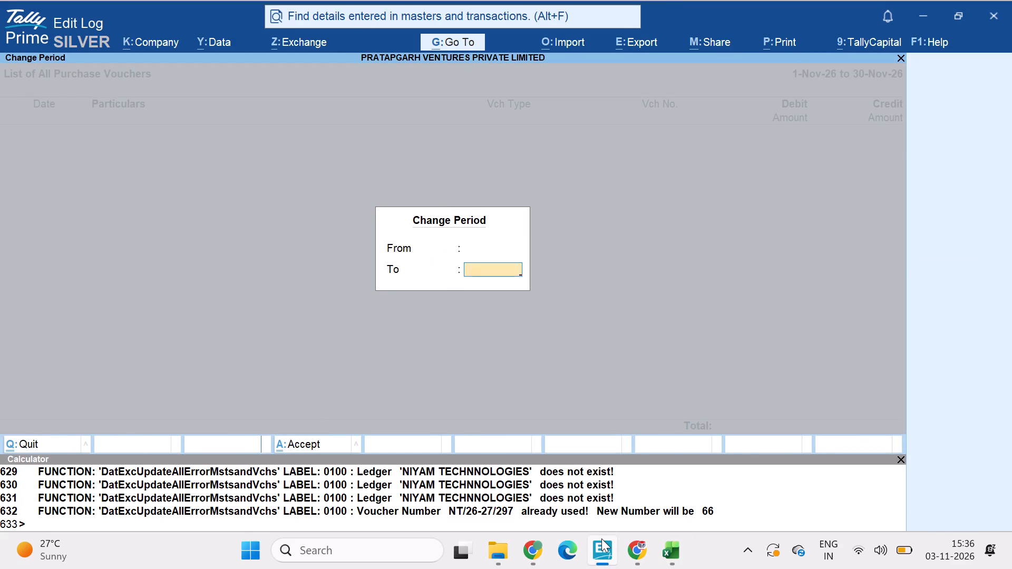
Examine the purchase vouchers' dates, parties, voucher numbers and amounts from the first April entry down to the 22-Sep-26 NEHA SALES entry.
key("Down")
key("Down")
key("Down")
key("alt+Tab")
key("alt+Tab")
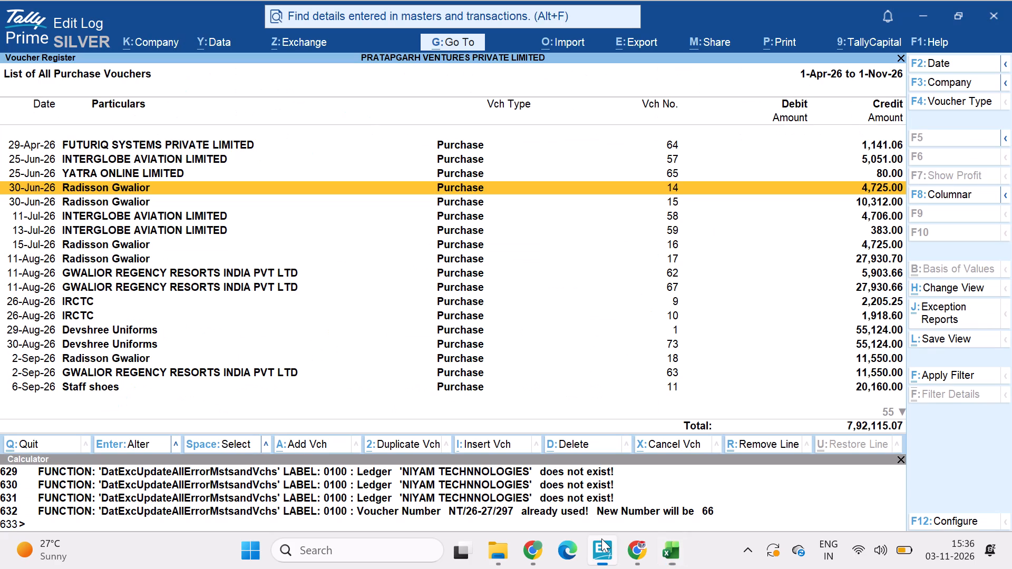
key("Up")
key("Up")
key("Up")
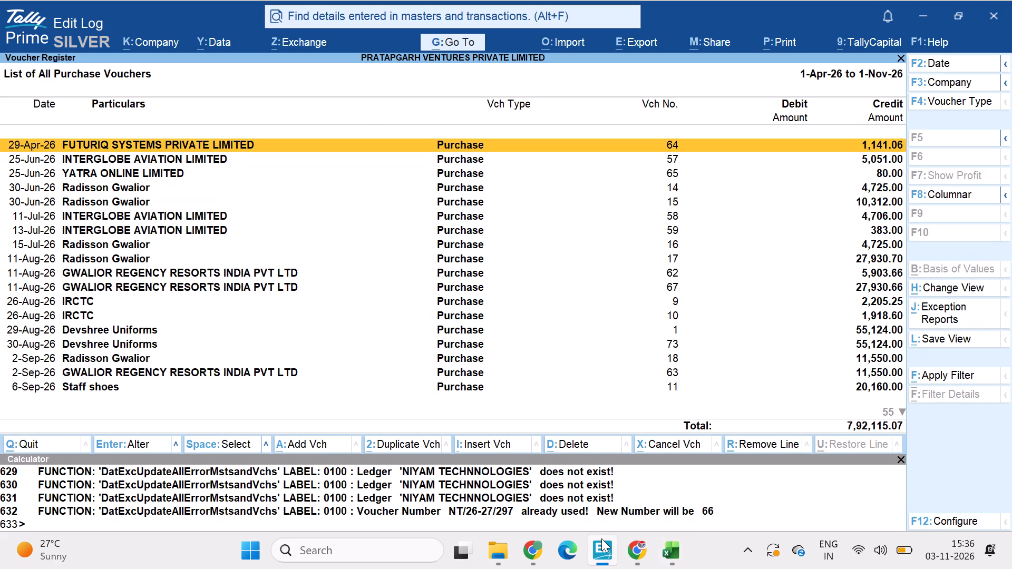
key("Down")
key("Down")
key("Down")
key("Down")
key("Down")
key("Down")
key("Down")
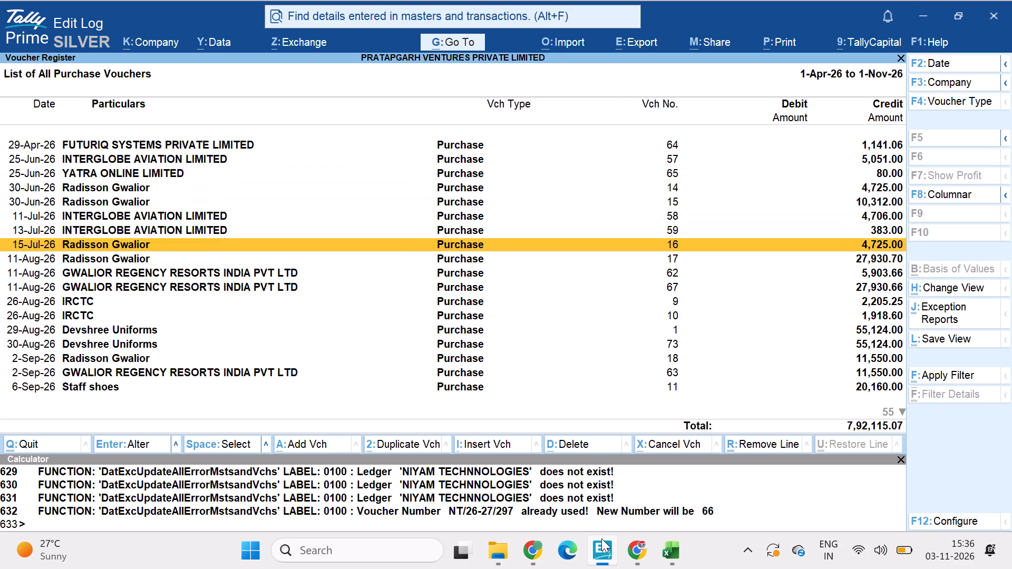
key("Down")
key("Down")
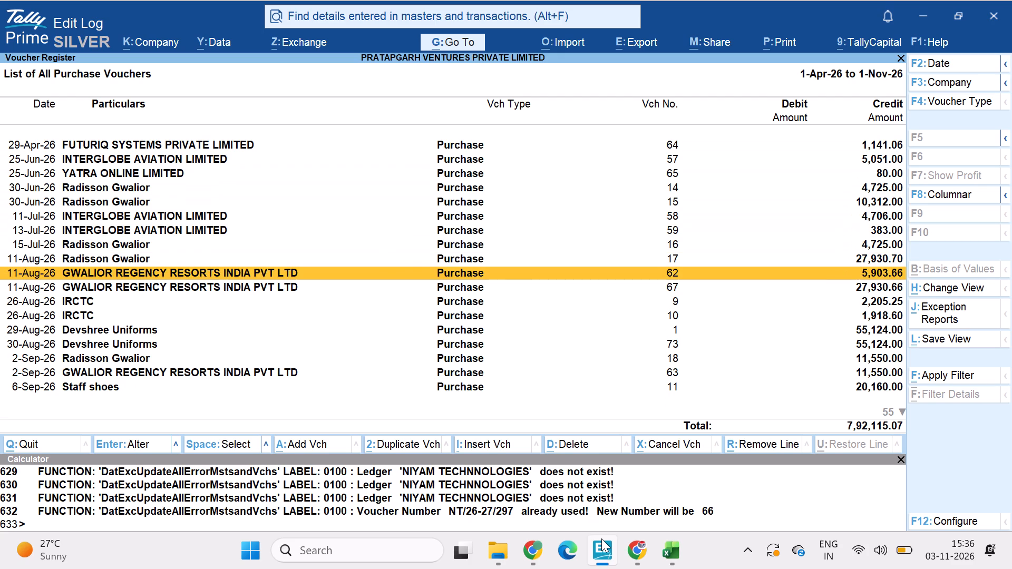
key("Down")
key("Down")
key("Down")
key("Down")
key("Down")
key("Down")
key("Down")
key("Down")
key("Down")
key("Down")
key("Down")
key("Down")
key("Down")
key("Down")
key("Down")
key("Down")
key("Down")
key("Down")
key("Down")
key("Down")
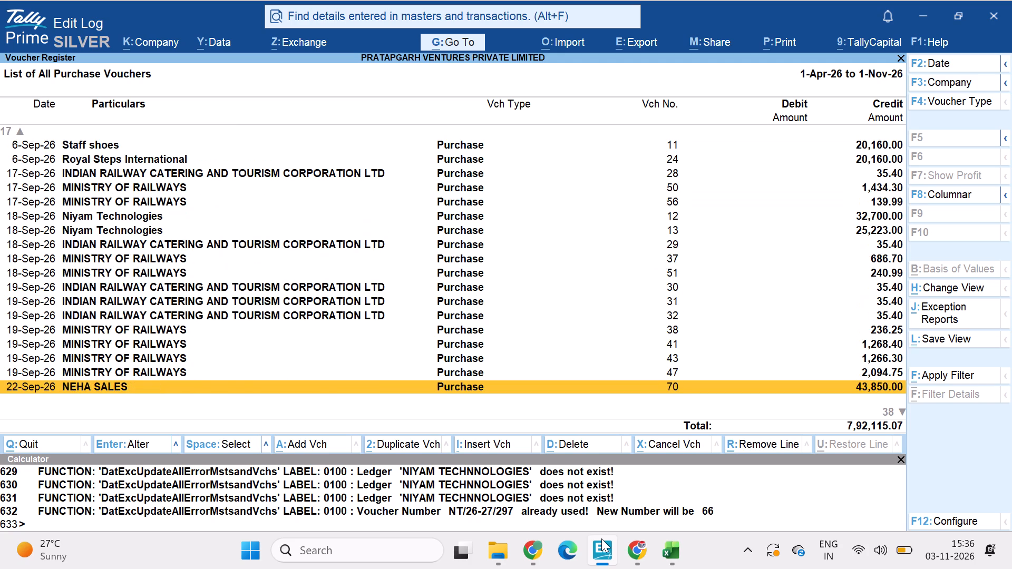
Go back up to the 18-Sep-26 Niyam Technologies entries and open purchase voucher no. 13 to view its details.
key("Up")
key("Up")
key("Up")
key("Up")
key("Up")
key("Up")
key("Up")
key("Up")
key("Up")
key("Up")
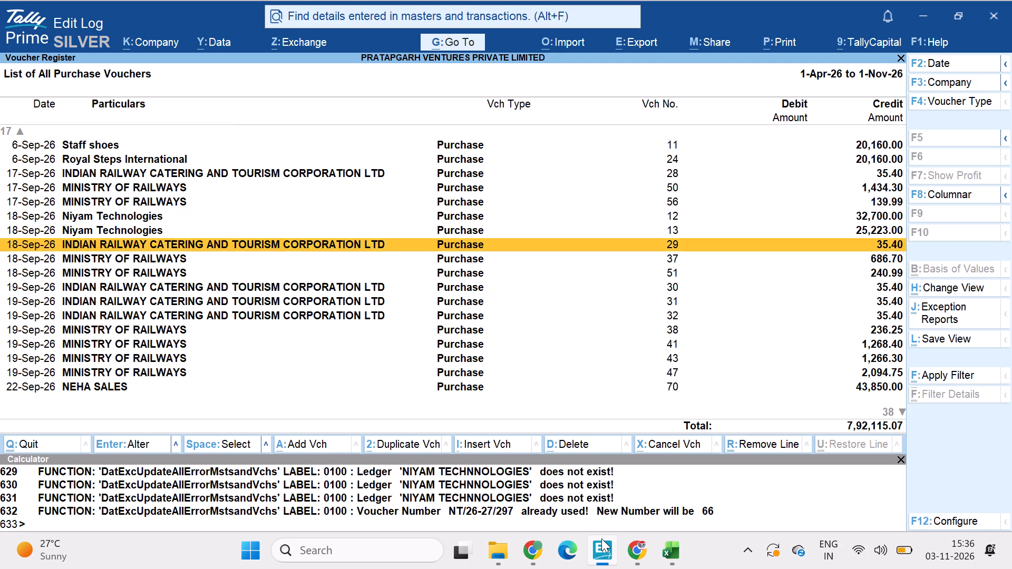
key("Up")
key("Up")
key("Down")
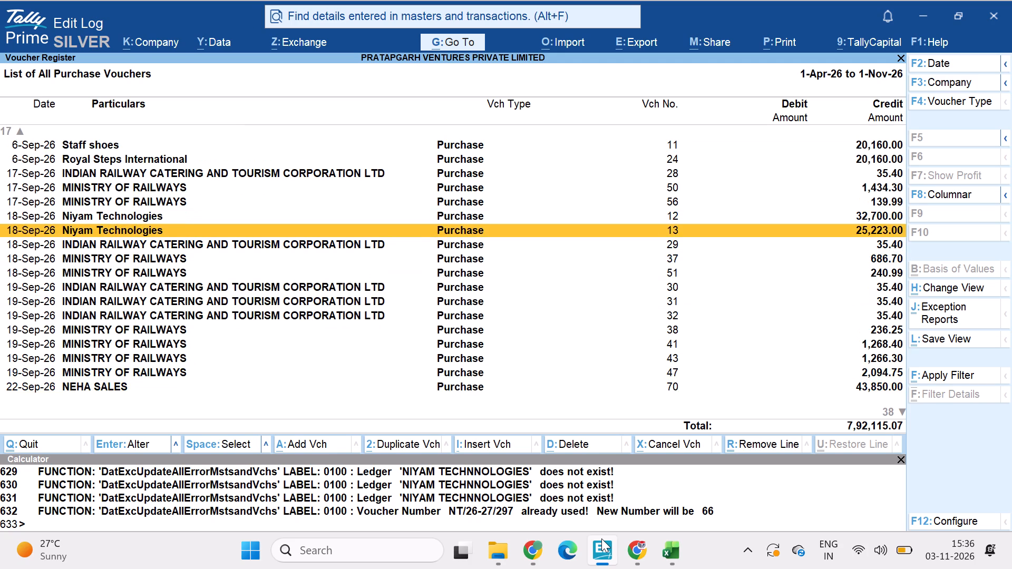
key("Return")
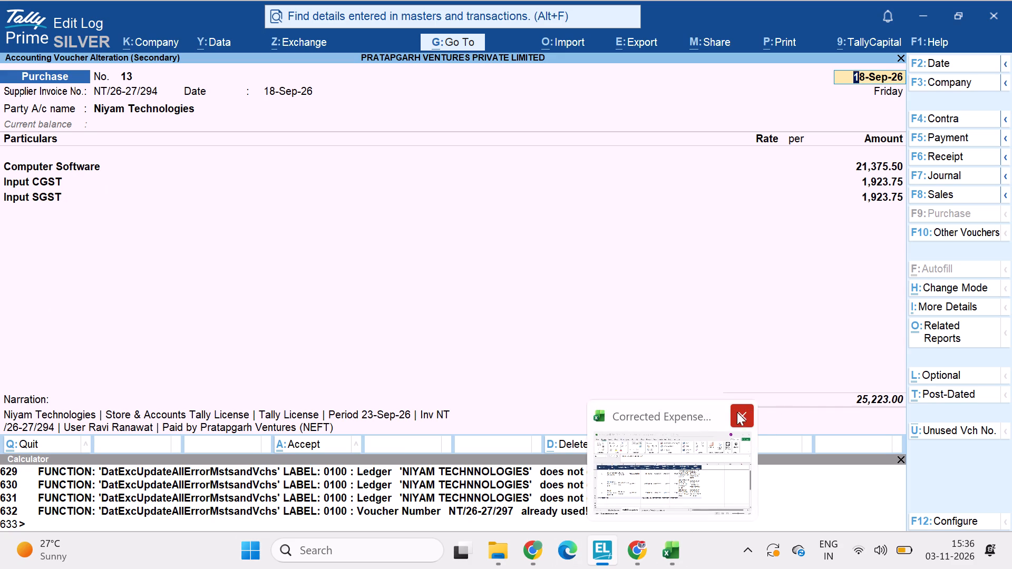
Close the Corrected Expense Summary & Master Ledger workbook.
left_click(735, 414)
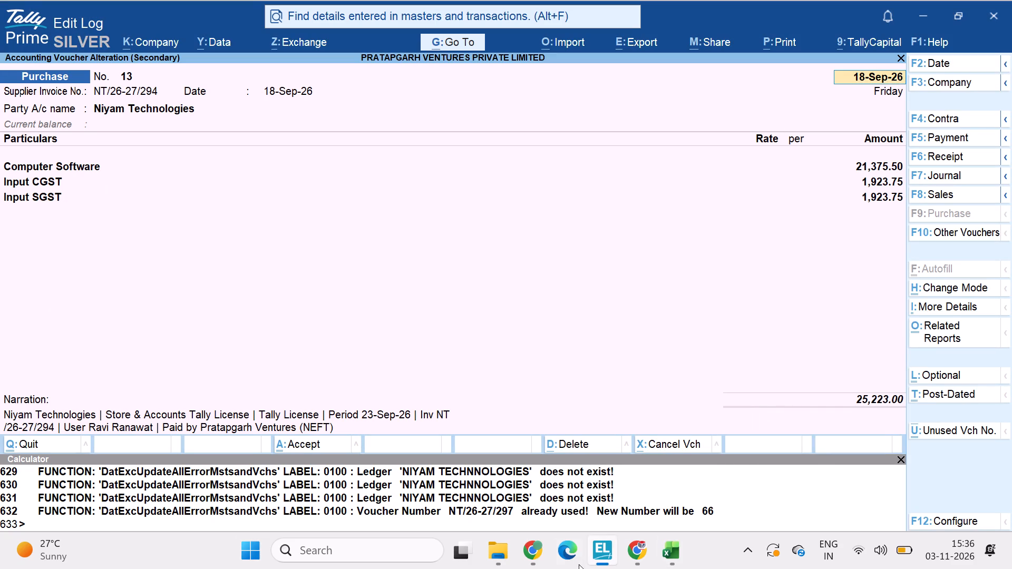
Switch to File Explorer and open the Expense Summary Sheet-Overall workbook from the Expenses Sheets folder.
left_click(535, 552)
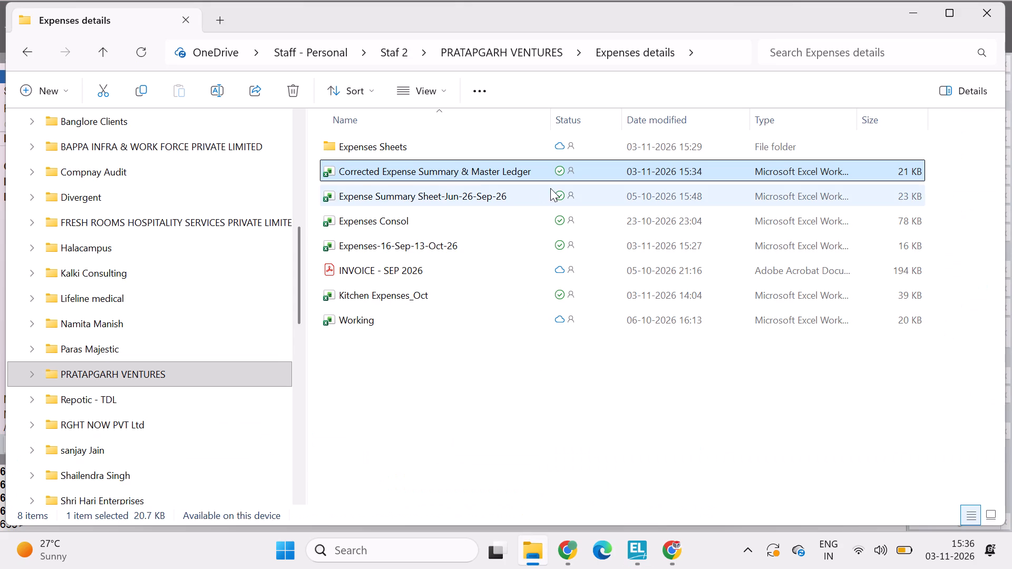
double_click(422, 142)
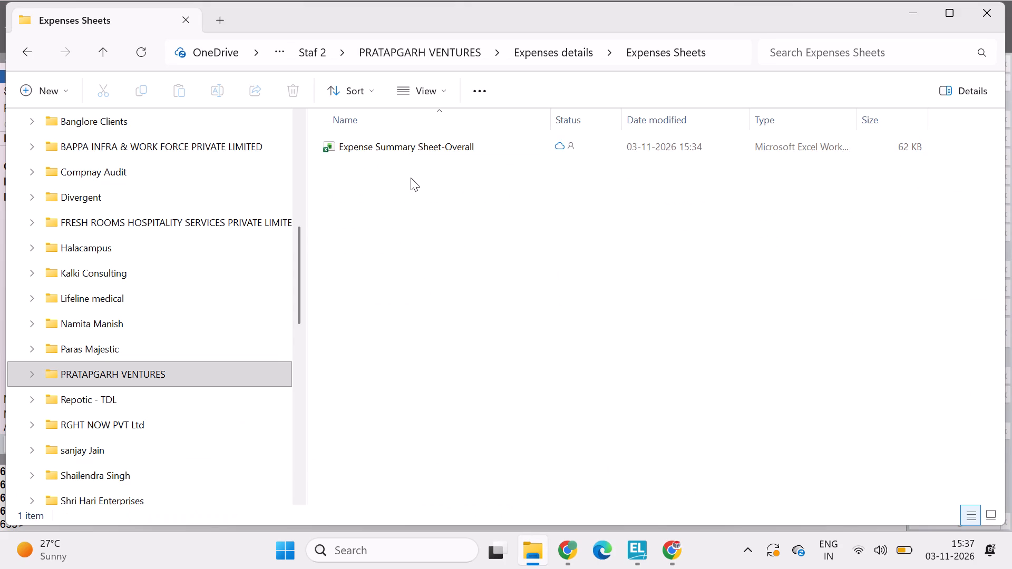
double_click(426, 150)
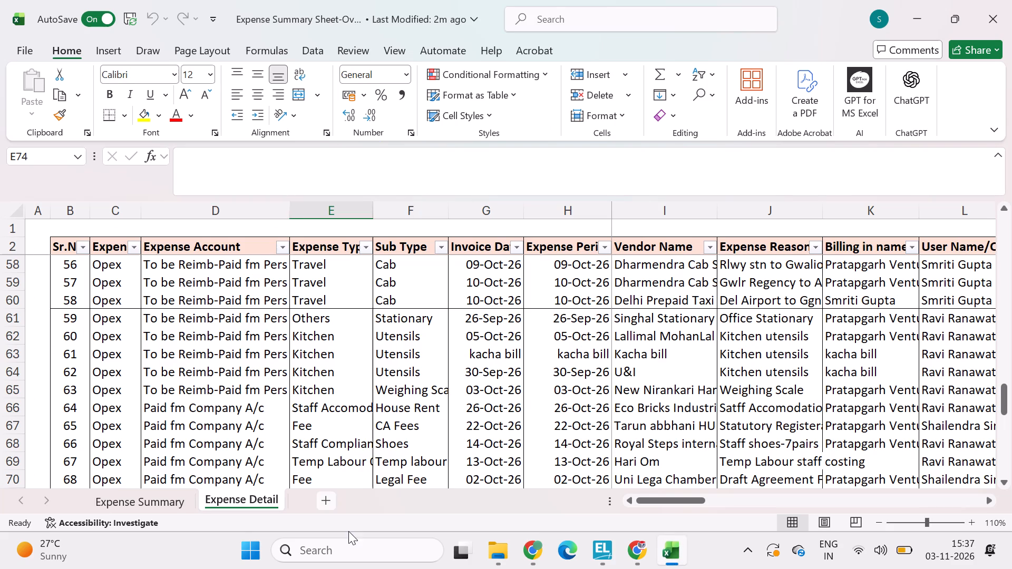
Examine the pivot tables on the Expense Summary sheet, covering bill amounts by category, person and month through their grand totals.
left_click(161, 495)
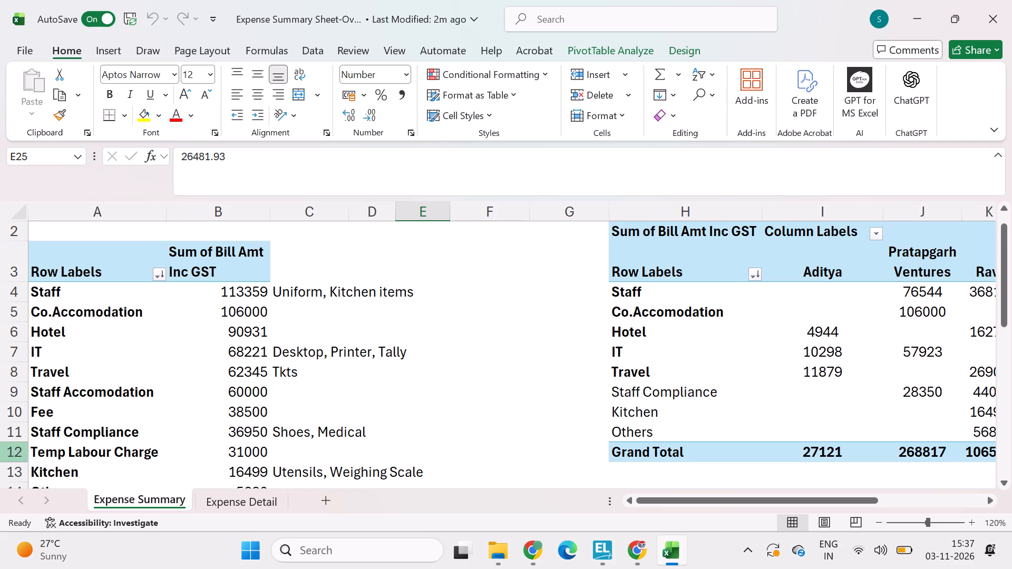
scroll(259, 381, "down", 5)
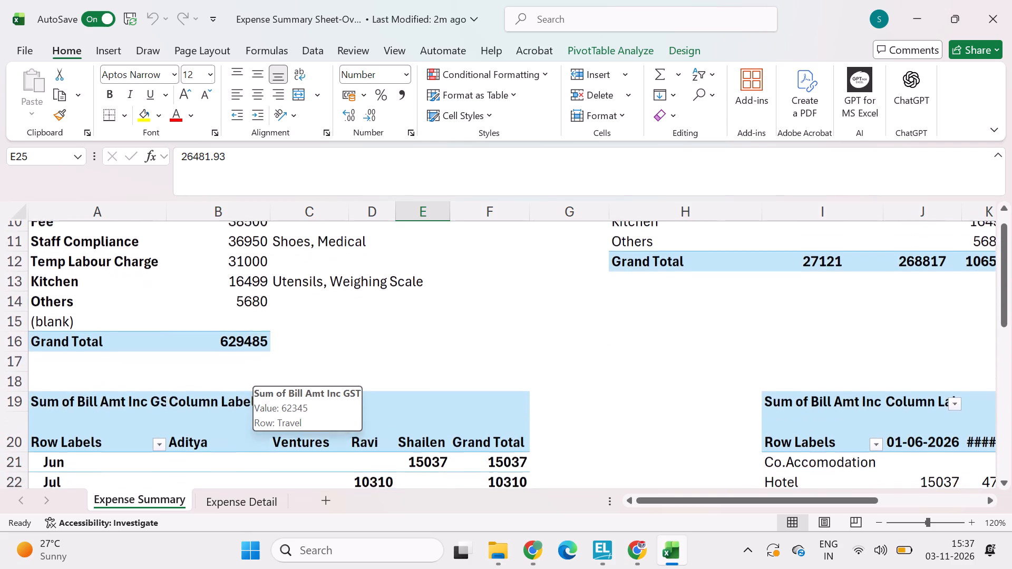
scroll(259, 381, "down", 2)
scroll(259, 381, "up", 2)
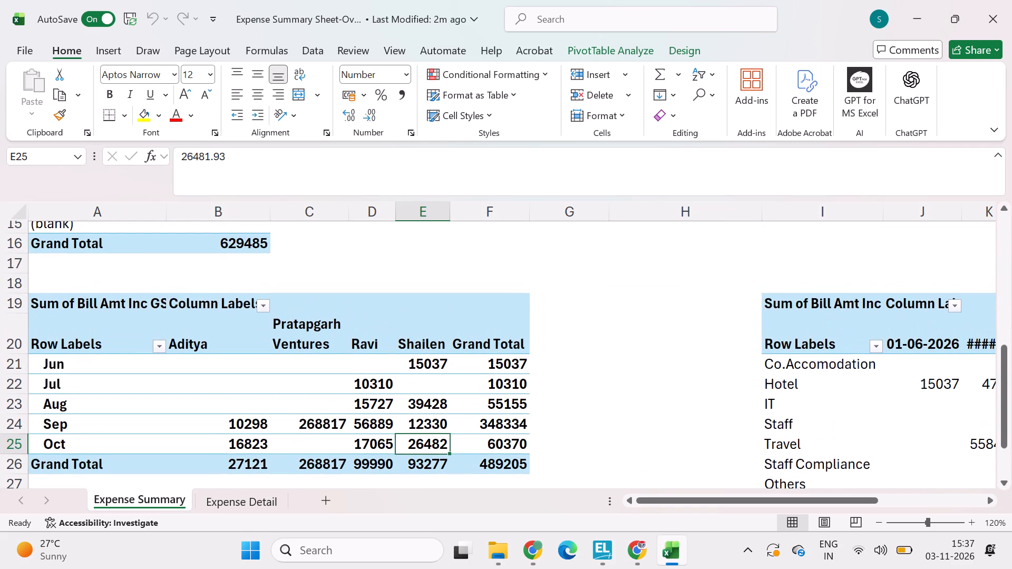
scroll(611, 375, "left", 3)
scroll(611, 375, "up", 8)
scroll(365, 380, "right", 5)
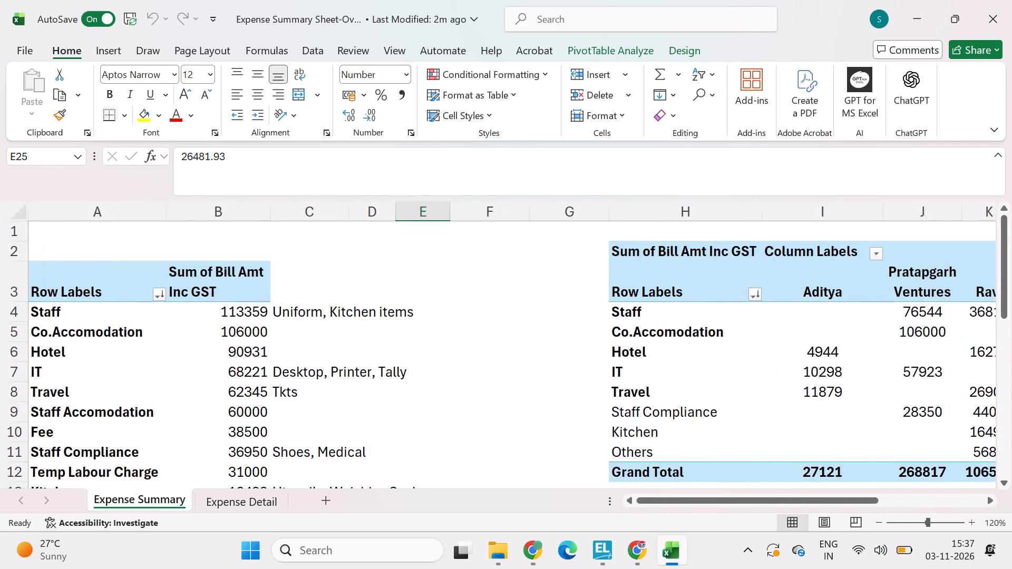
scroll(239, 370, "down", 5)
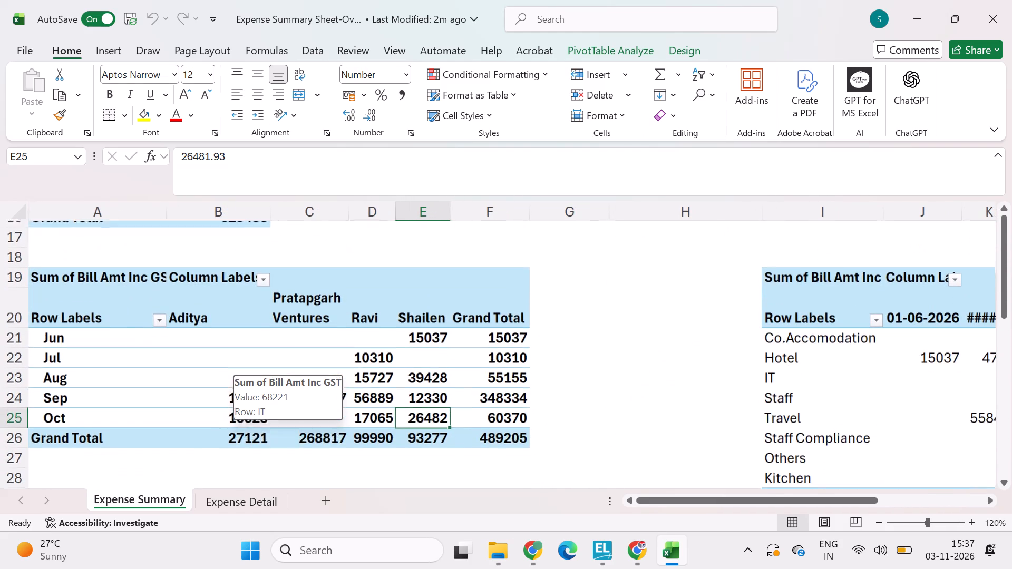
scroll(239, 370, "down", 3)
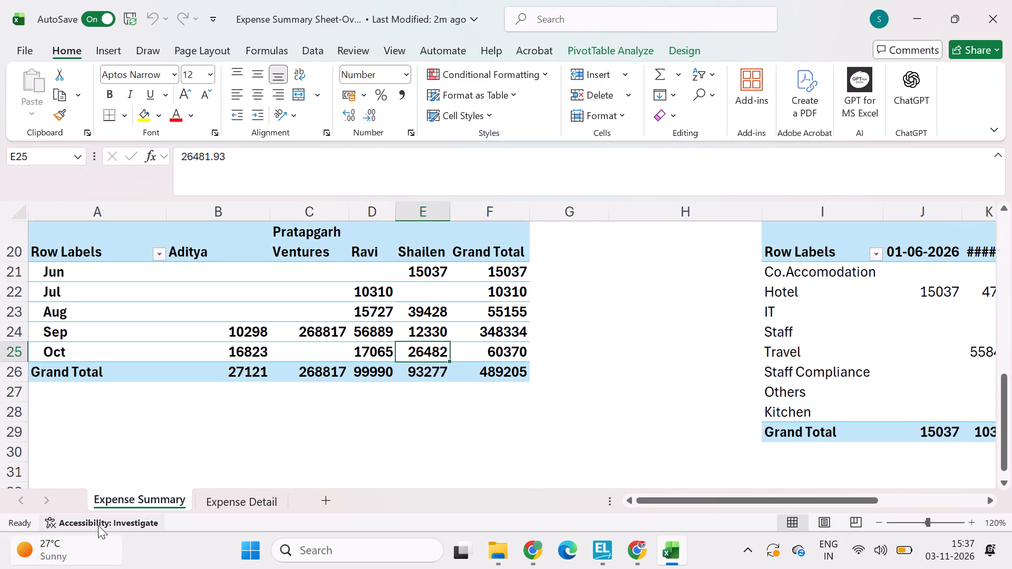
Delete the Expense Summary sheet from the workbook.
right_click(144, 495)
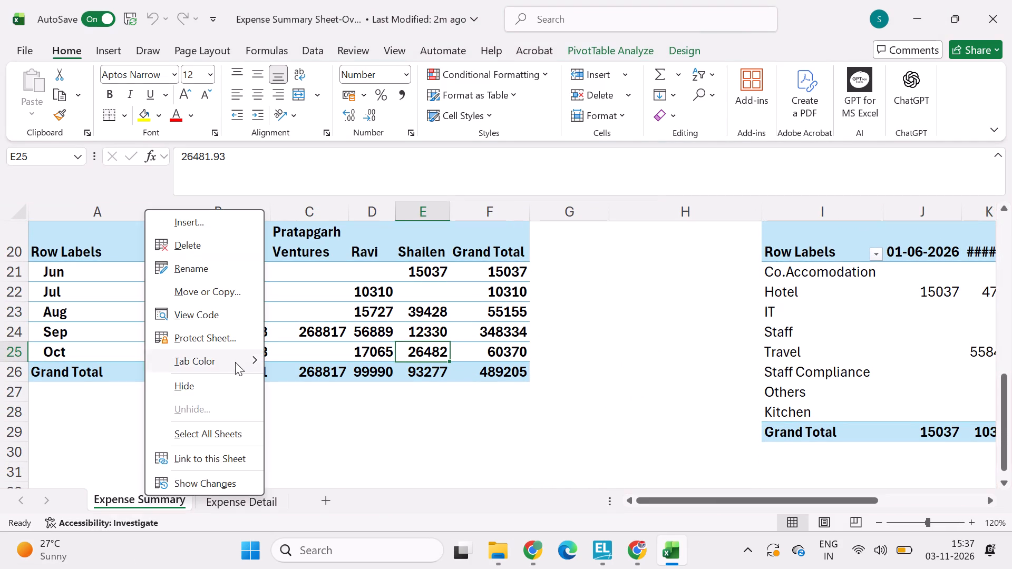
left_click(204, 239)
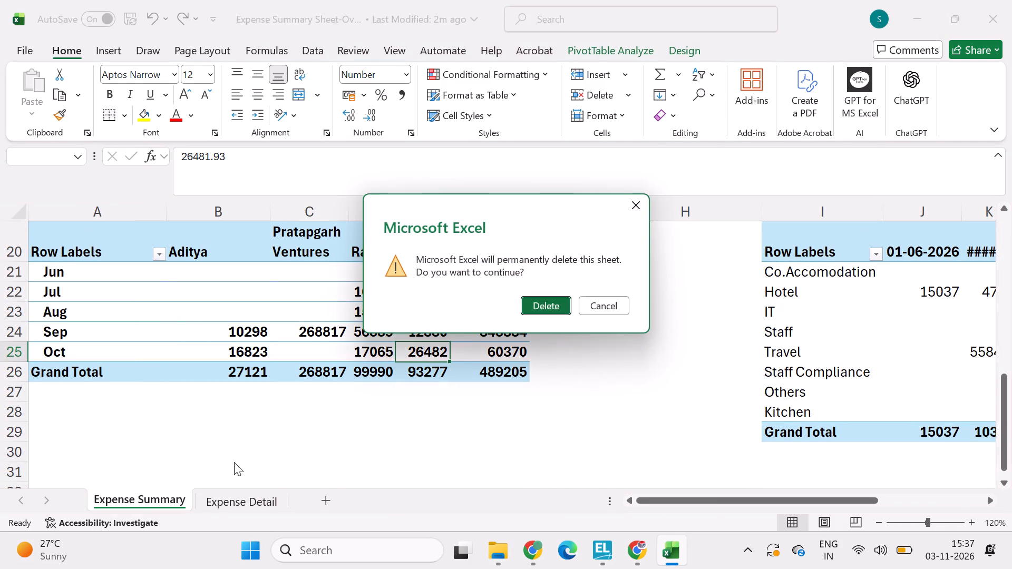
left_click(552, 300)
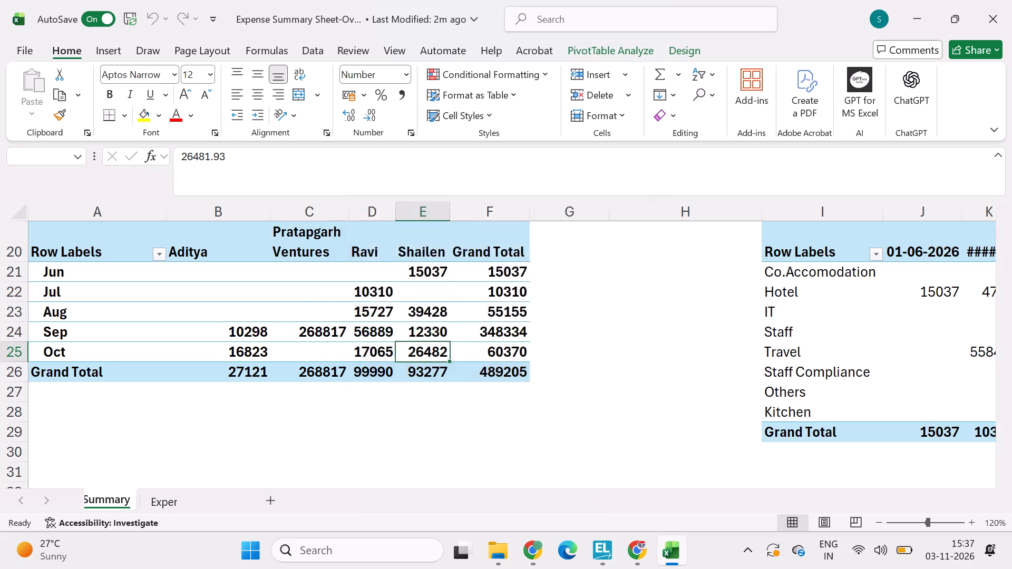
left_click(490, 353)
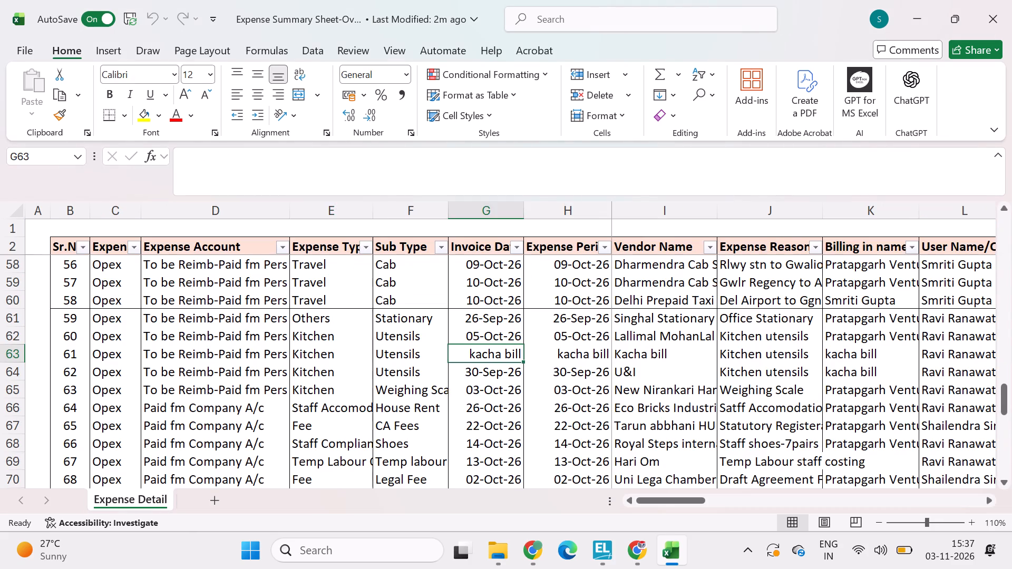
Autofit the Vendor Name column on the Expense Detail sheet to its contents.
double_click(718, 209)
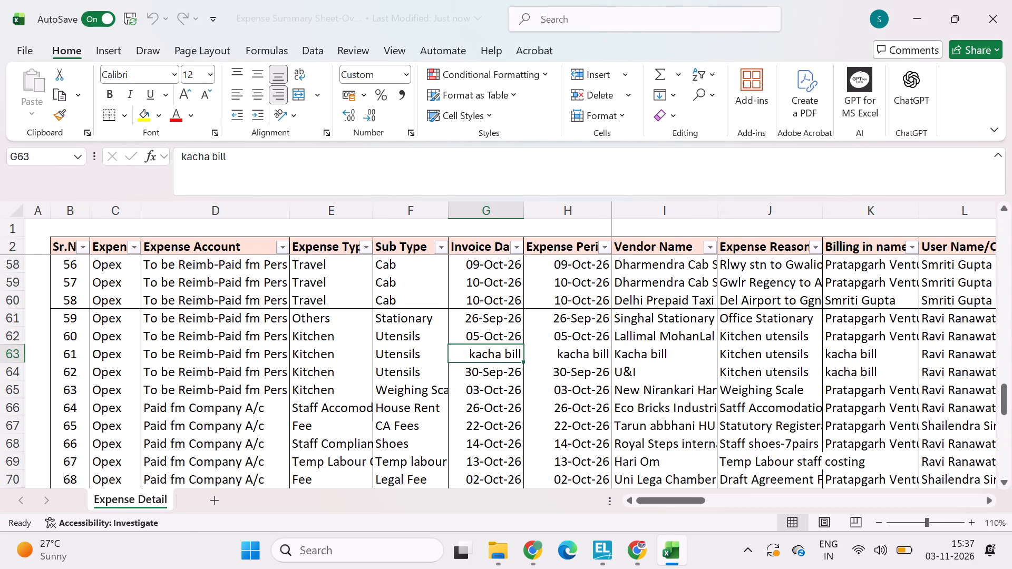
Return to the first Expense Detail entries and examine their vendor, reason, billing name, user, bill amount, GST and invoice number columns.
scroll(786, 352, "left", 2)
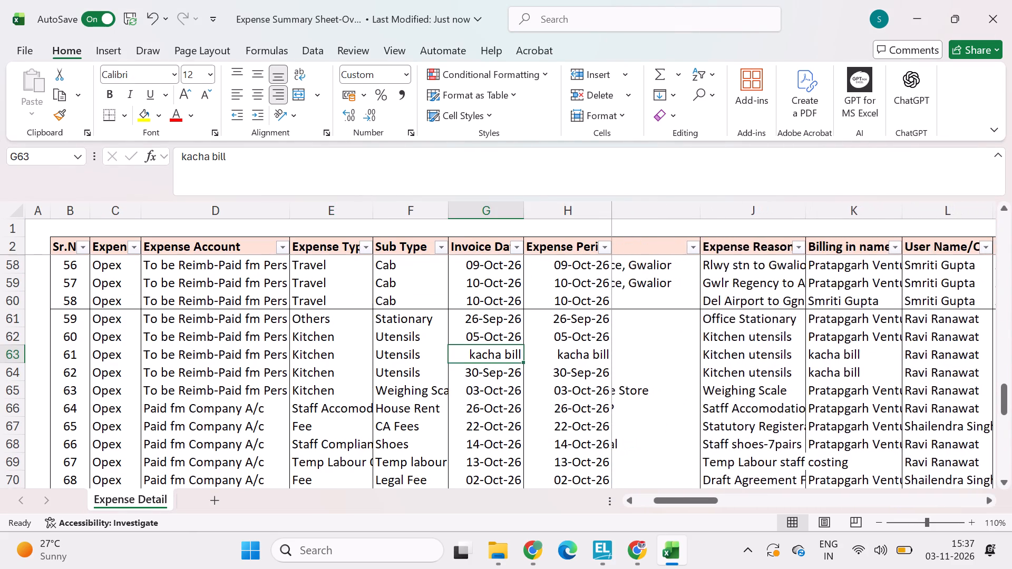
scroll(786, 352, "right", 5)
scroll(413, 292, "up", 4)
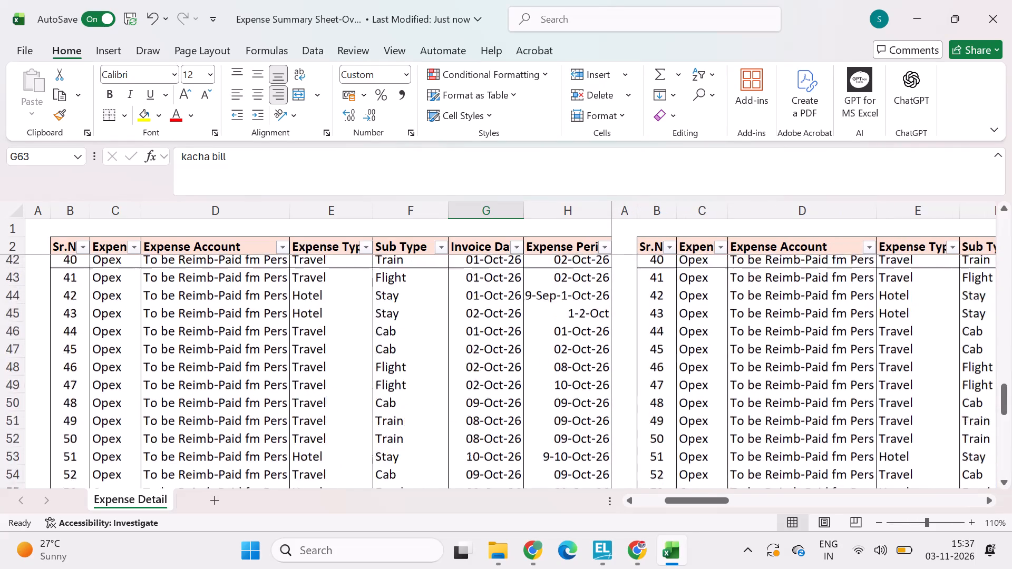
scroll(413, 292, "up", 3)
scroll(595, 376, "left", 2)
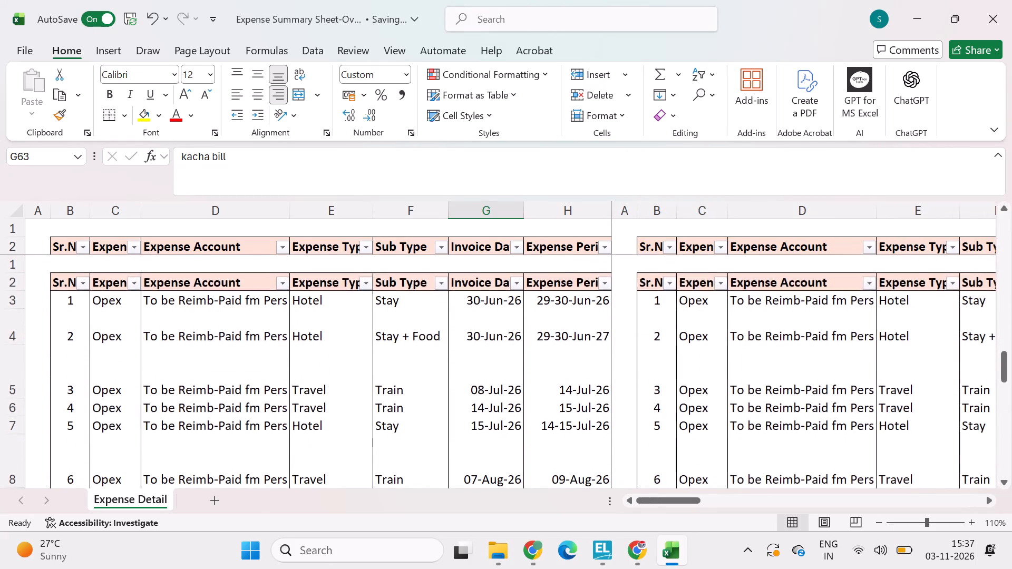
scroll(732, 348, "left", 1)
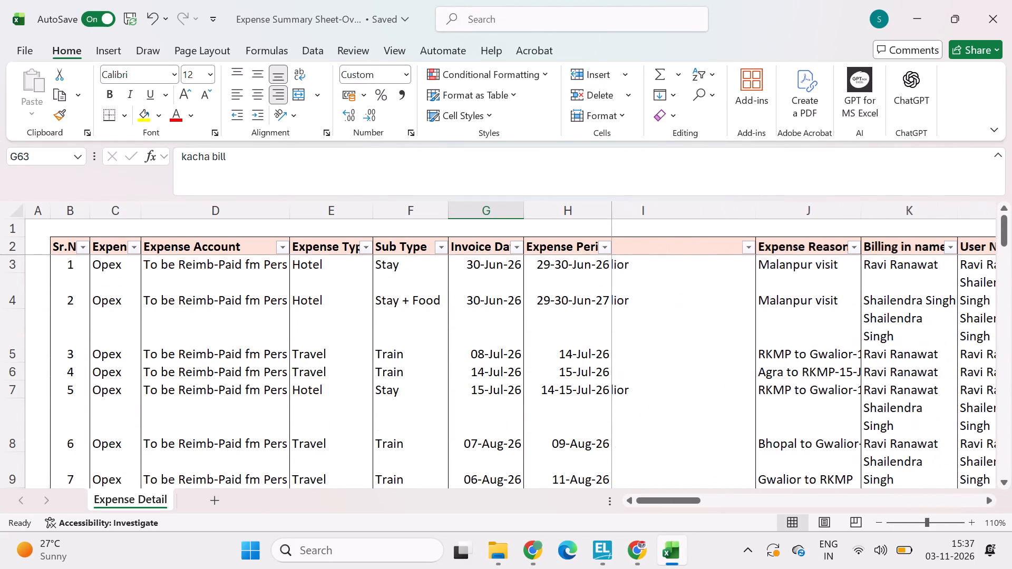
scroll(732, 348, "left", 2)
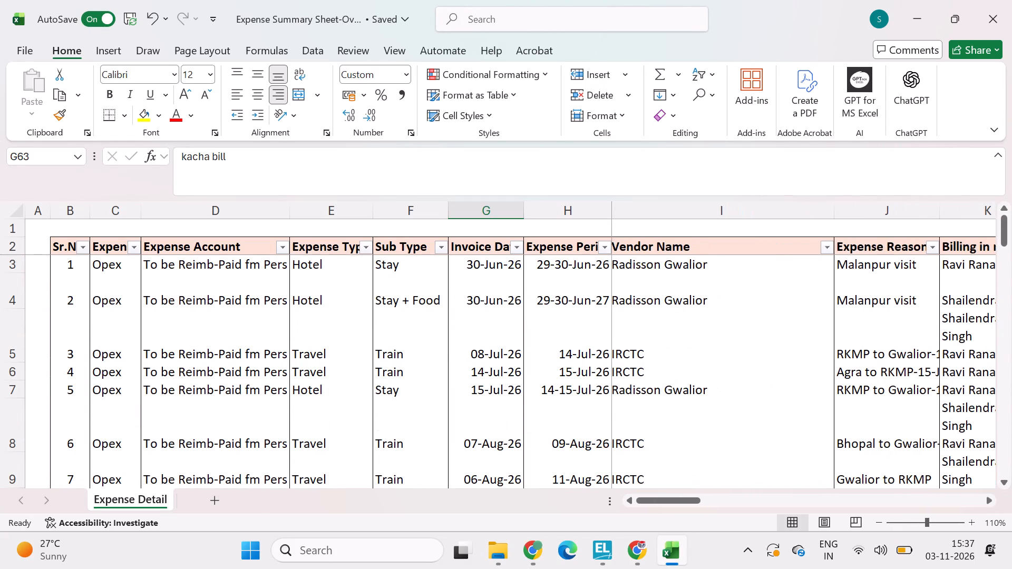
scroll(732, 348, "left", 4)
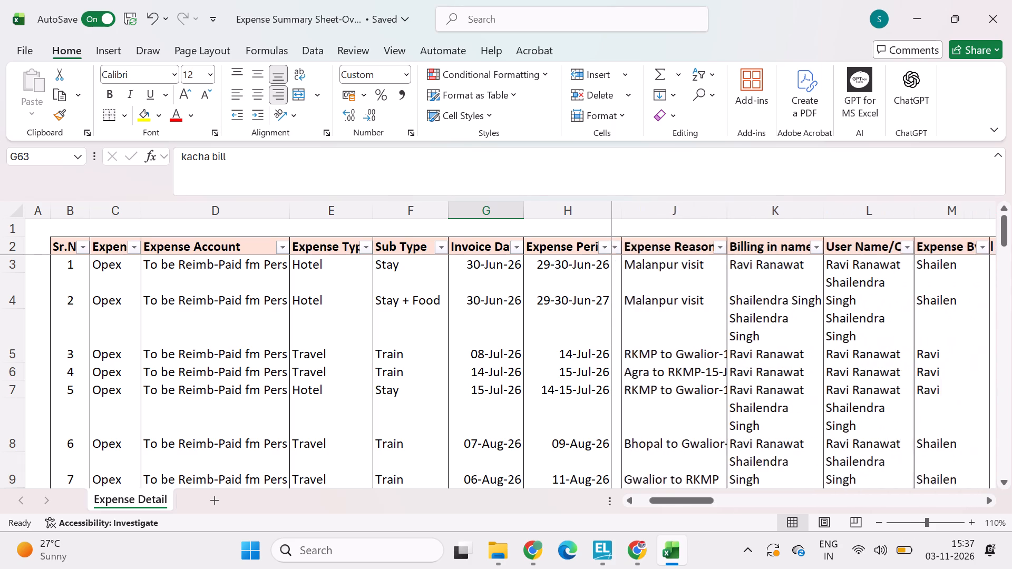
scroll(732, 348, "left", 1)
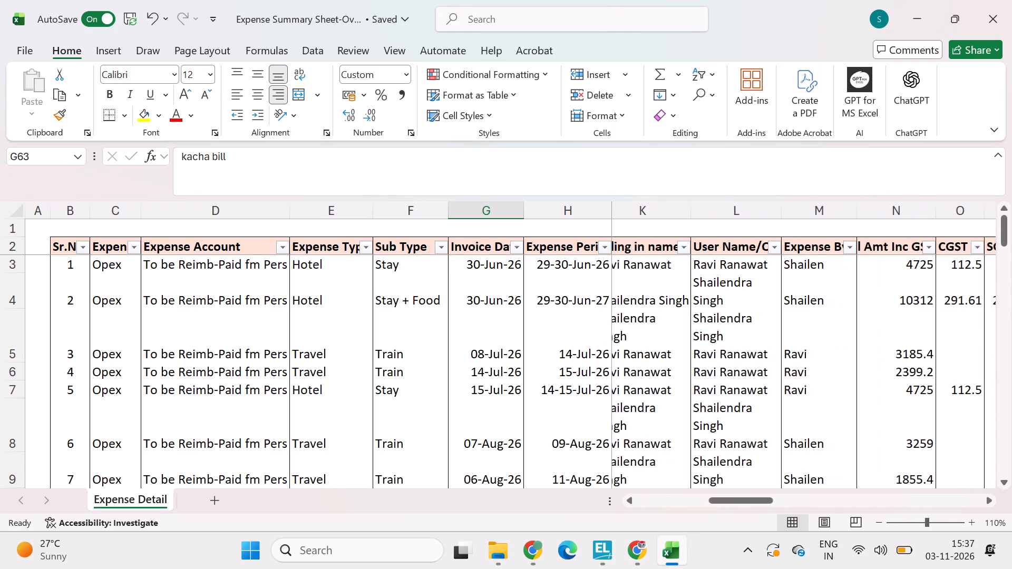
scroll(732, 348, "left", 4)
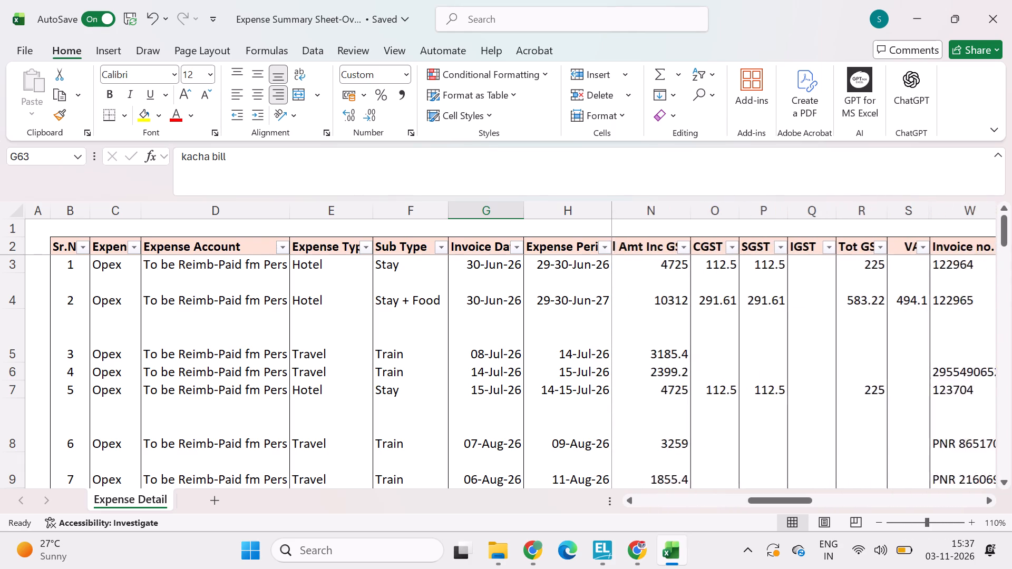
Examine the Expense Detail sheet's payment mode, final status, remarks and month of expense columns, then return to the GST and invoice columns.
scroll(732, 348, "left", 7)
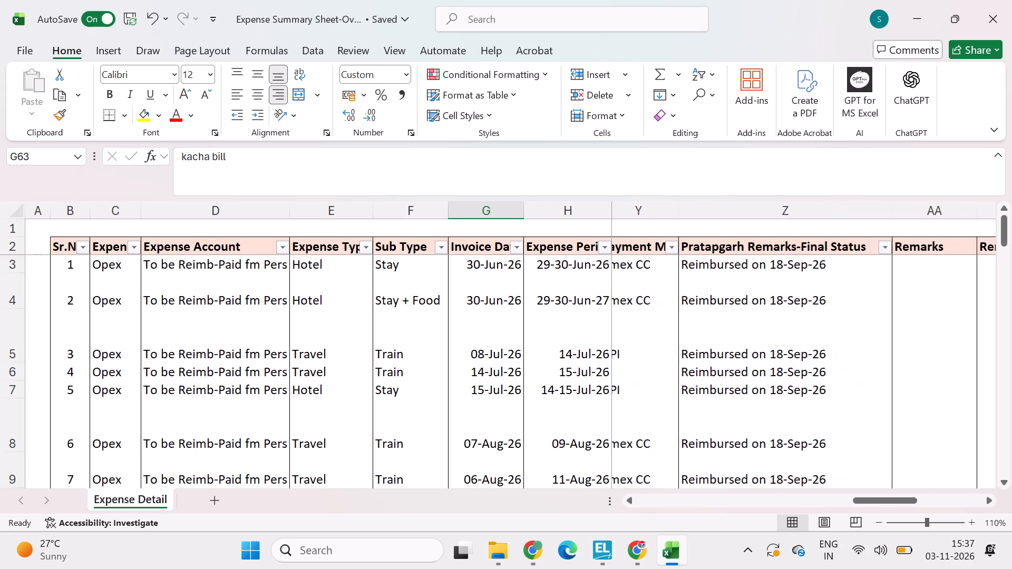
scroll(732, 348, "left", 4)
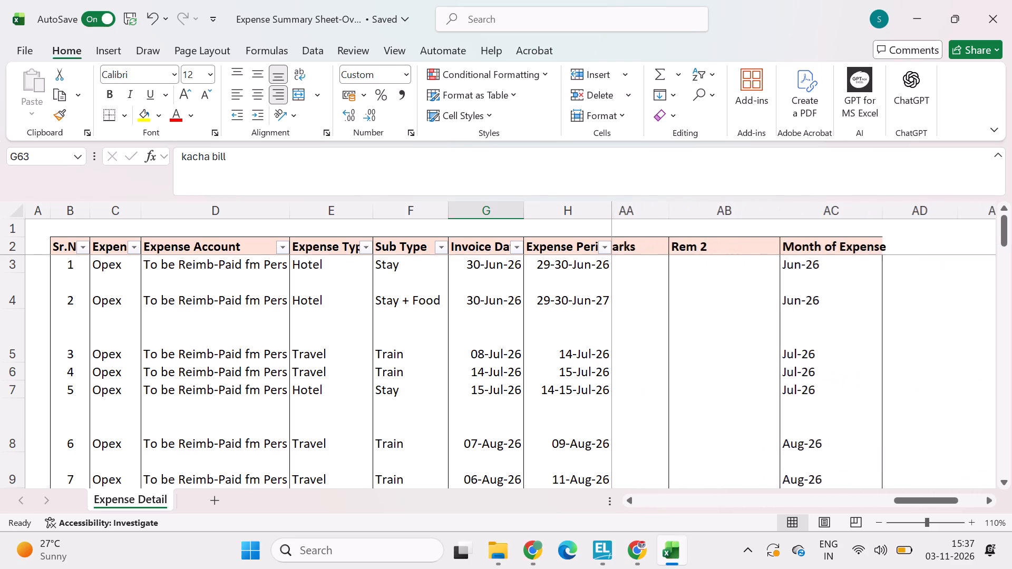
scroll(732, 348, "left", 3)
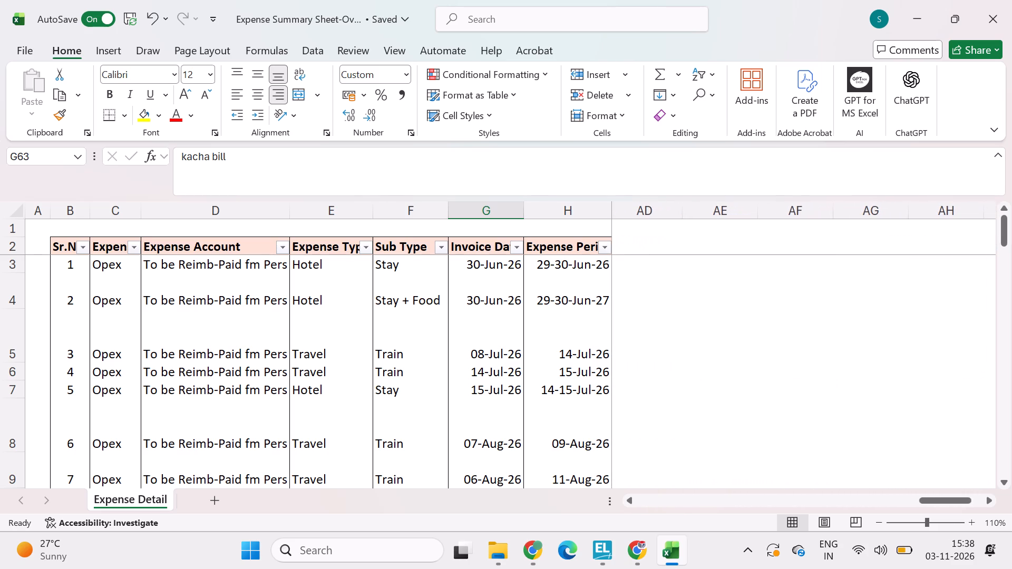
scroll(685, 397, "right", 5)
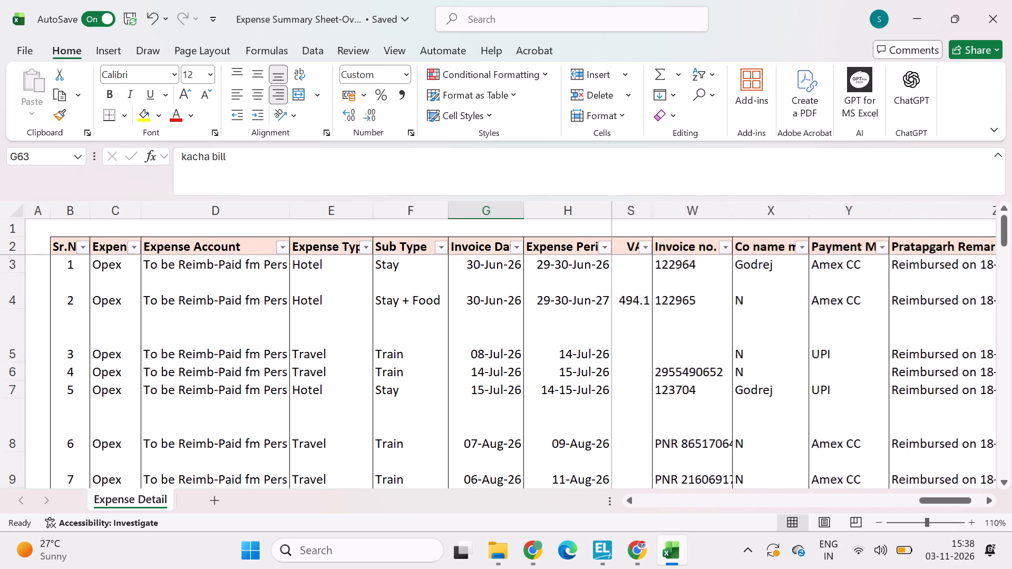
scroll(685, 397, "right", 1)
Examine the amounts, GST figures and invoice numbers down the Expense Detail entries, past the end of the records.
scroll(685, 397, "down", 3)
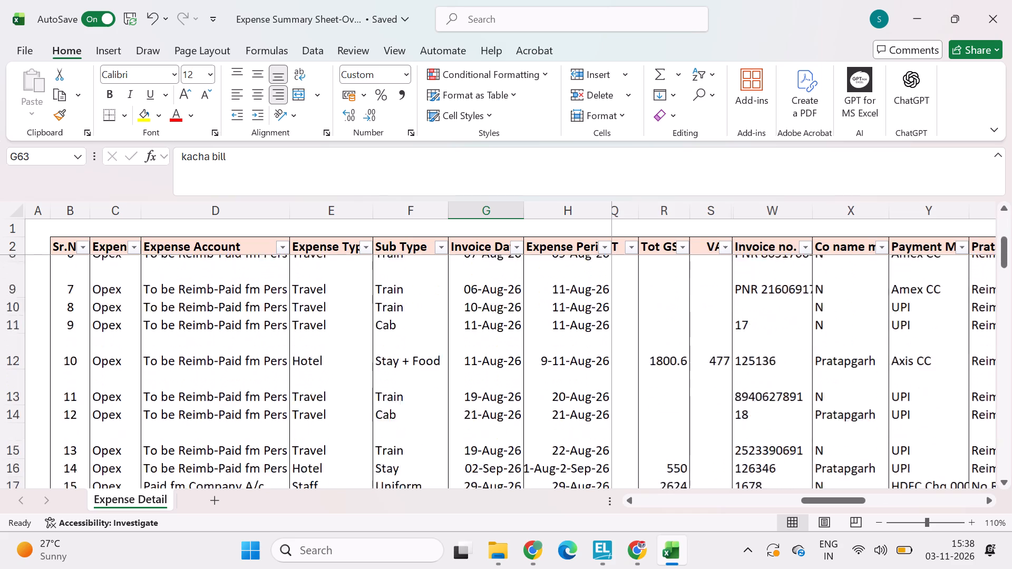
scroll(685, 397, "down", 2)
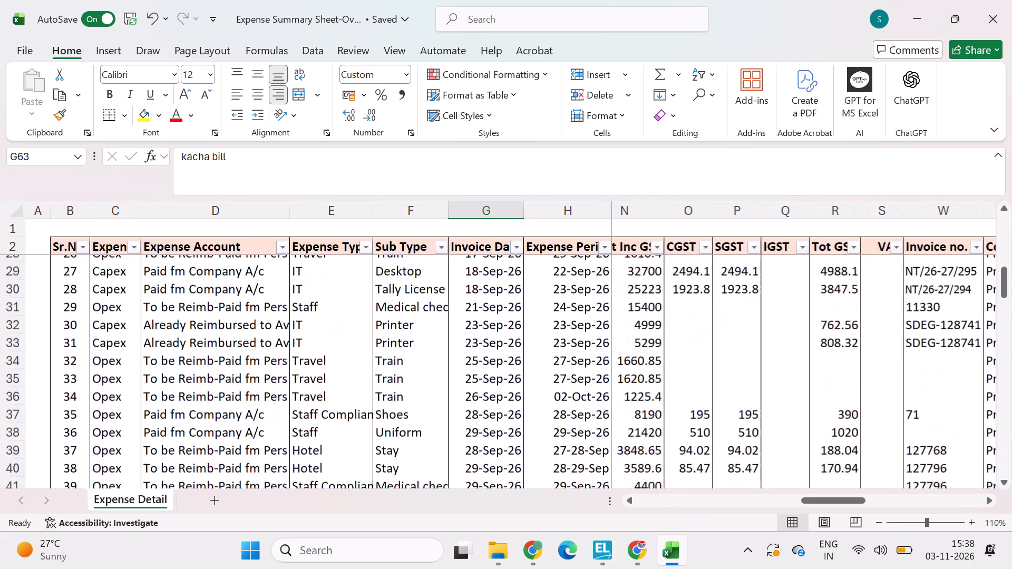
scroll(685, 397, "down", 3)
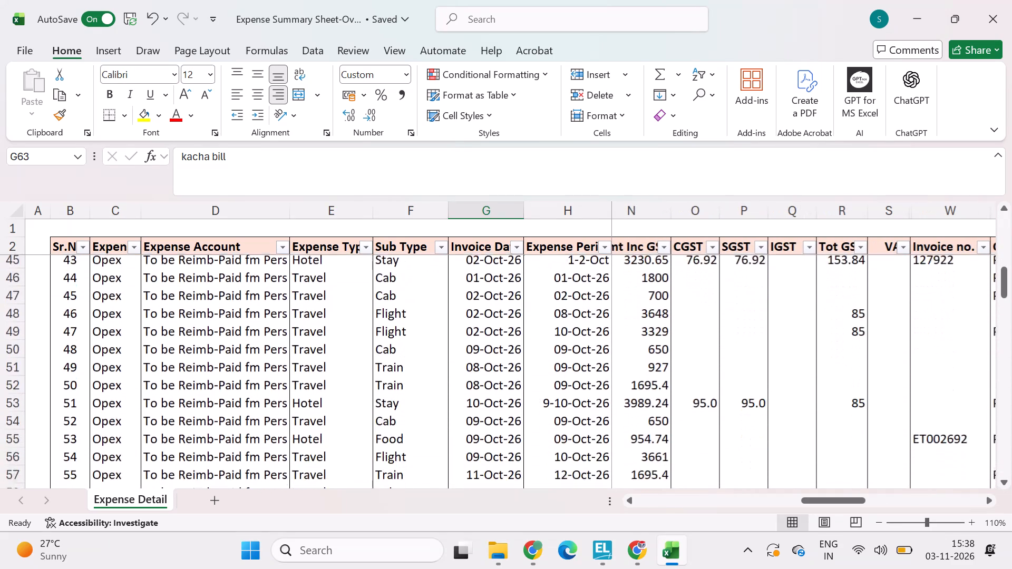
scroll(685, 397, "up", 6)
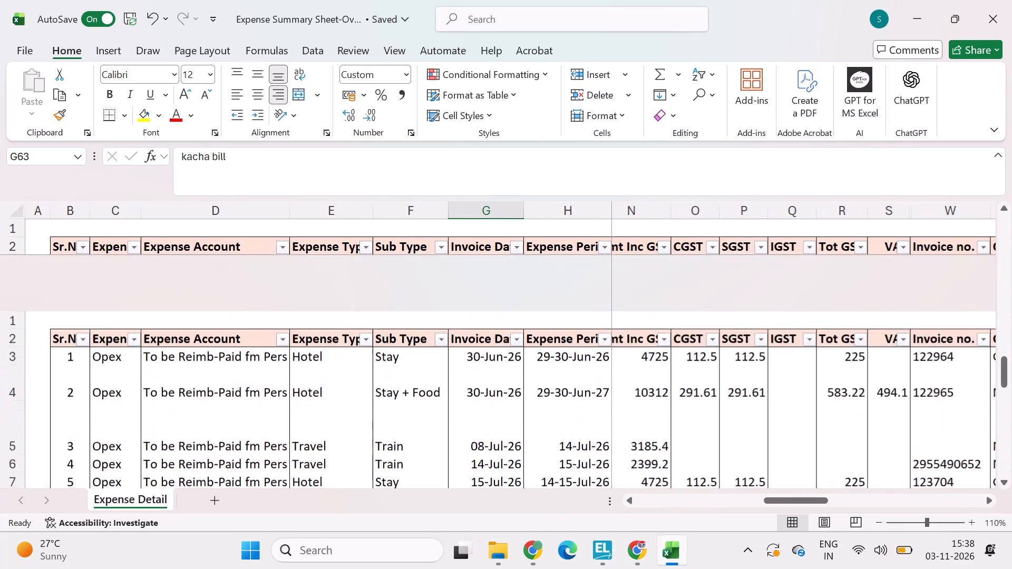
scroll(685, 397, "down", 5)
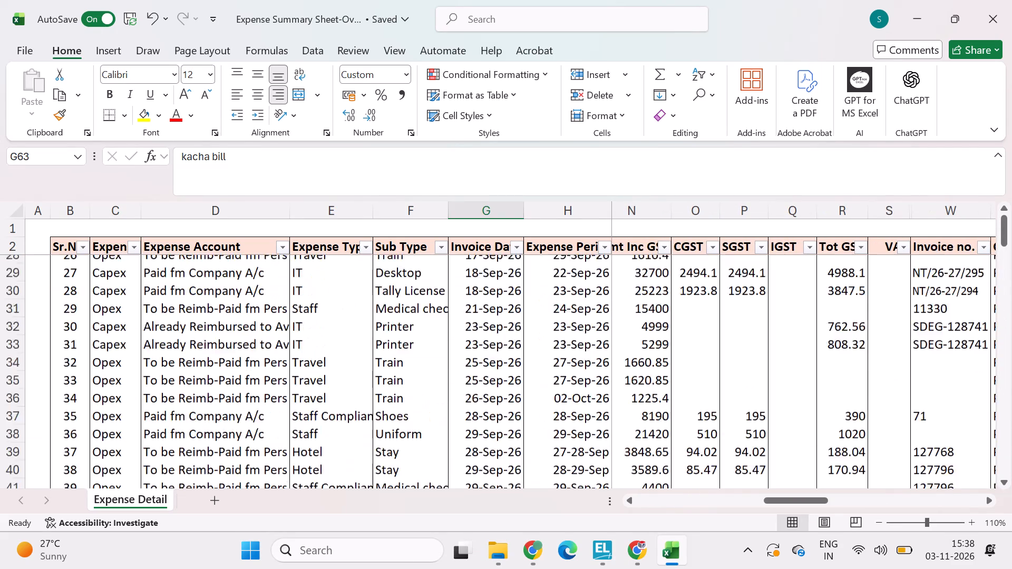
scroll(685, 397, "down", 8)
scroll(685, 397, "up", 5)
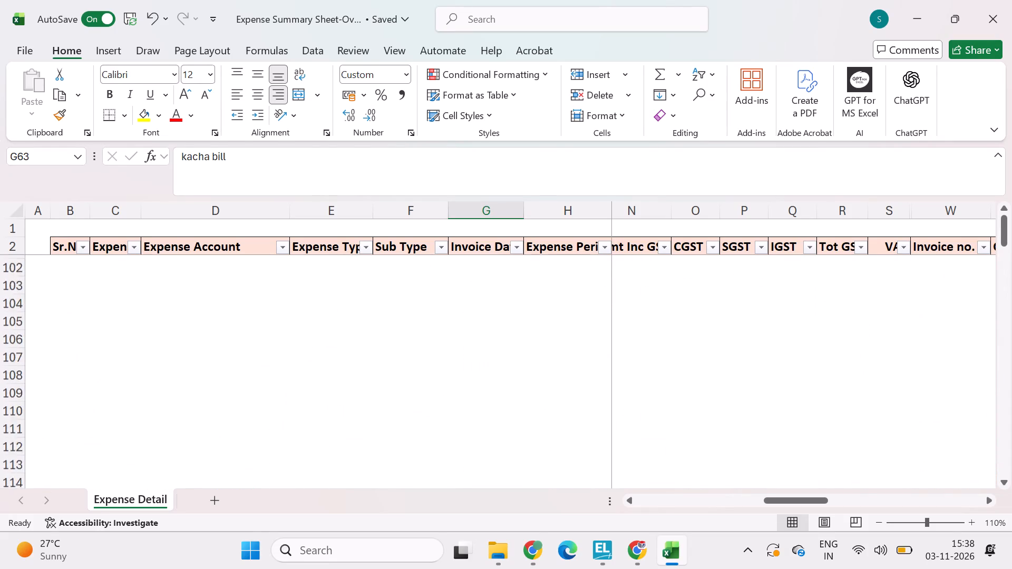
Review the Expense Detail entries from serial number 73 back up to 14, checking invoice dates, amounts, GST and invoice numbers.
scroll(685, 397, "up", 5)
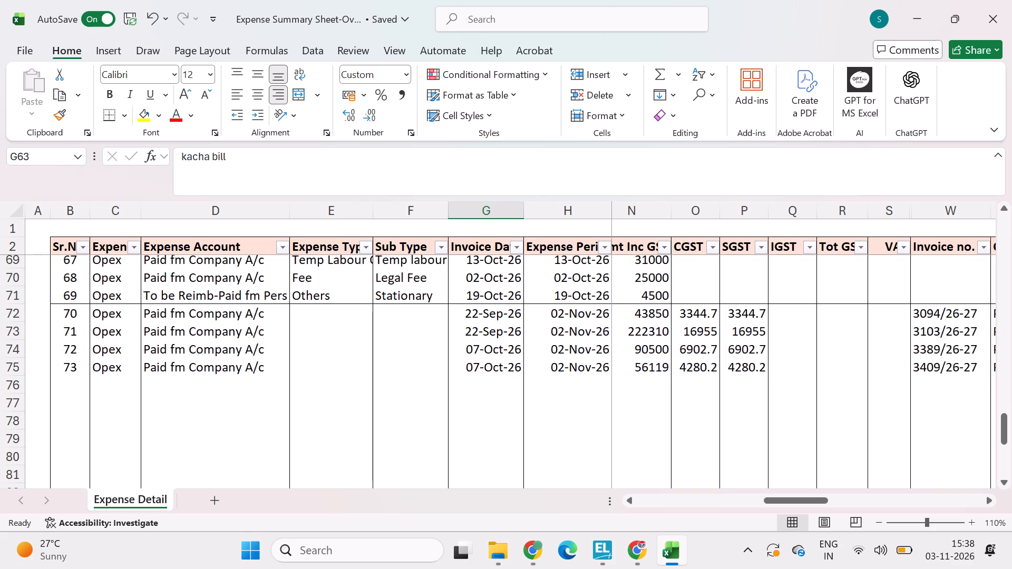
scroll(299, 364, "up", 2)
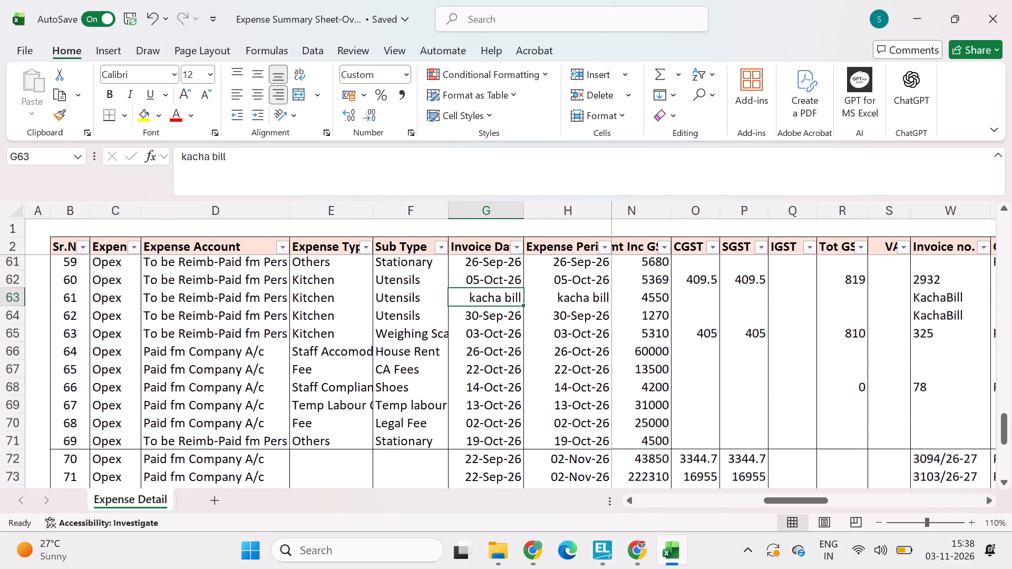
scroll(299, 364, "up", 1)
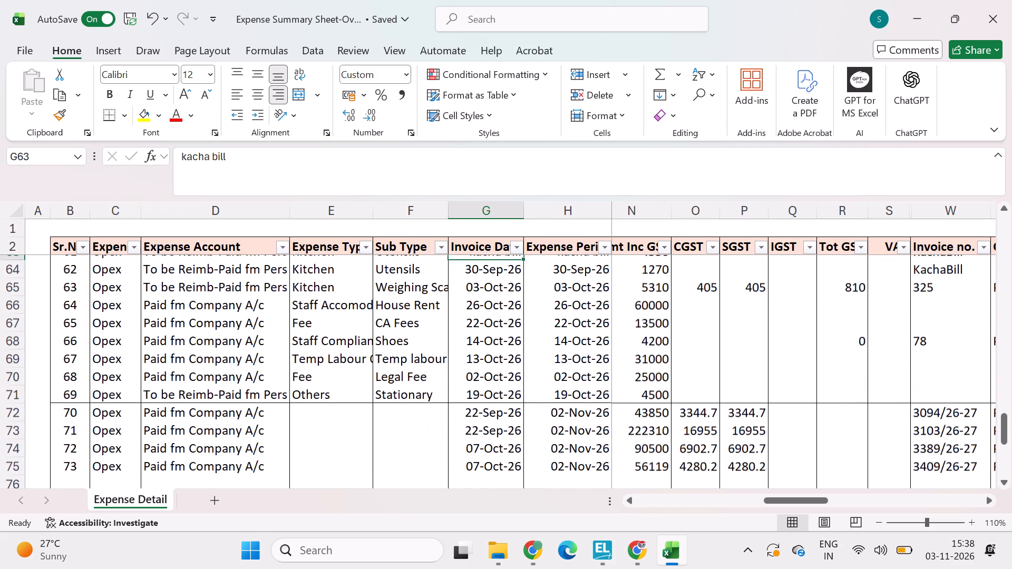
scroll(299, 364, "up", 2)
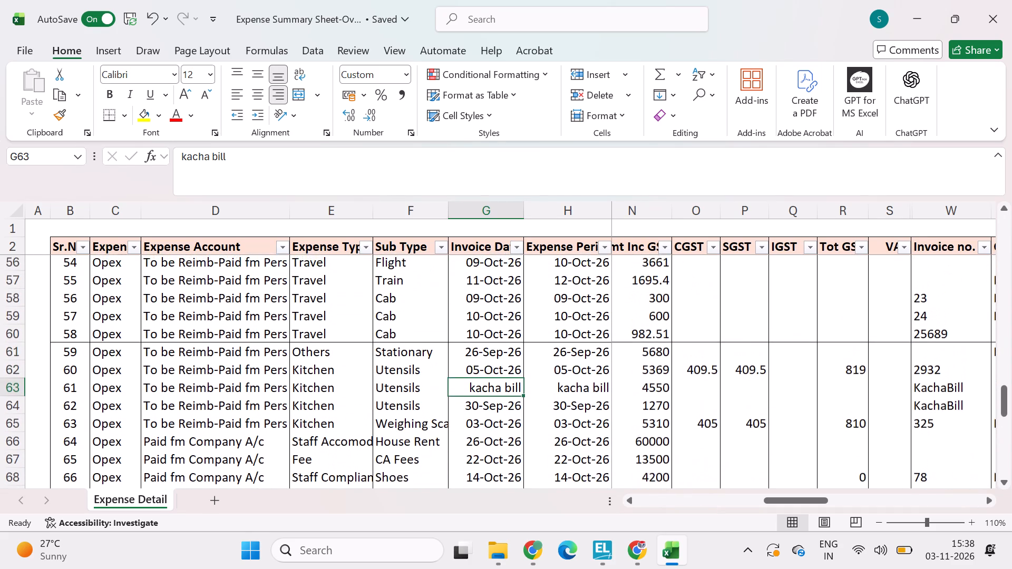
scroll(299, 364, "up", 1)
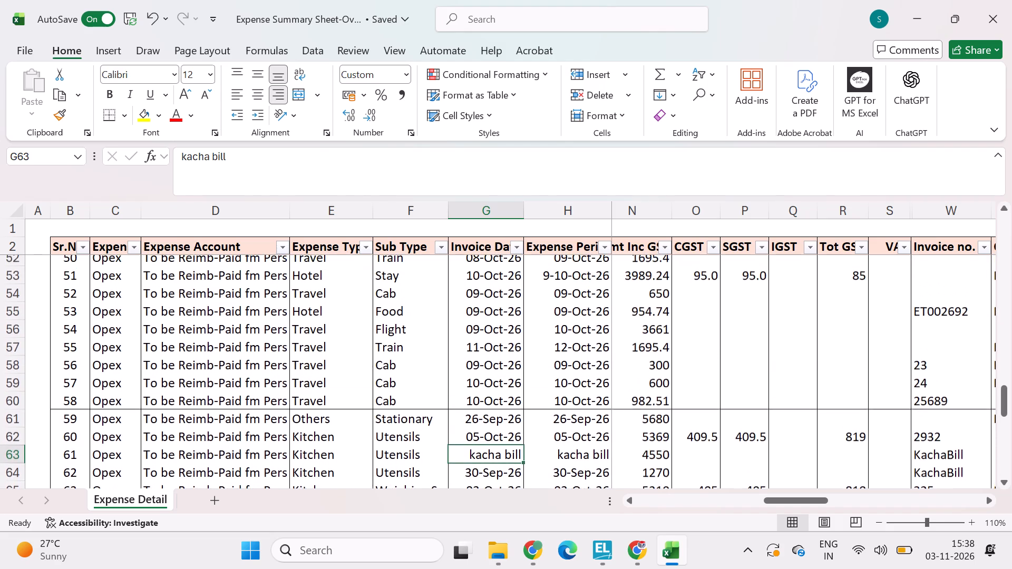
scroll(299, 364, "up", 5)
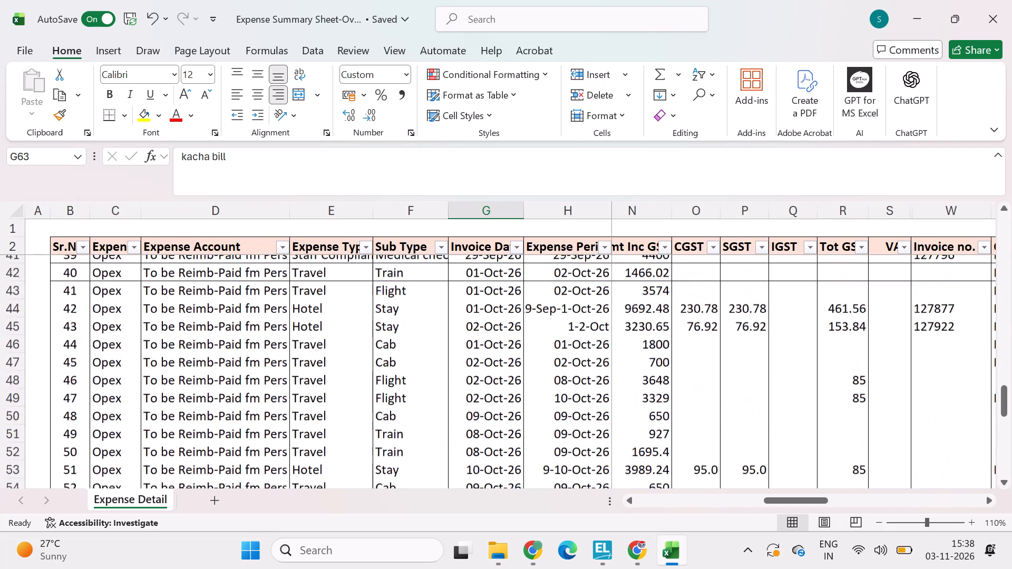
scroll(299, 364, "up", 3)
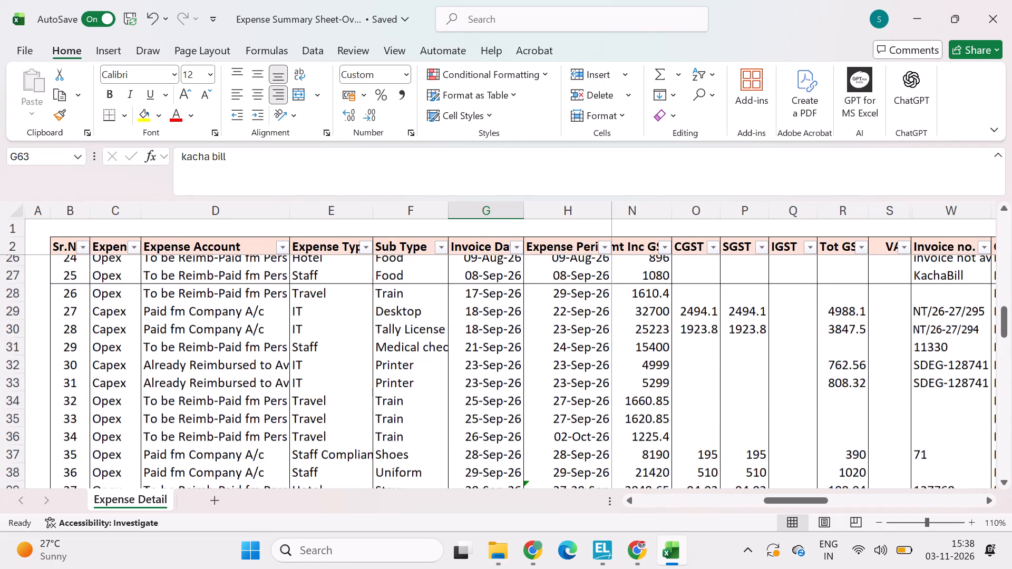
scroll(299, 364, "up", 2)
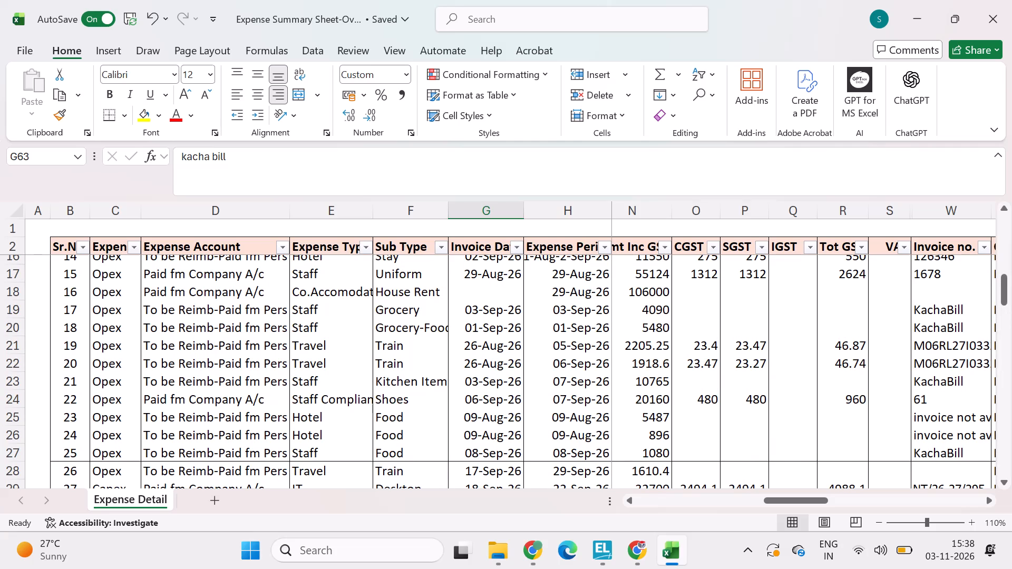
Switch to Tally, leave the open Niyam Technologies voucher and review October's purchase vouchers from the Purchase Register.
left_click(594, 548)
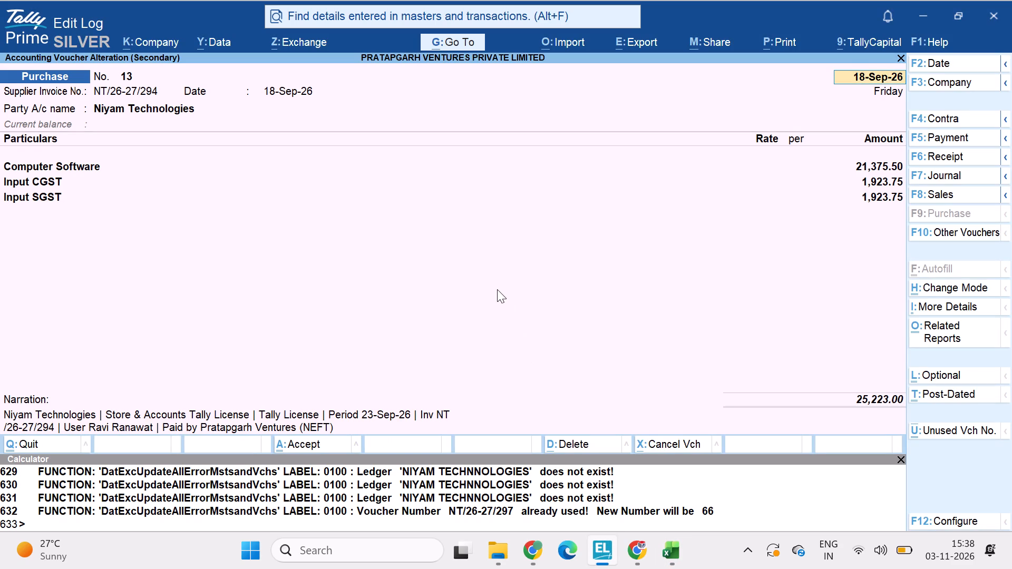
key("Escape")
key("Escape")
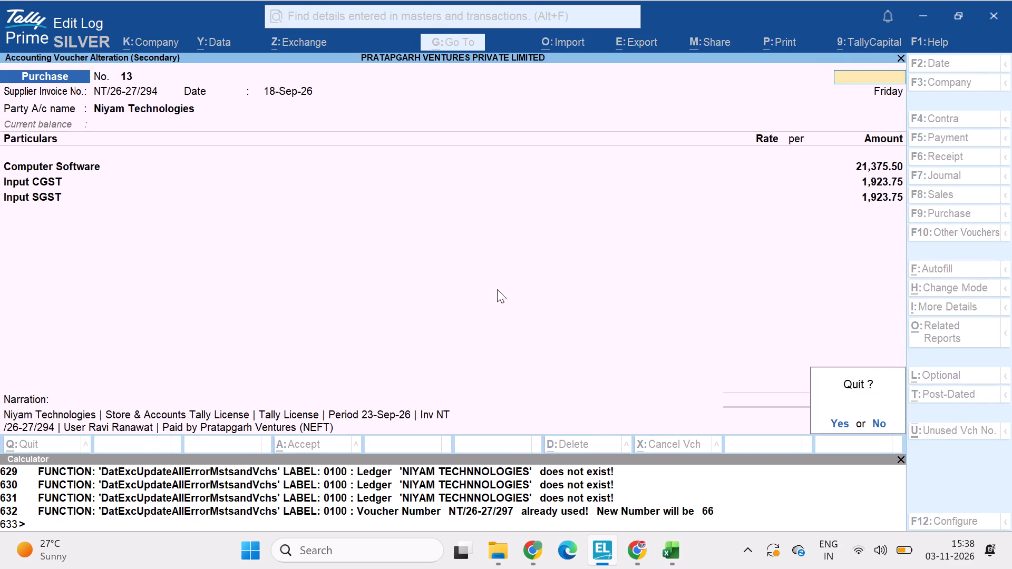
key("Escape")
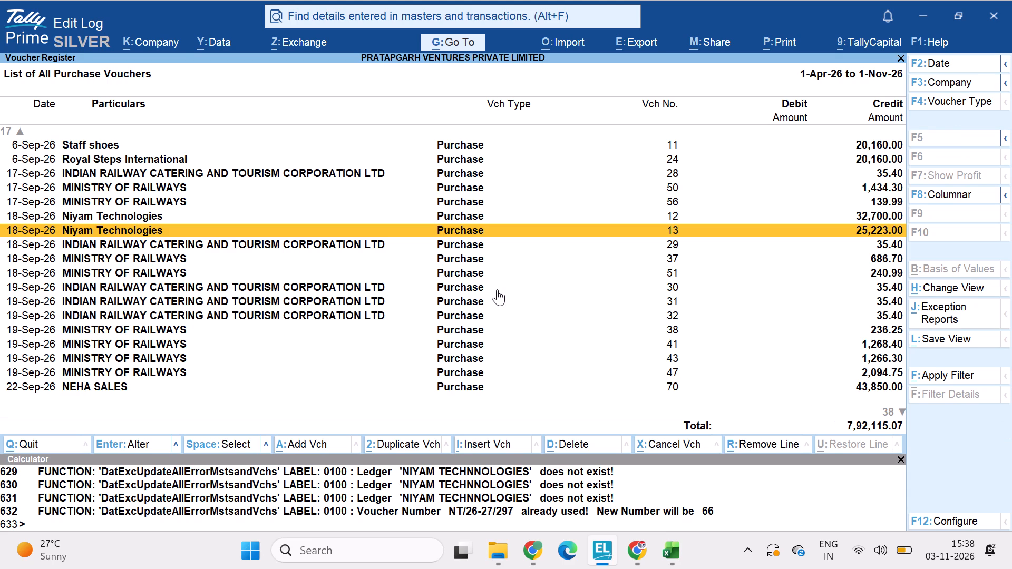
key("Escape")
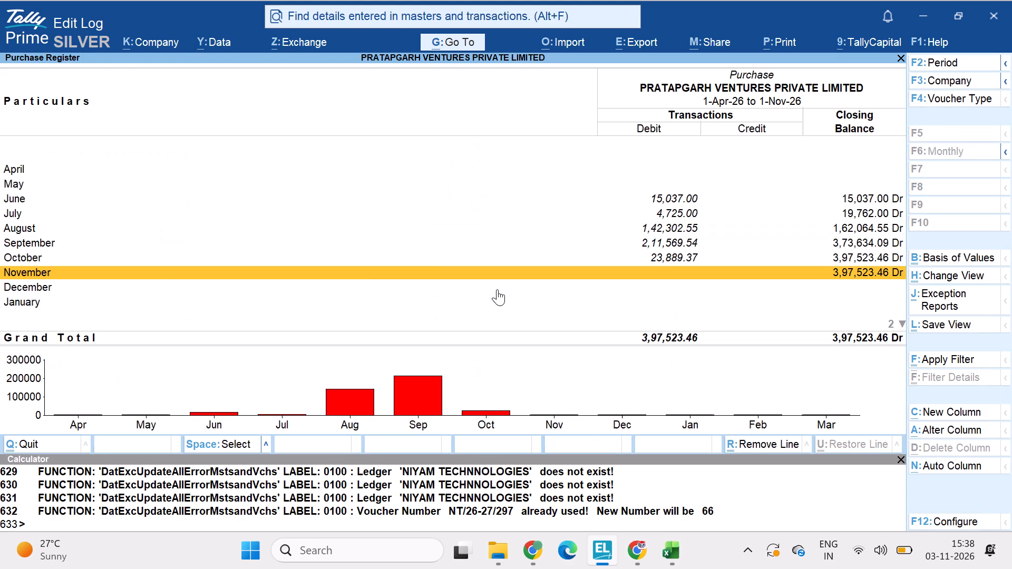
key("Up")
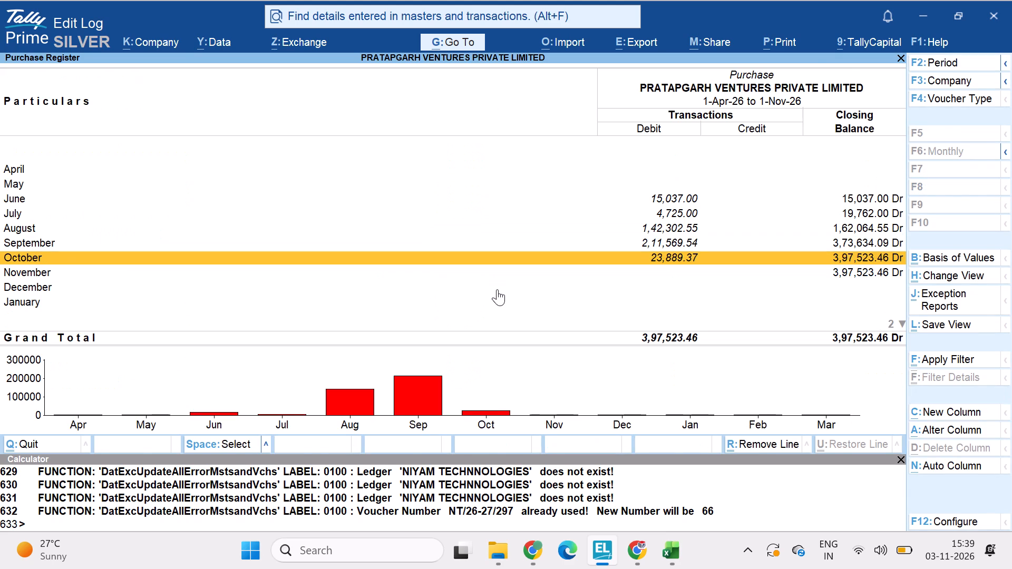
key("Return")
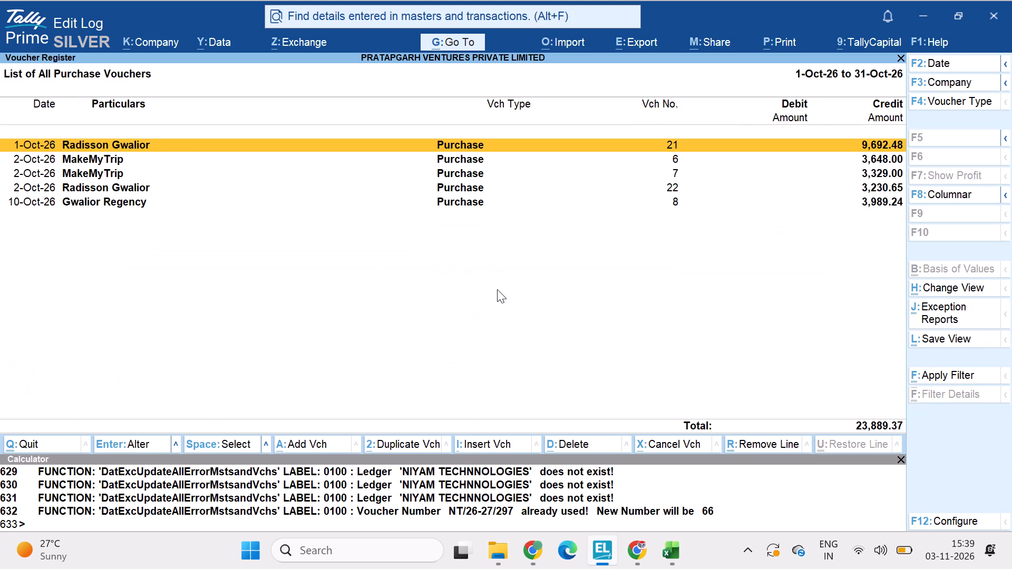
key("Down")
key("Down")
key("Down")
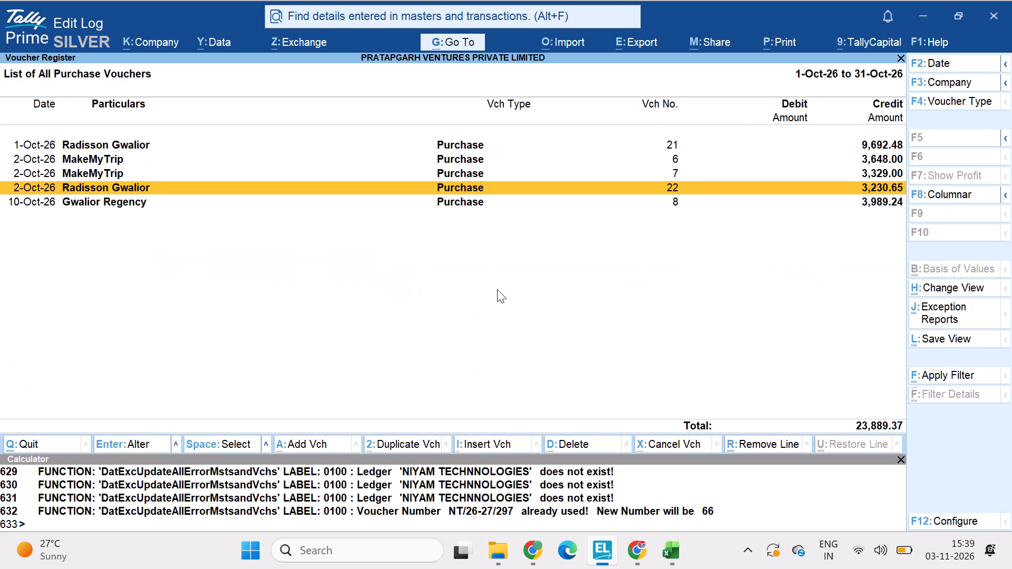
key("Down")
key("Down")
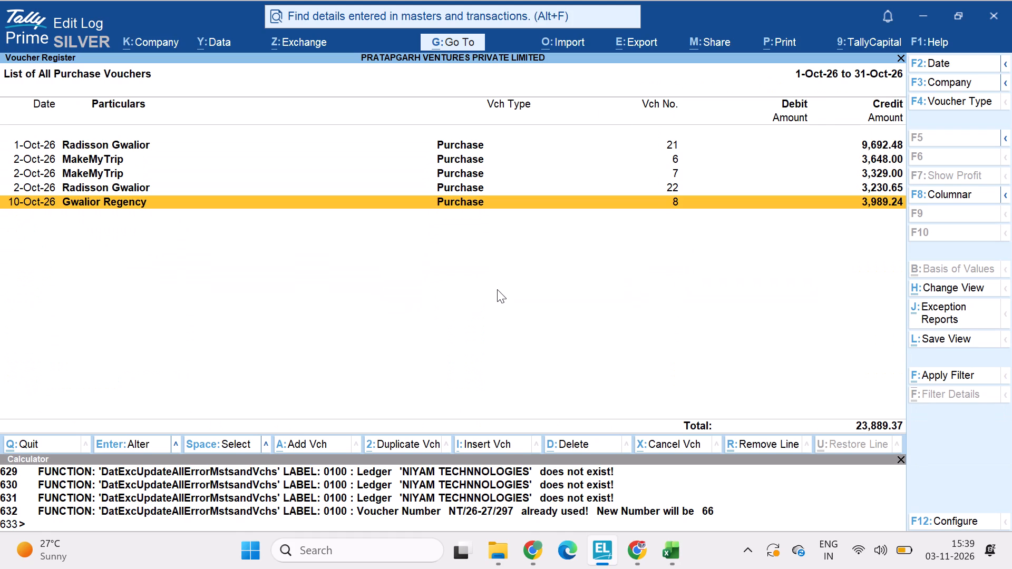
key("Escape")
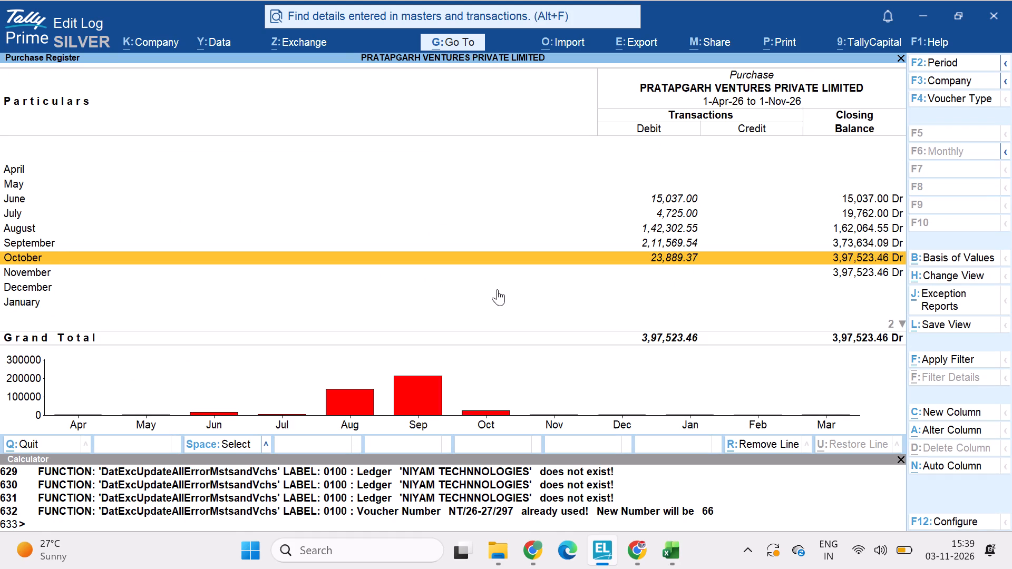
Open June's purchase vouchers and inspect the INTERGLOBE AVIATION LIMITED voucher's details without altering it.
key("Up")
key("Up")
key("Up")
key("Up")
key("Return")
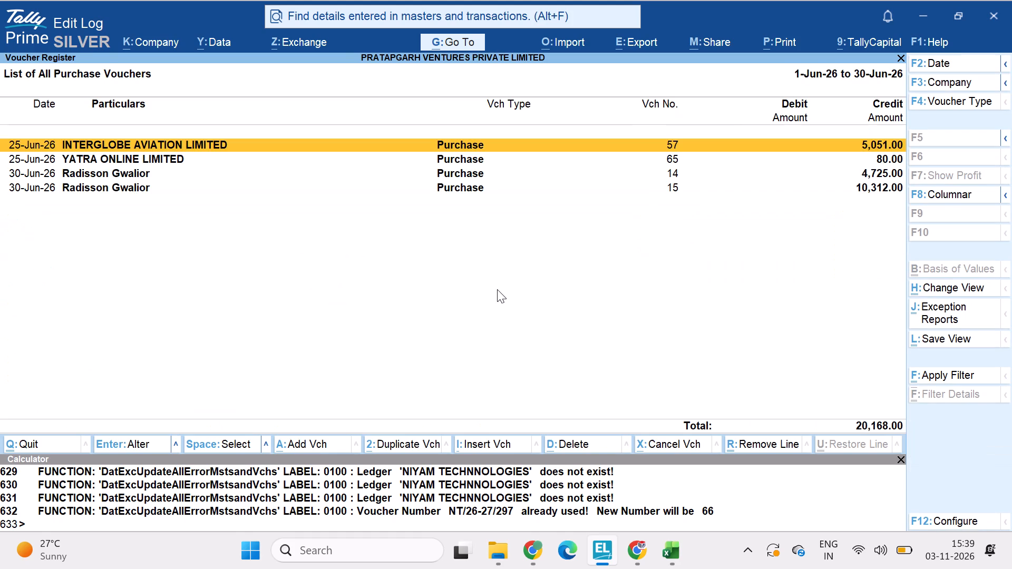
key("Return")
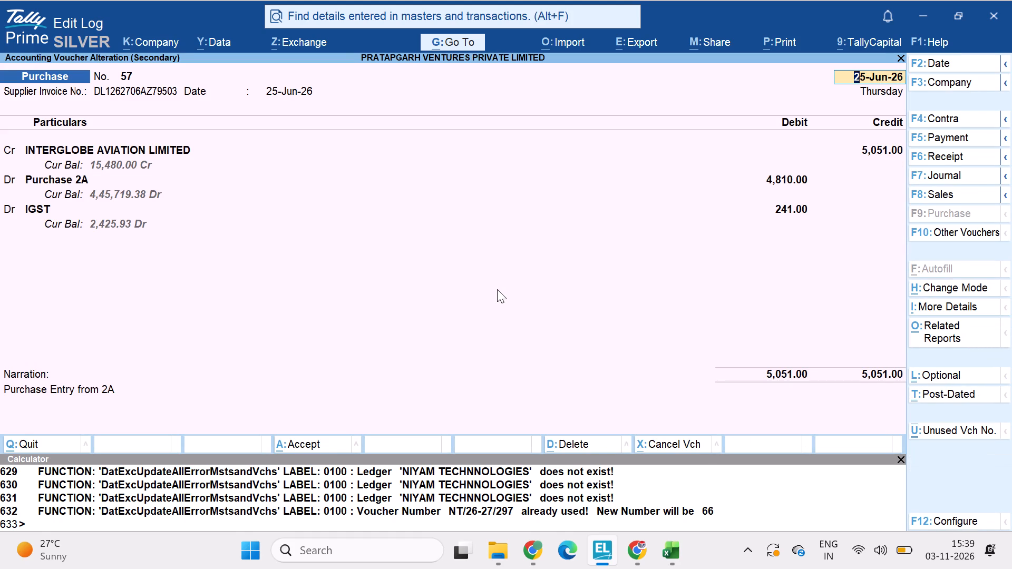
key("Escape")
key("Escape")
key("Escape")
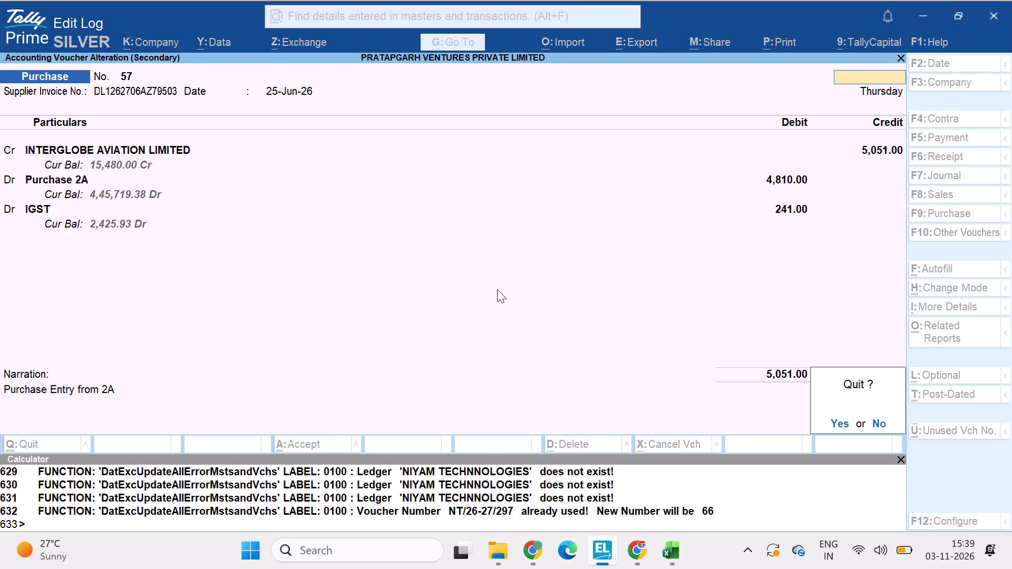
Review the June purchase voucher list, covering the Interglobe Aviation, Yatra Online and Radisson Gwalior entries.
key("Down")
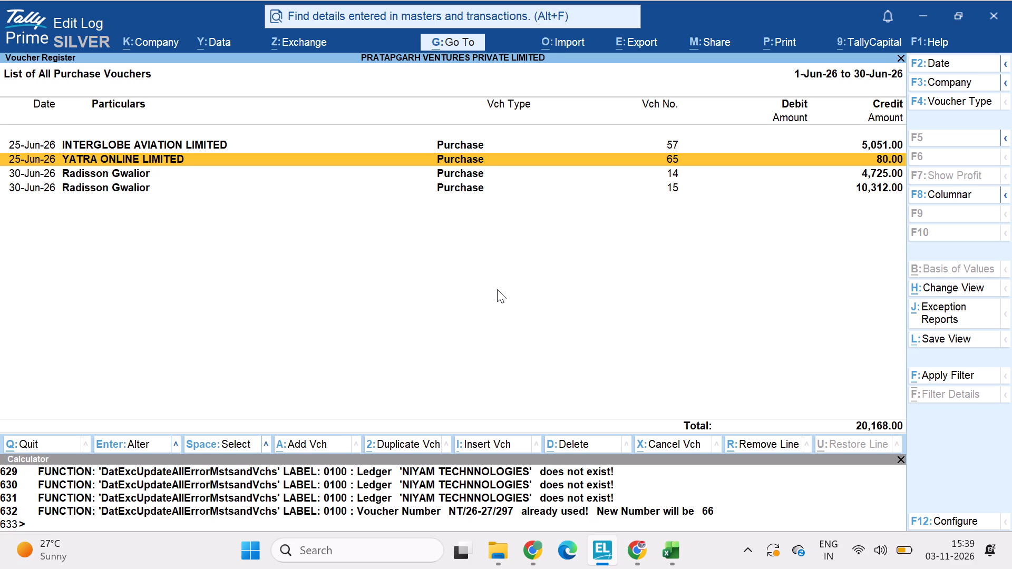
key("Up")
key("Down")
key("Down")
key("Down")
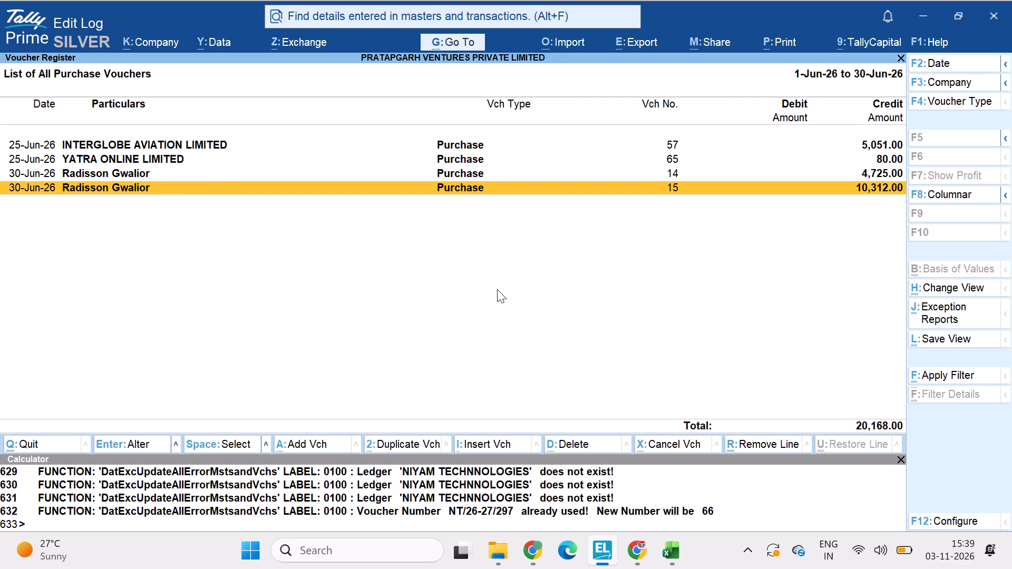
key("Down")
key("Up")
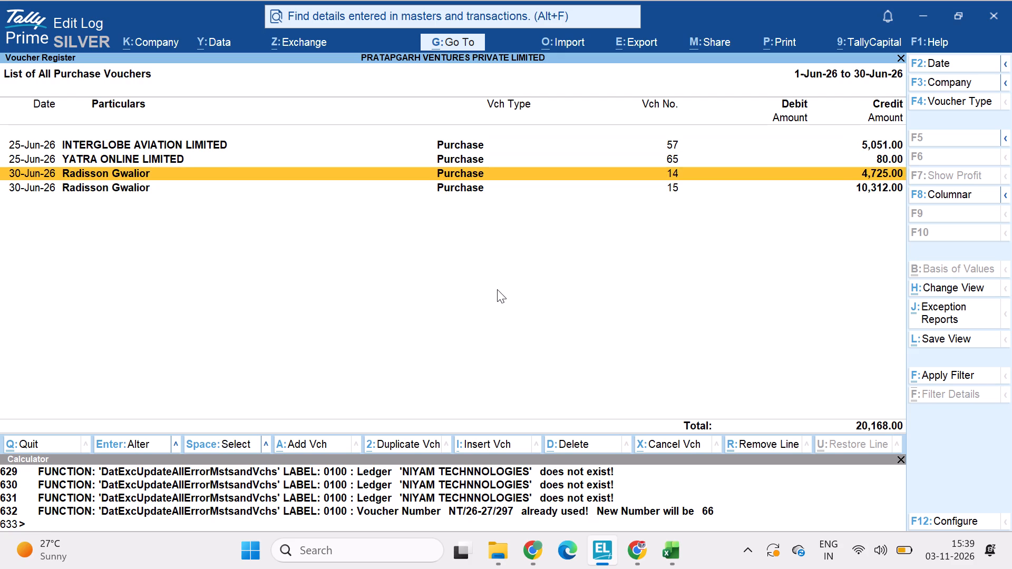
key("Up")
key("Up")
key("Up")
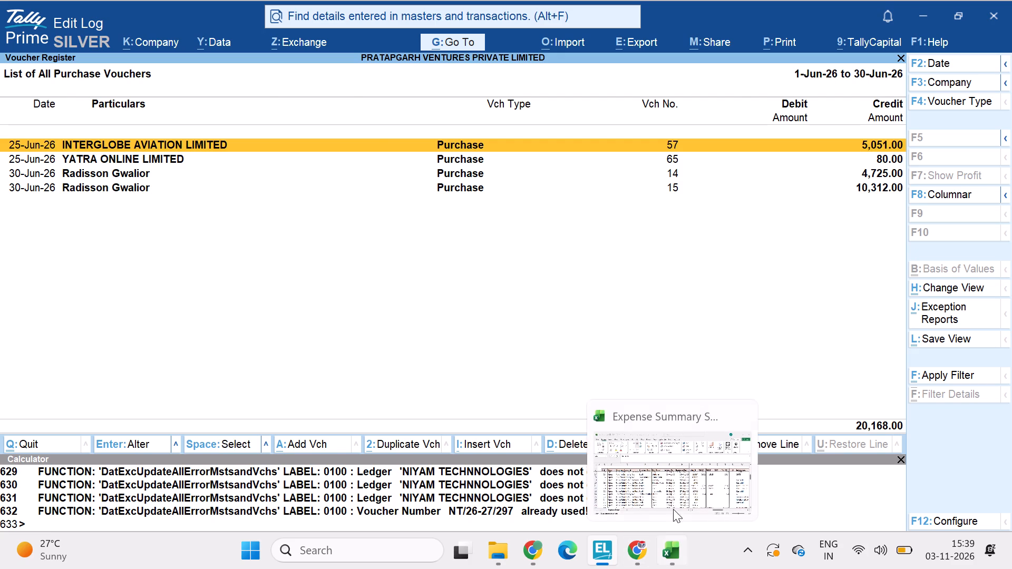
Switch to the Expense Detail workbook and examine the final status, remarks and month of expense for serial numbers 1 to 26.
left_click(677, 483)
scroll(677, 483, "left", 1)
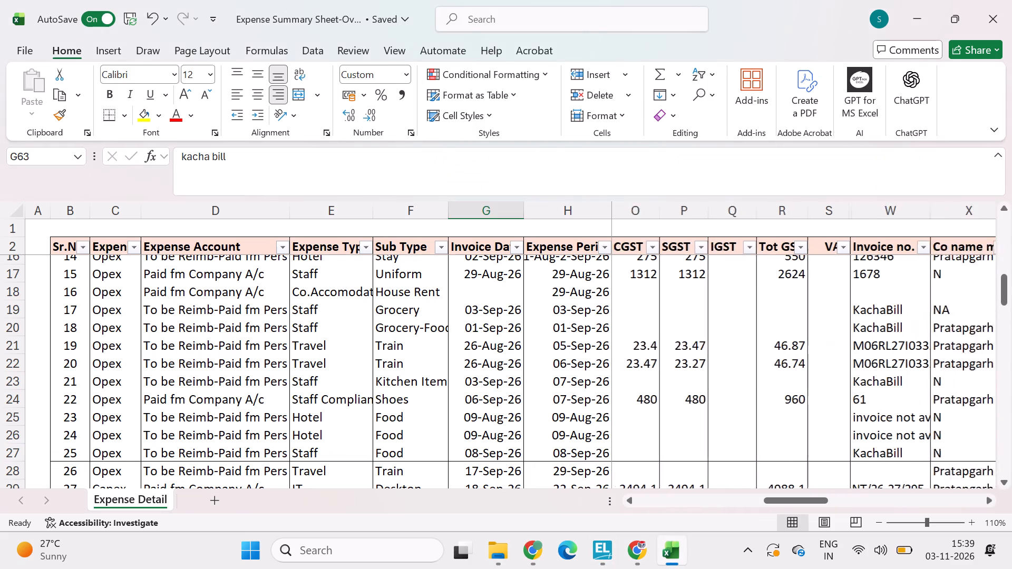
scroll(677, 483, "left", 2)
scroll(1011, 434, "left", 2)
scroll(1011, 434, "right", 1)
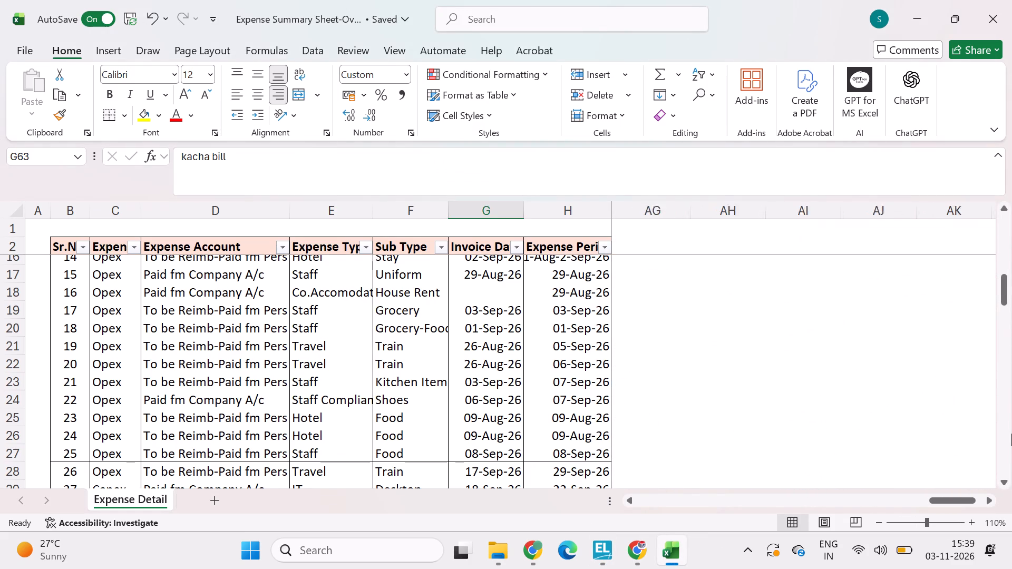
scroll(1011, 434, "right", 1)
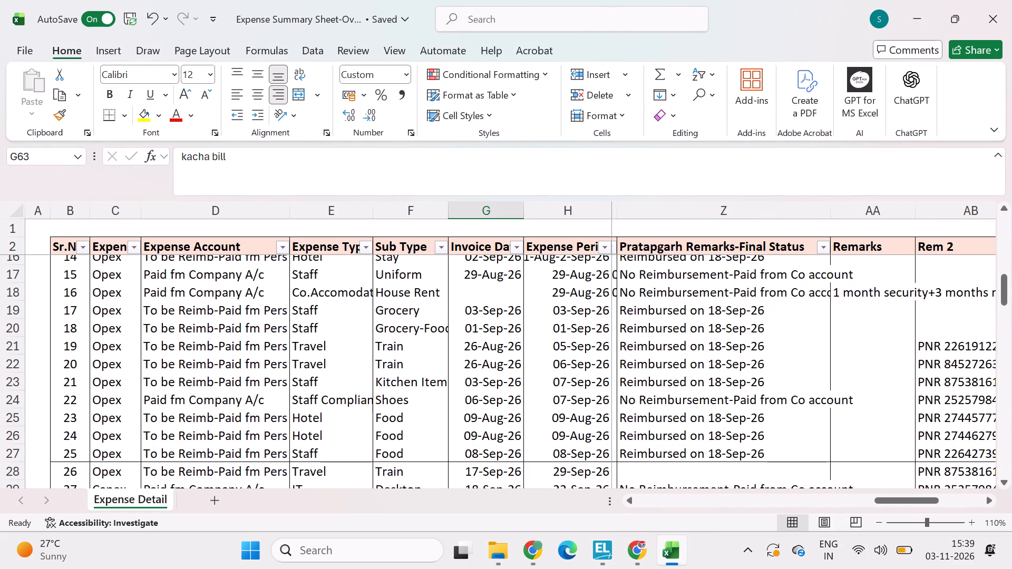
scroll(894, 339, "left", 4)
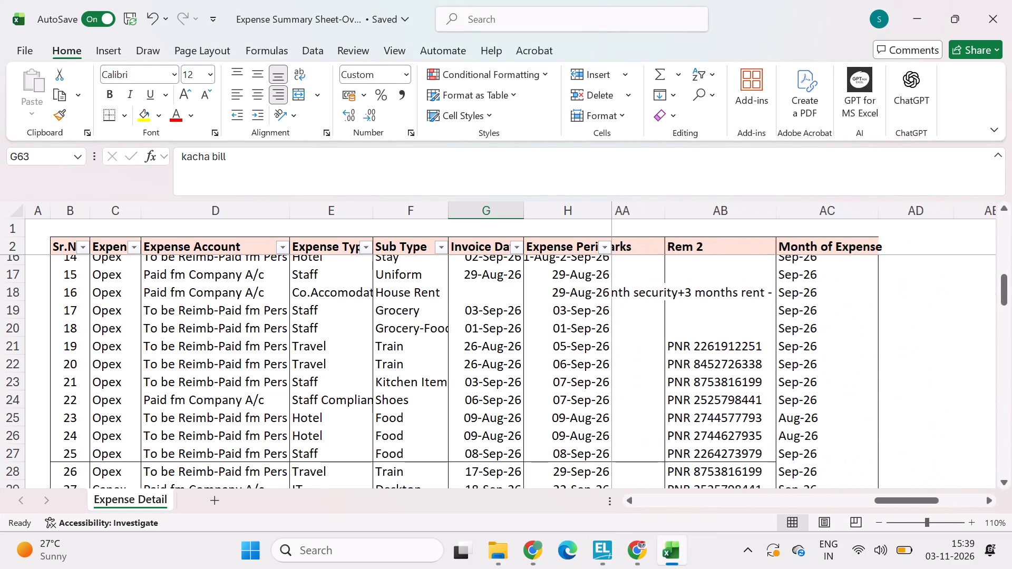
scroll(894, 339, "right", 2)
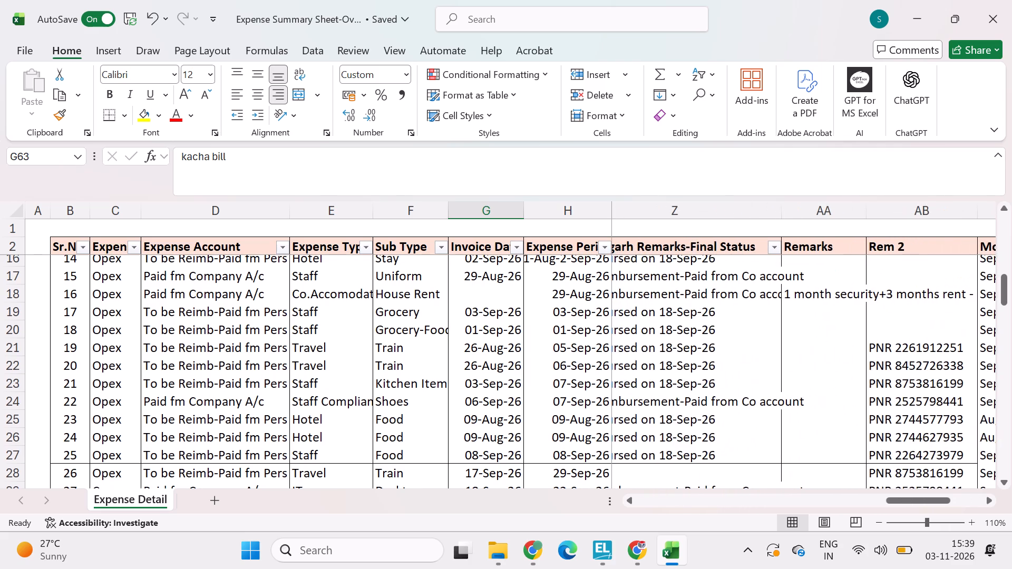
scroll(894, 339, "right", 1)
scroll(812, 302, "up", 2)
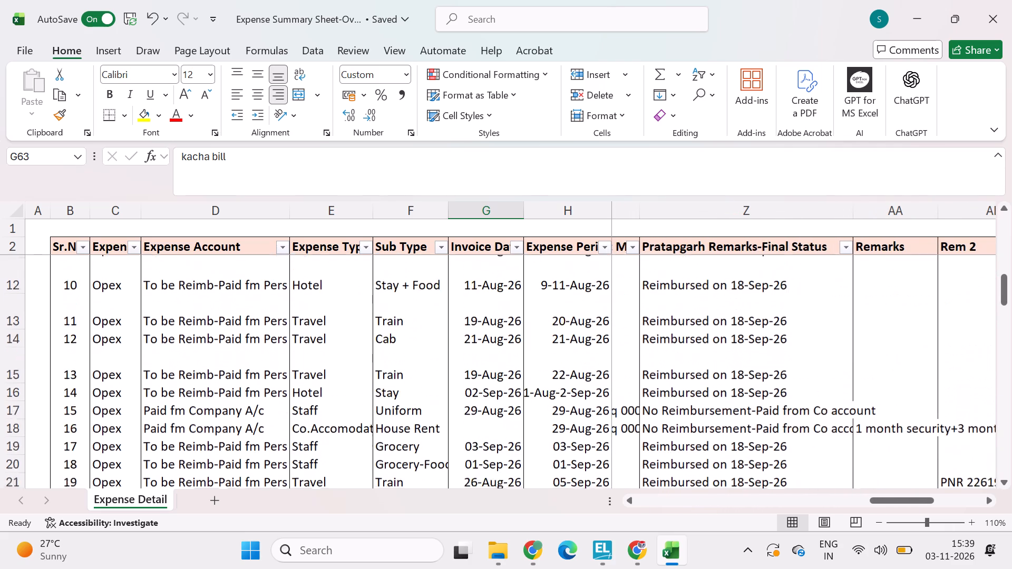
scroll(812, 302, "up", 7)
scroll(812, 302, "down", 1)
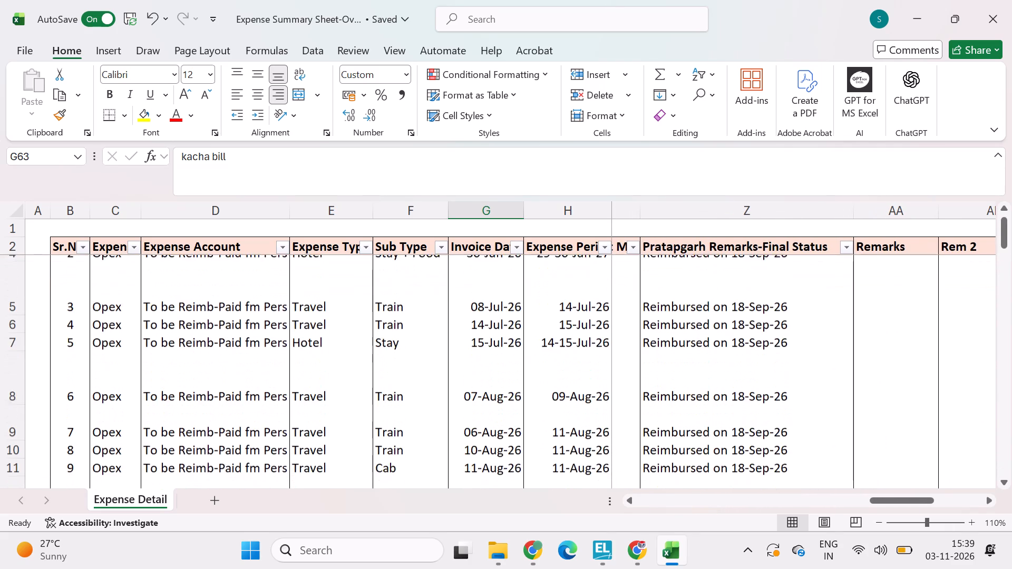
scroll(812, 302, "down", 2)
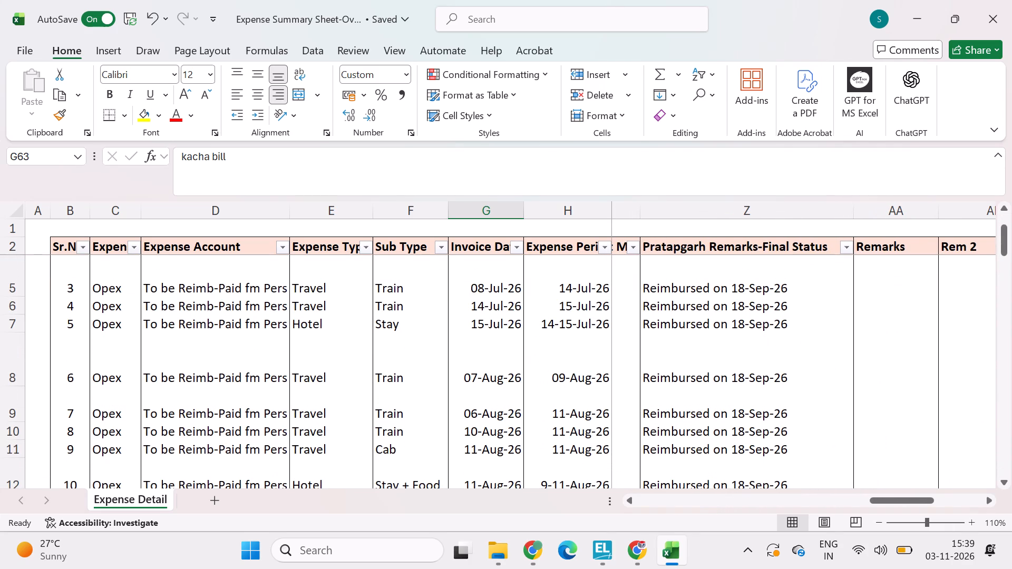
scroll(330, 349, "right", 2)
scroll(330, 349, "up", 2)
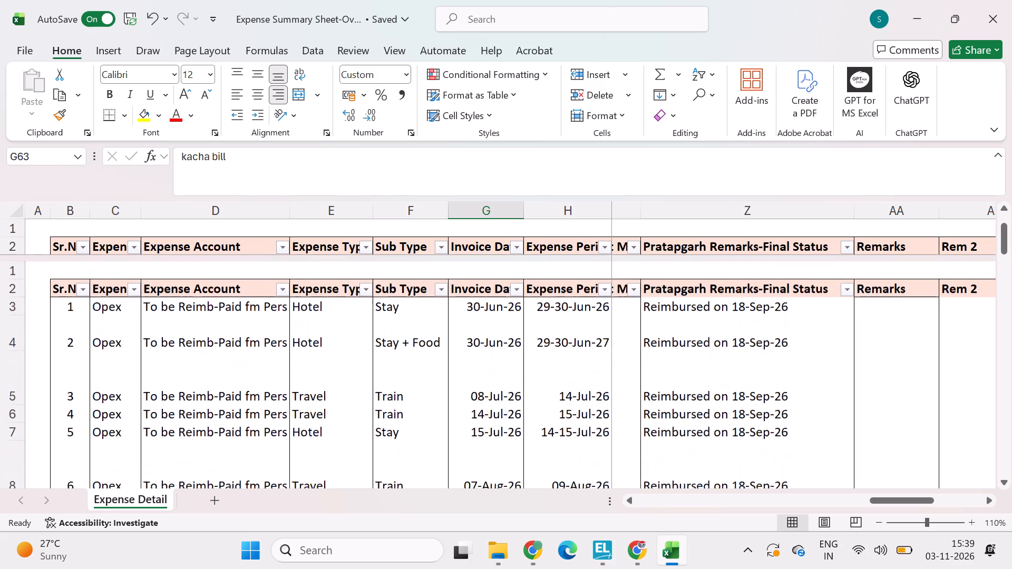
Check the payment mode, company name and invoice number columns for the earliest entries, including the 30-Jun-26 hotel expenses.
scroll(330, 349, "right", 1)
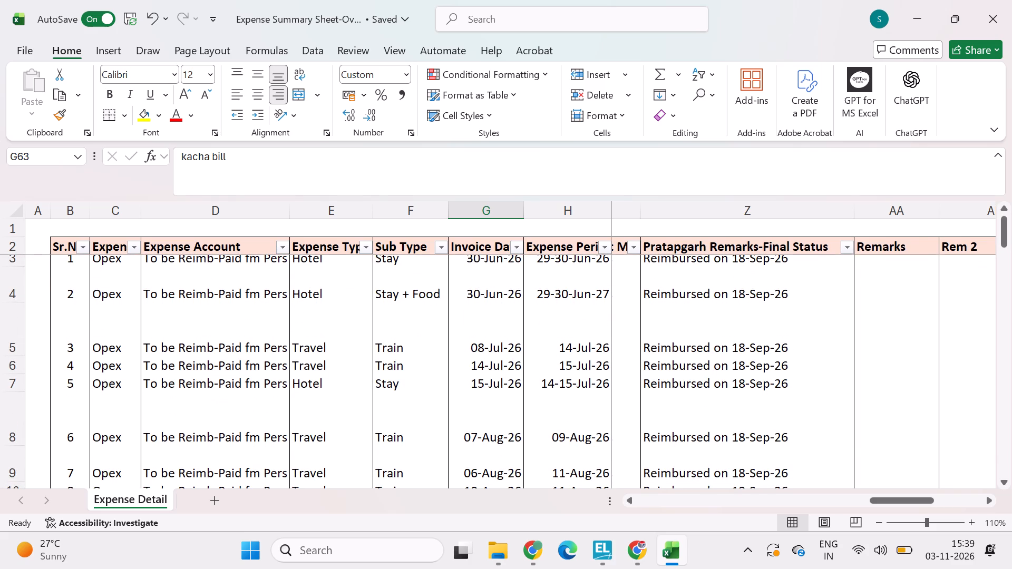
scroll(657, 351, "right", 3)
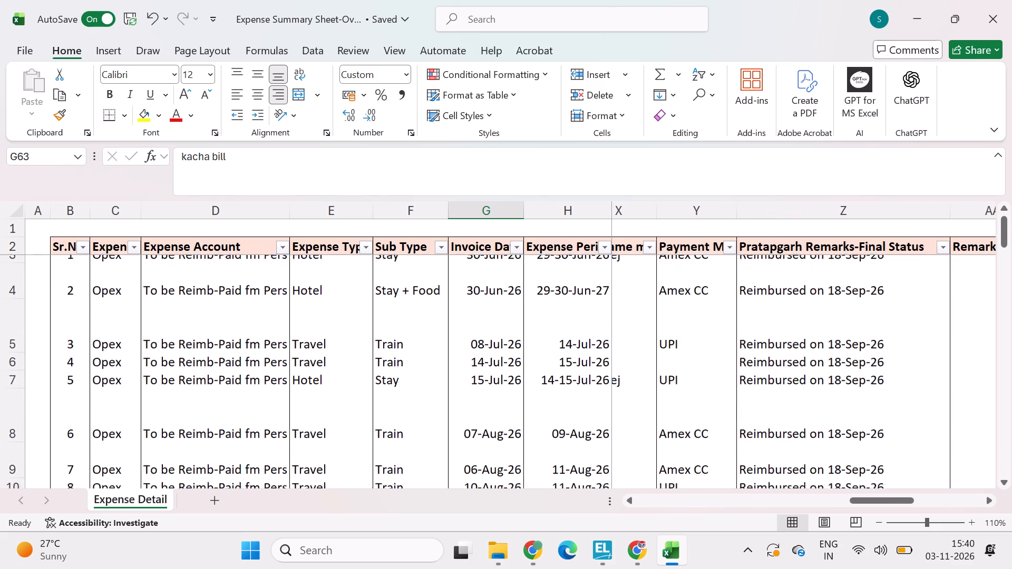
scroll(657, 351, "right", 1)
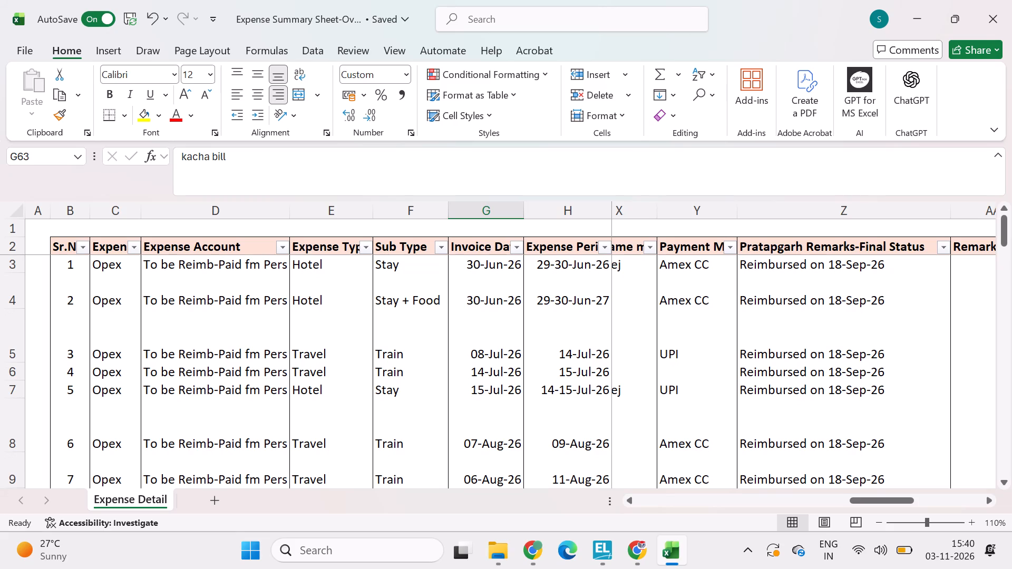
scroll(680, 333, "right", 1)
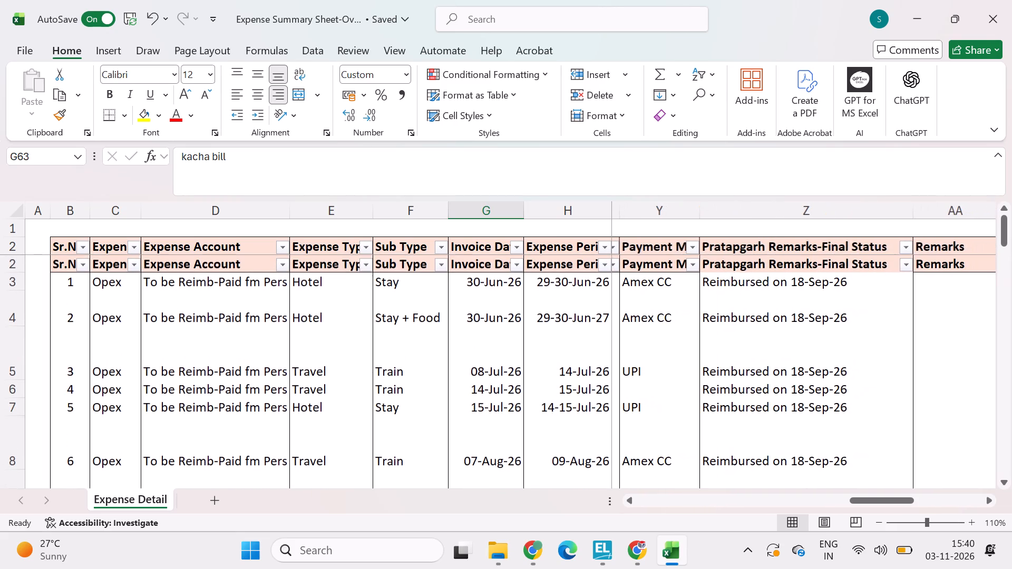
scroll(680, 333, "right", 1)
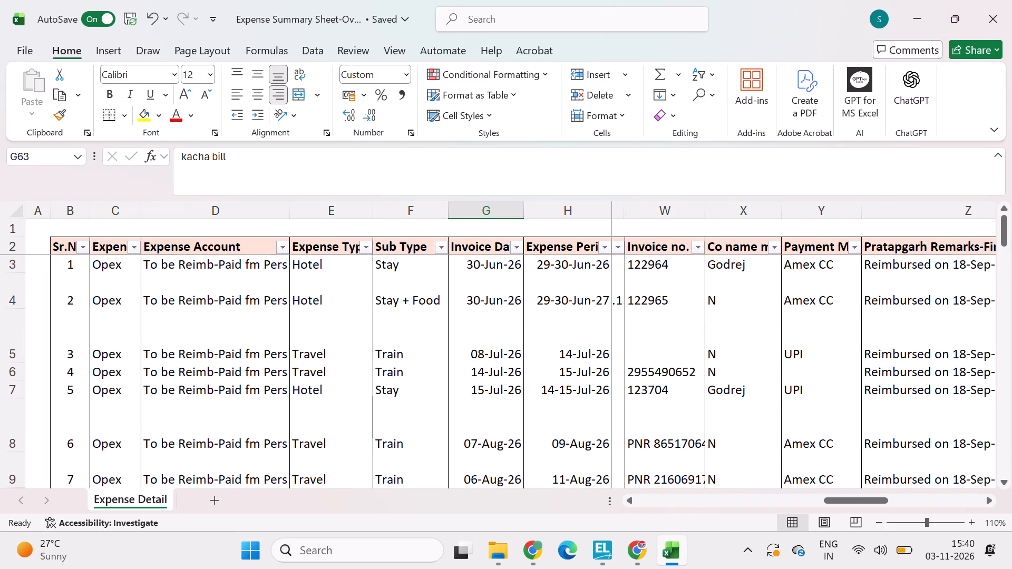
scroll(680, 333, "right", 1)
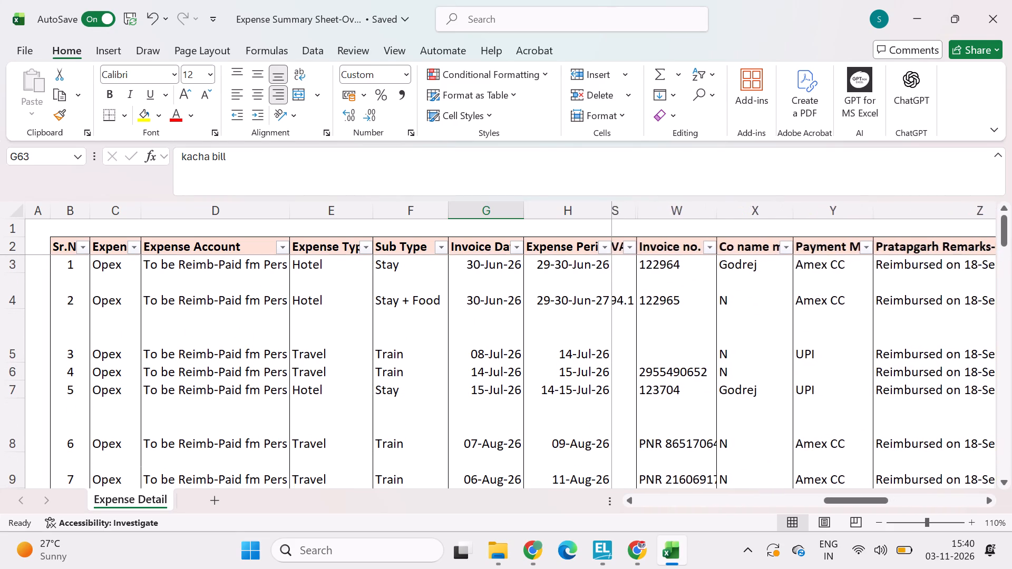
scroll(680, 333, "right", 1)
left_click(832, 264)
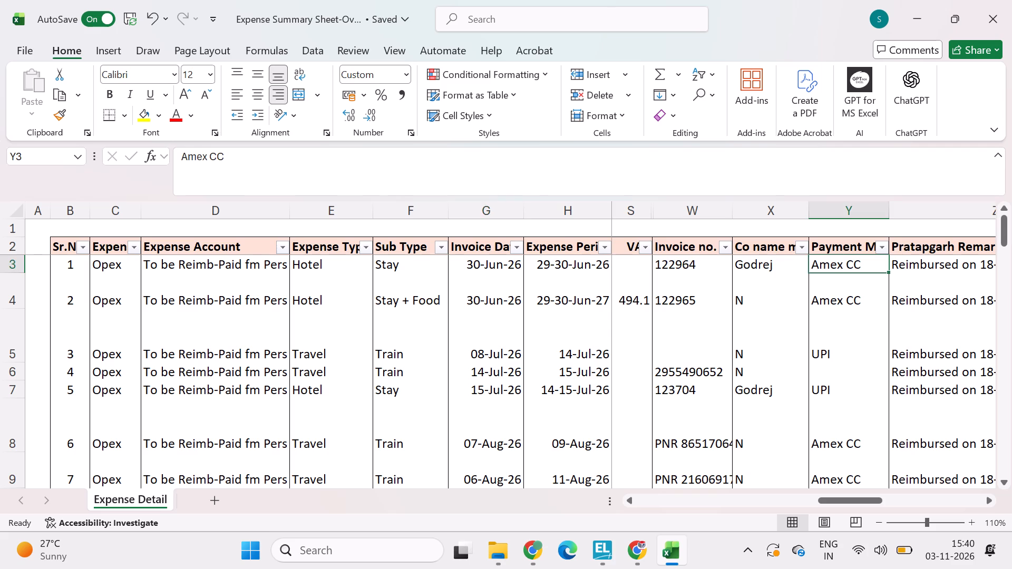
left_click(832, 243)
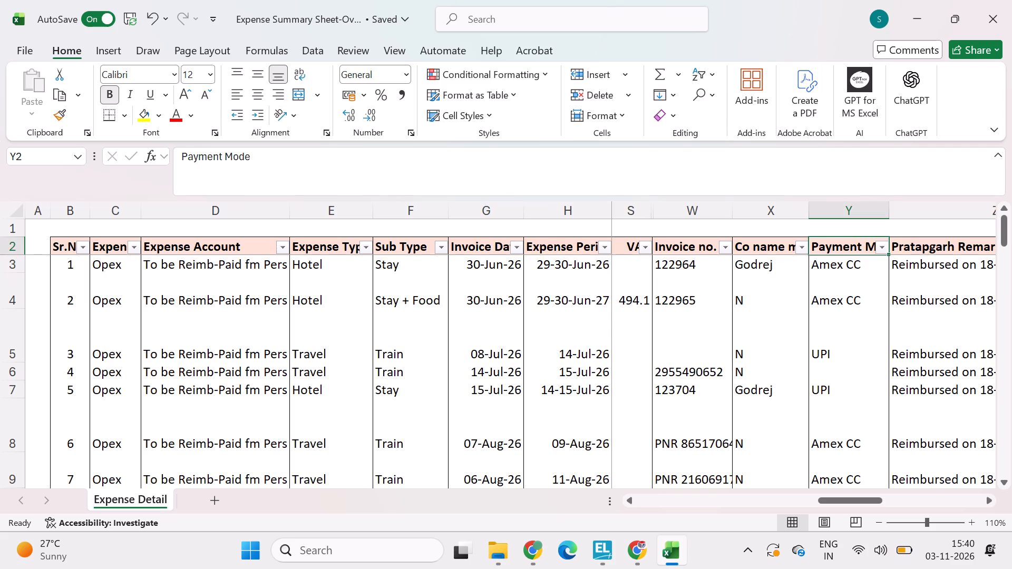
left_click(836, 267)
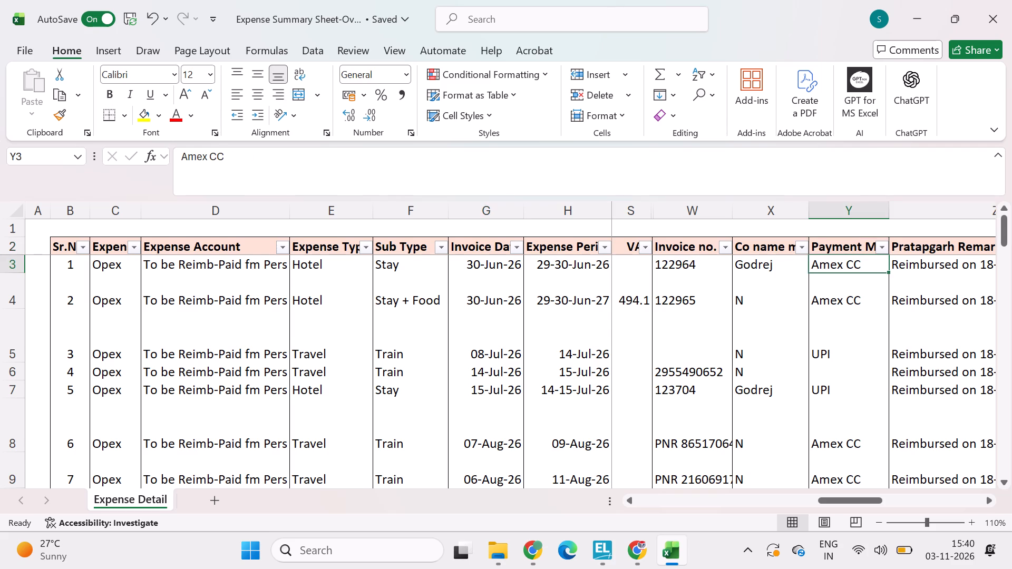
Examine the GST, total amount, expense-by, user, billing name and expense reason columns for serial numbers 1 to 7.
scroll(690, 298, "right", 4)
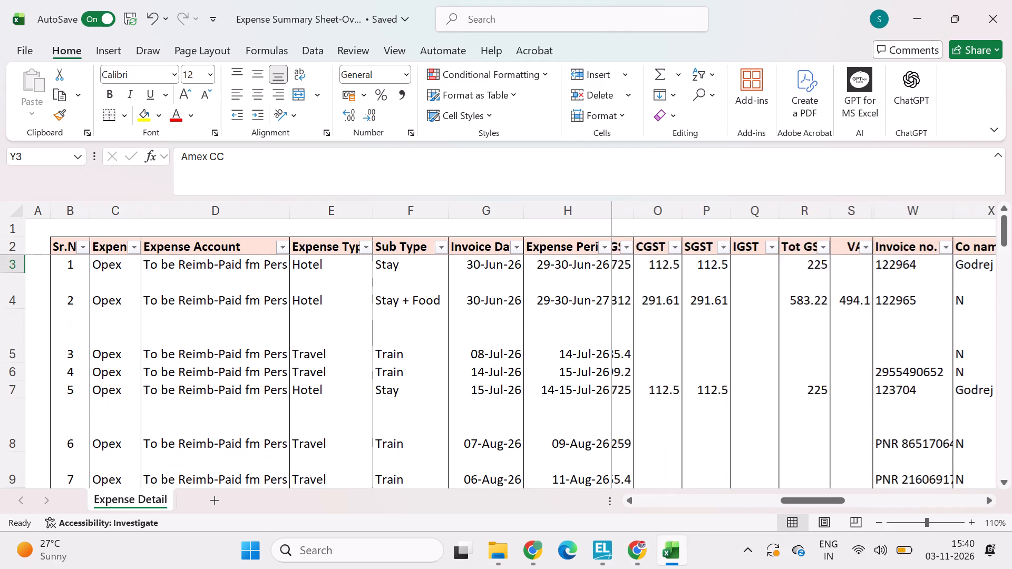
scroll(690, 298, "right", 3)
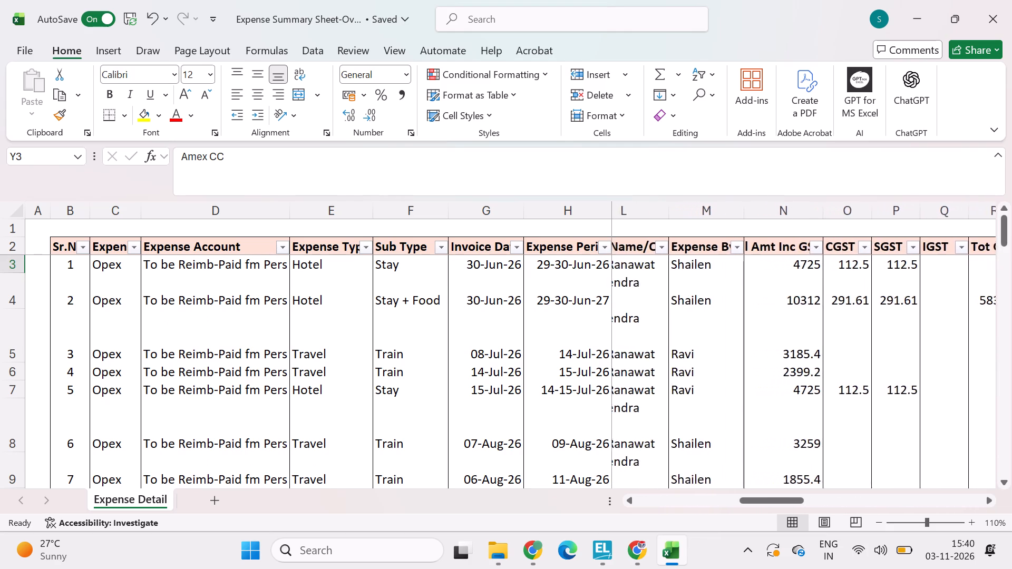
scroll(690, 298, "right", 2)
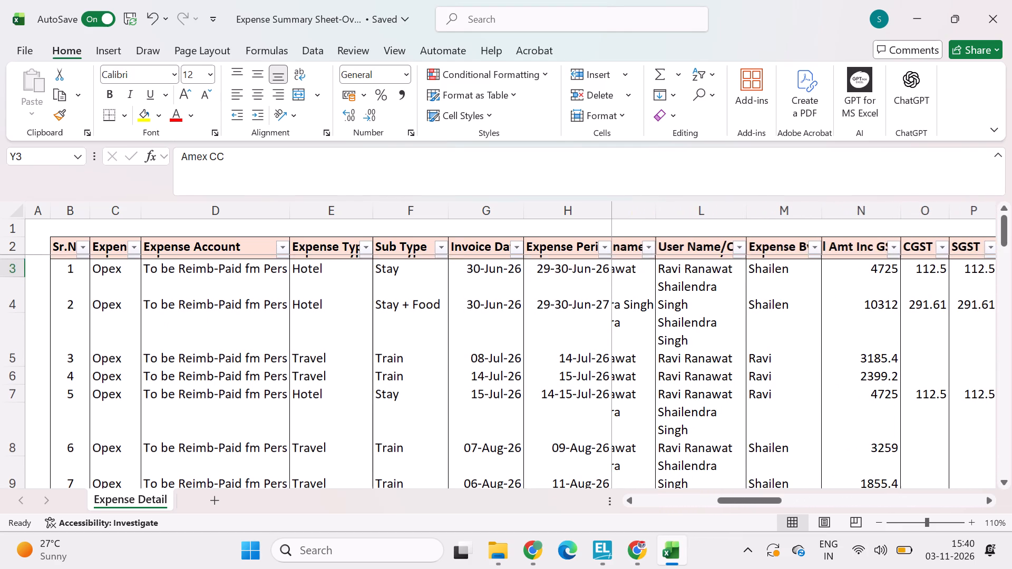
scroll(690, 298, "right", 1)
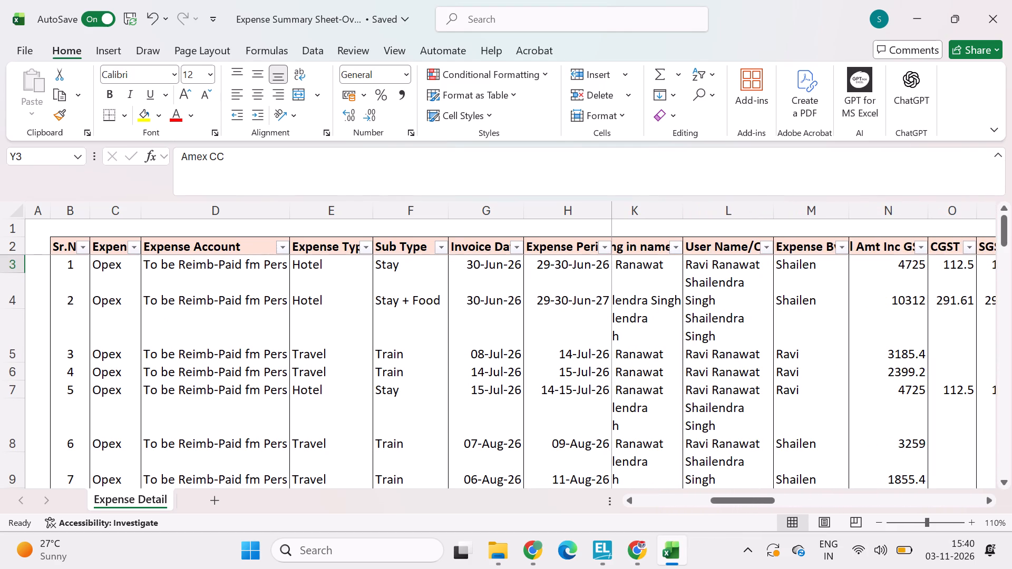
scroll(615, 330, "right", 3)
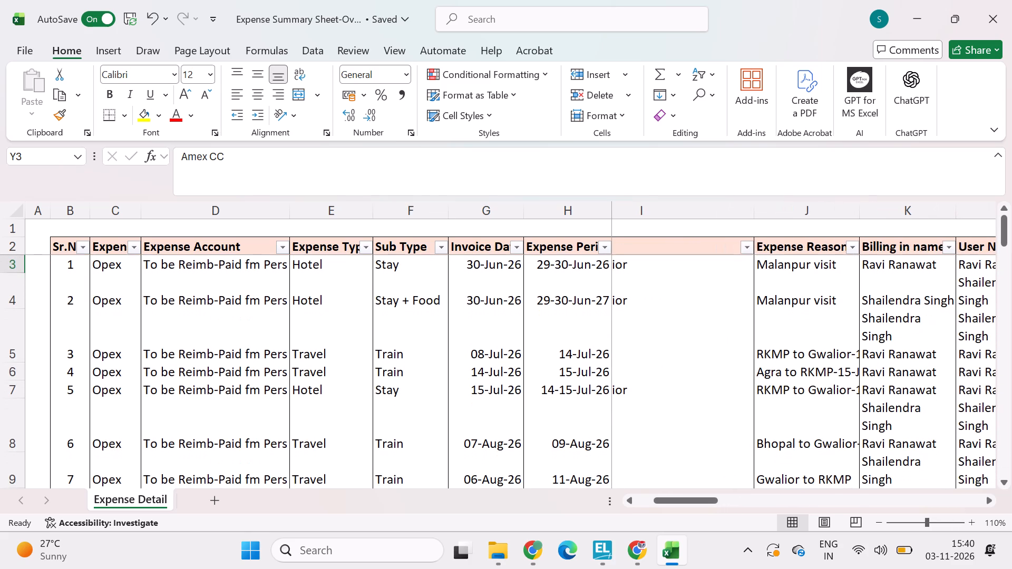
Close the overall expense summary workbook and go to the Expenses details folder of PRATAPGARH VENTURES in File Explorer.
left_click(497, 551)
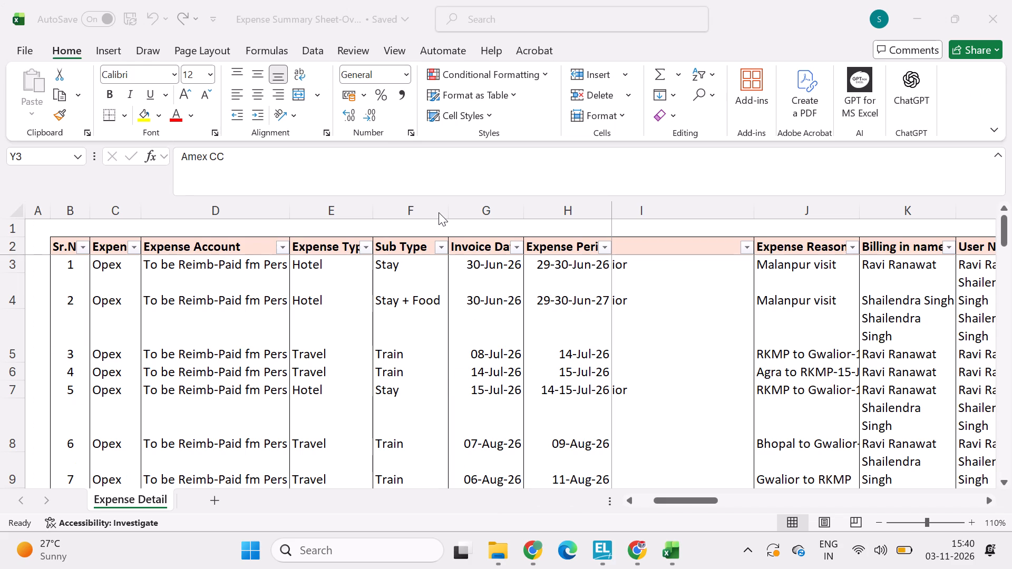
left_click(992, 15)
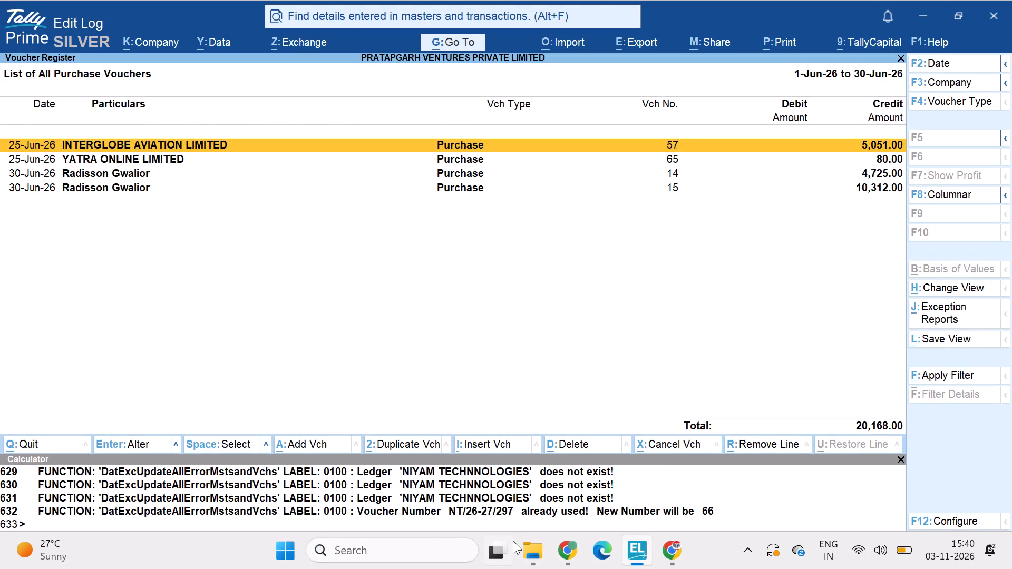
left_click(526, 547)
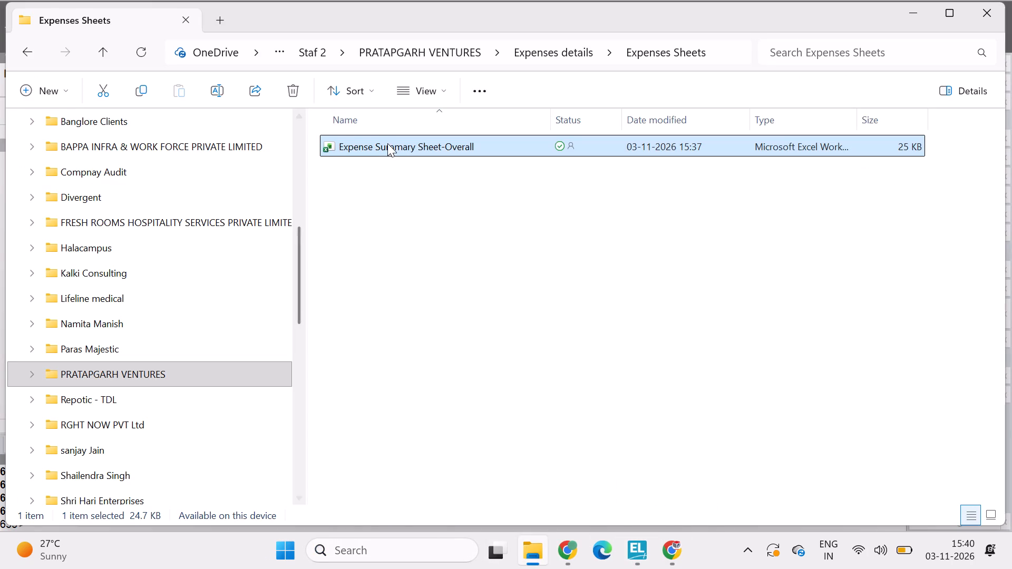
left_click(94, 52)
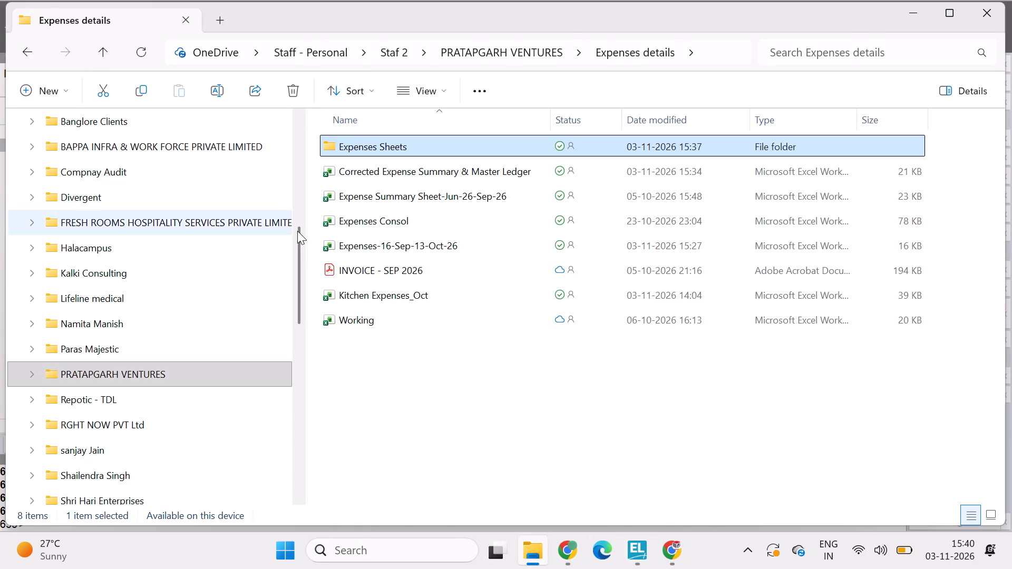
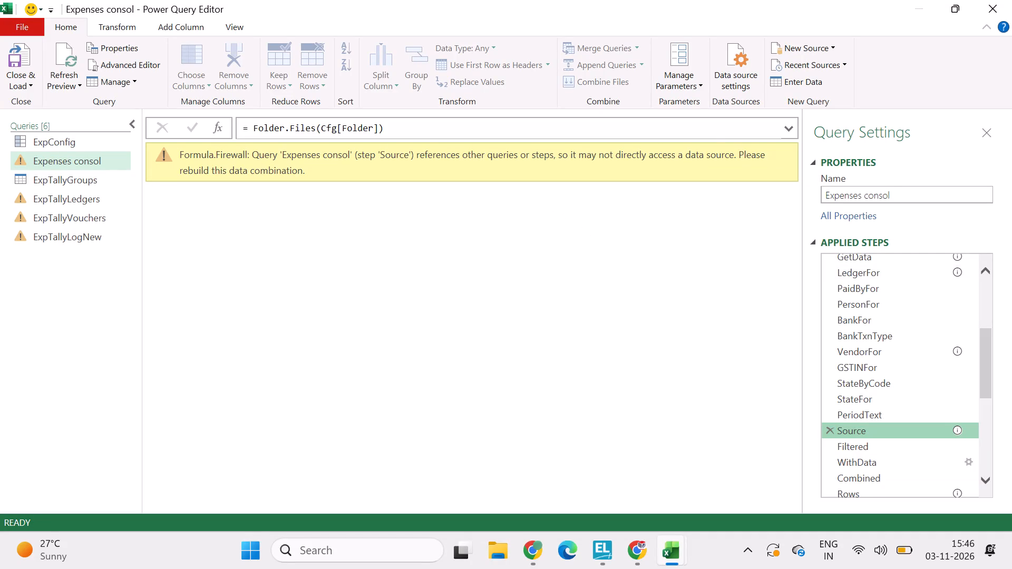
Examine the Source step formula of the Expenses consol query and the Ledgers formula of the ExpTallyLedgers query.
left_click(790, 126)
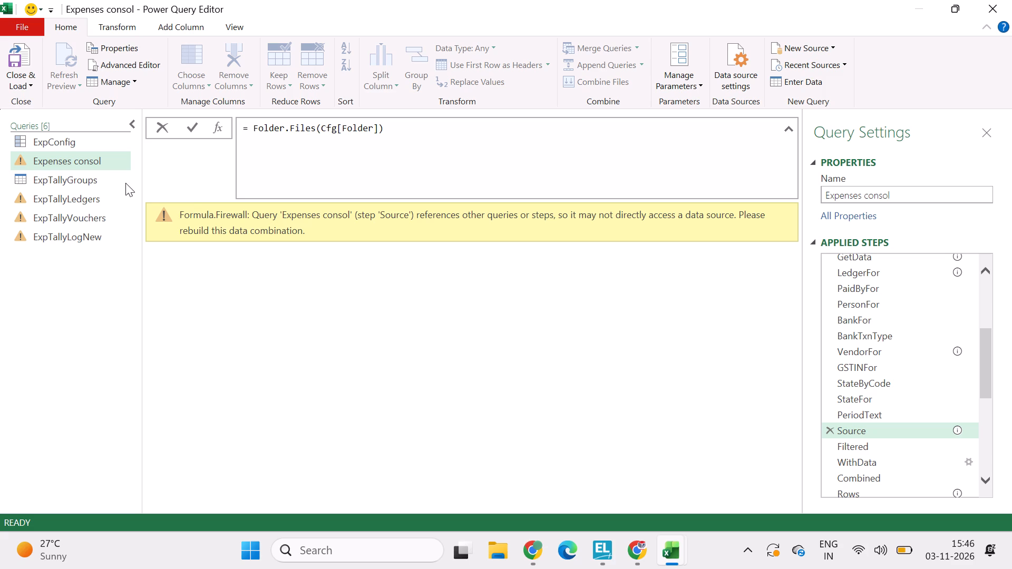
left_click(93, 199)
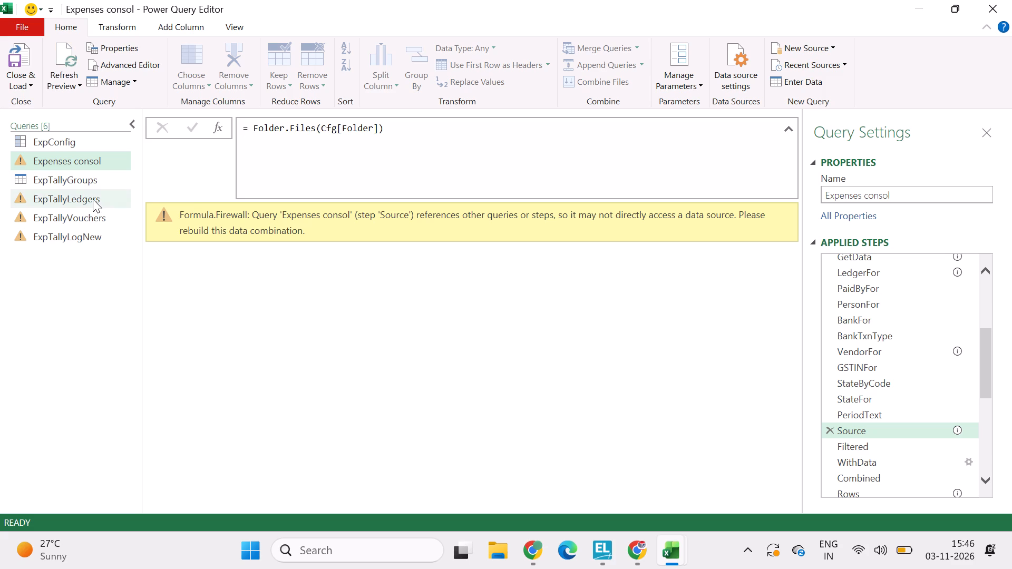
left_click(53, 194)
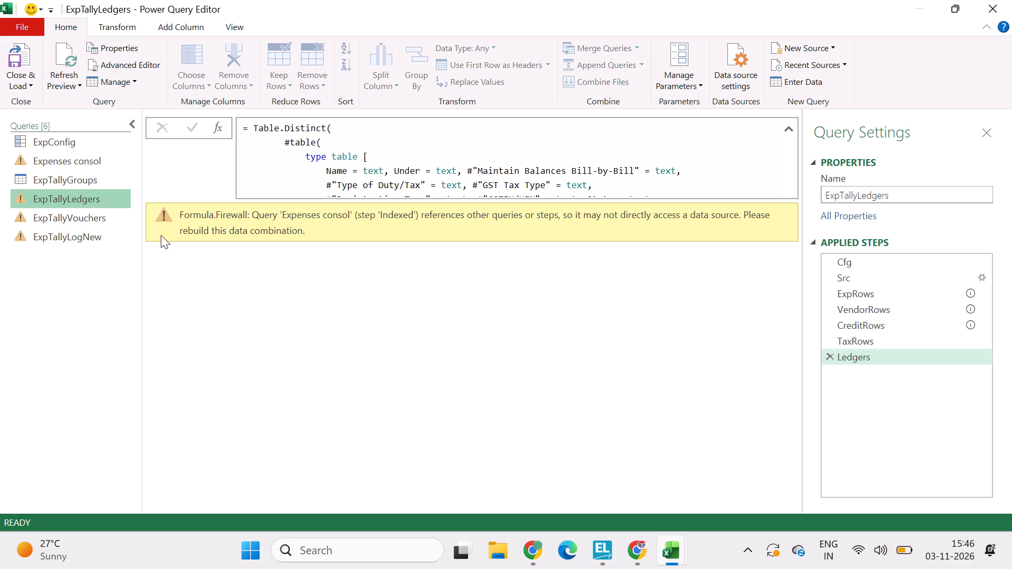
left_click(90, 159)
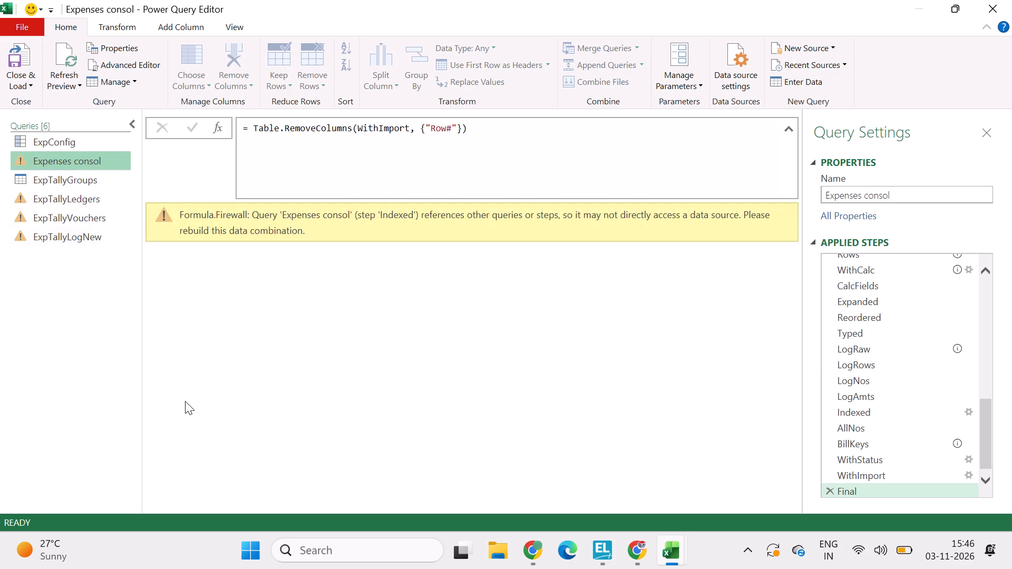
Go to the Expenses details folder under Staf 2, PRATAPGARH VENTURES, in File Explorer.
left_click(488, 549)
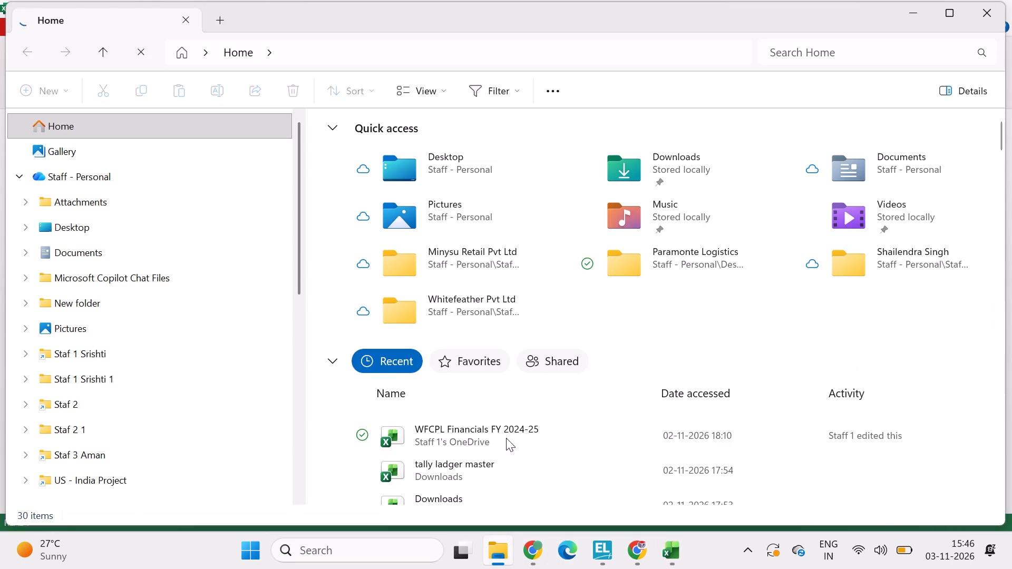
left_click(114, 405)
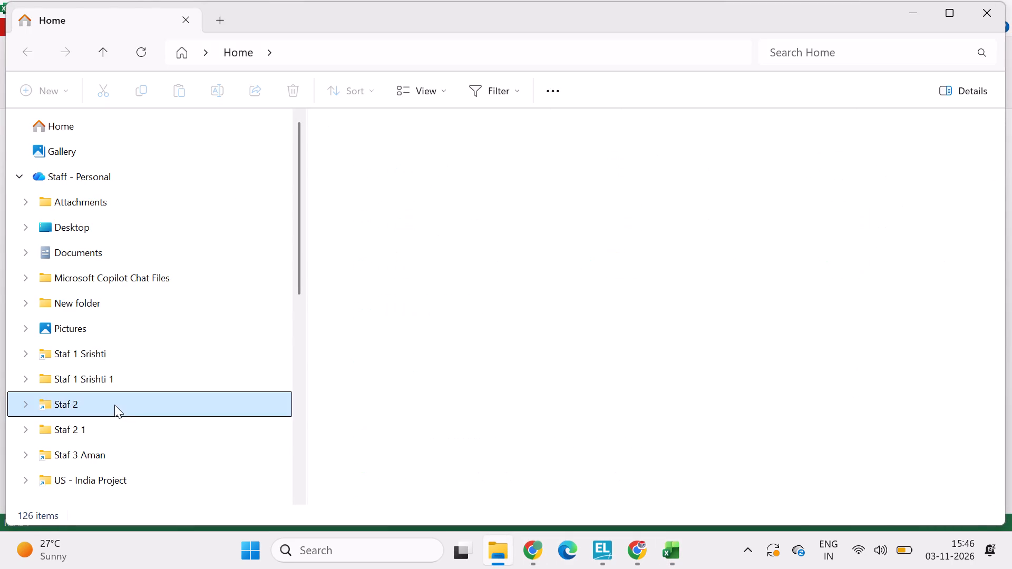
double_click(493, 469)
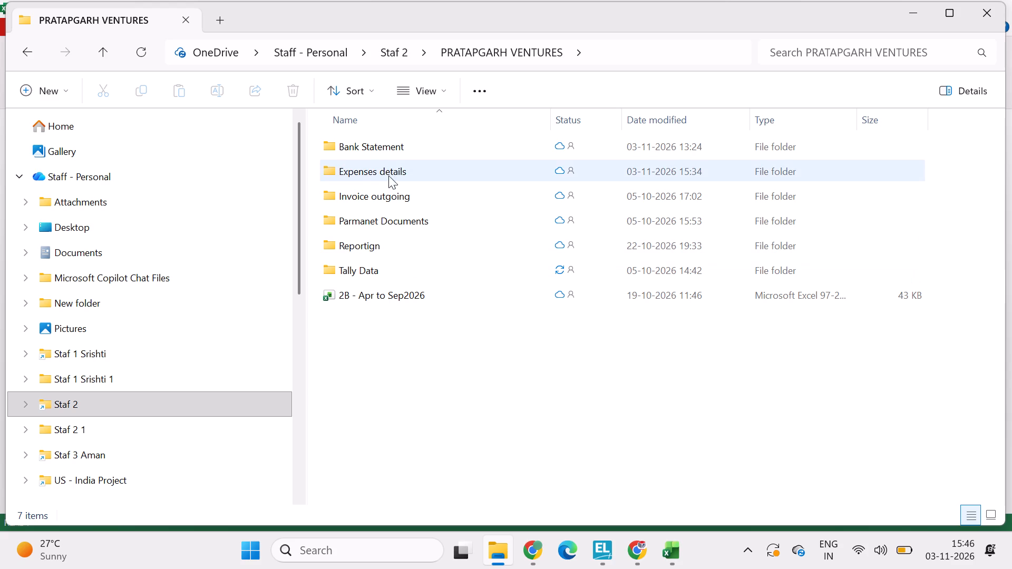
double_click(396, 192)
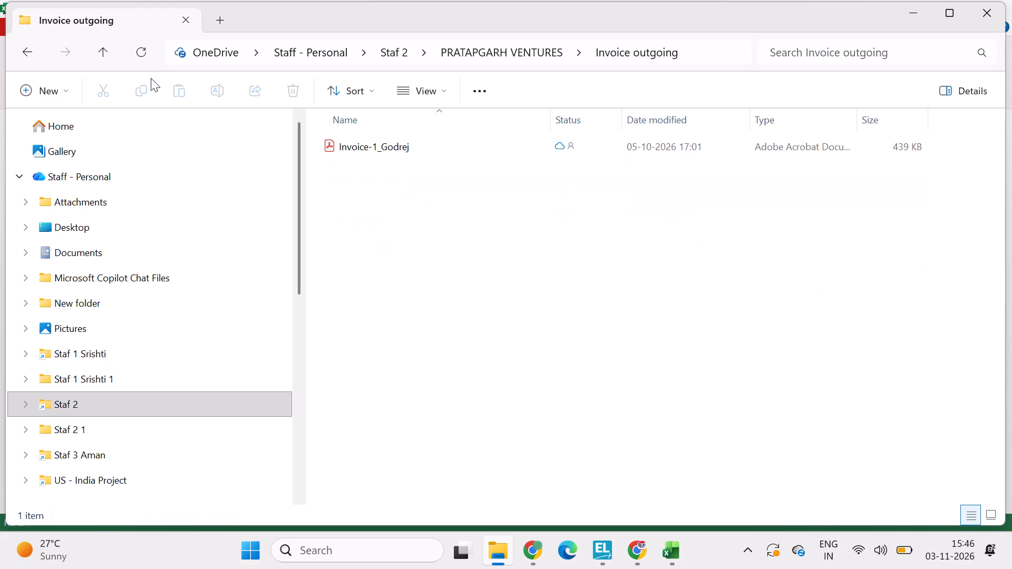
left_click(102, 54)
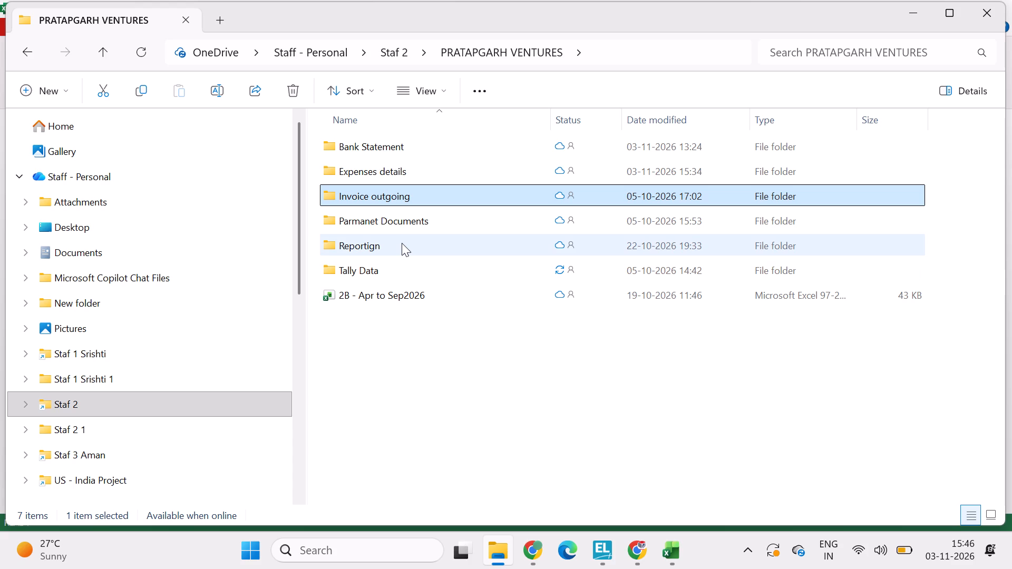
double_click(402, 243)
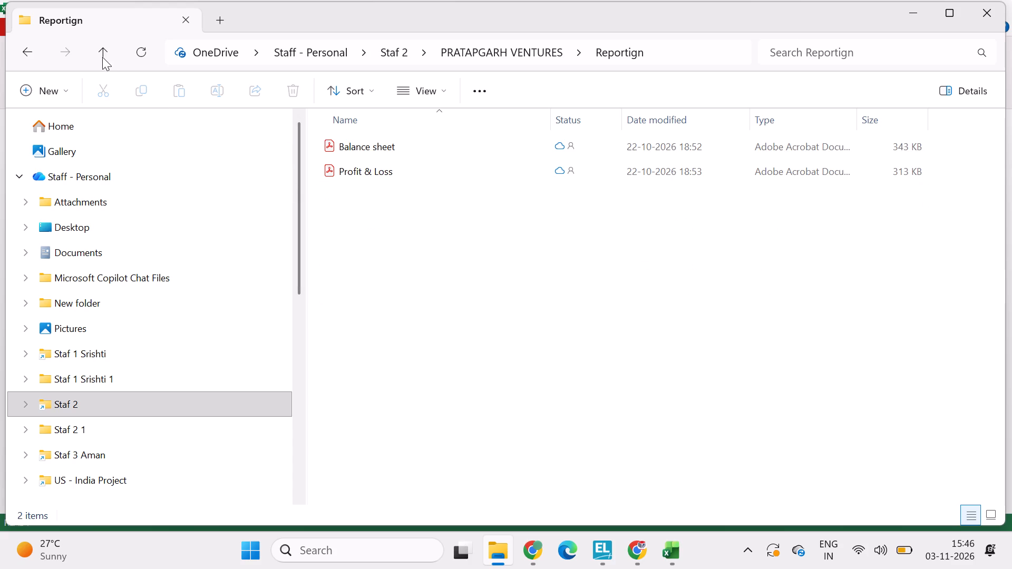
left_click(99, 53)
double_click(423, 176)
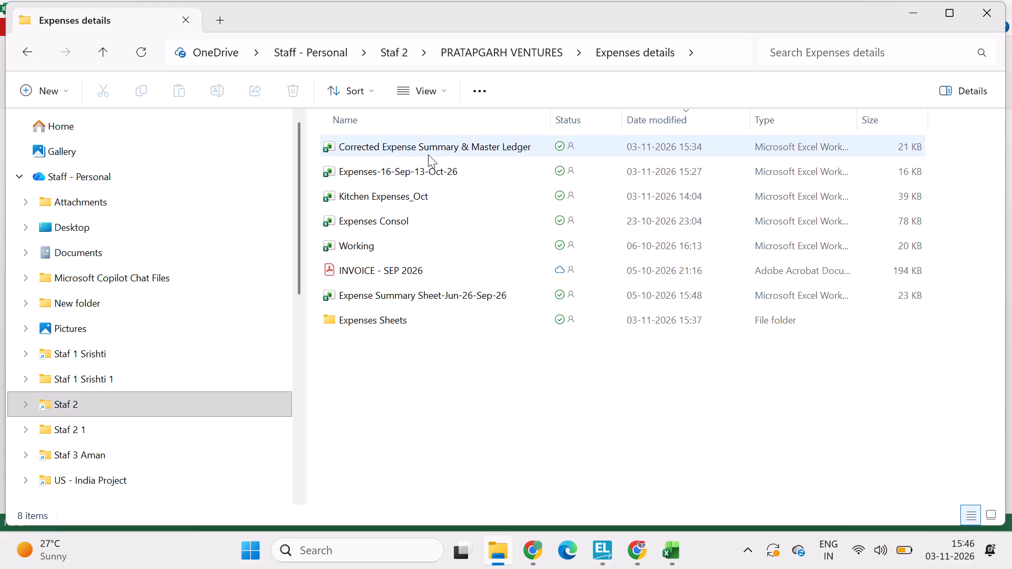
Copy the Expense Summary Sheet-Jun-26-Sep-26 workbook into the Expenses Sheets folder.
left_click(415, 299)
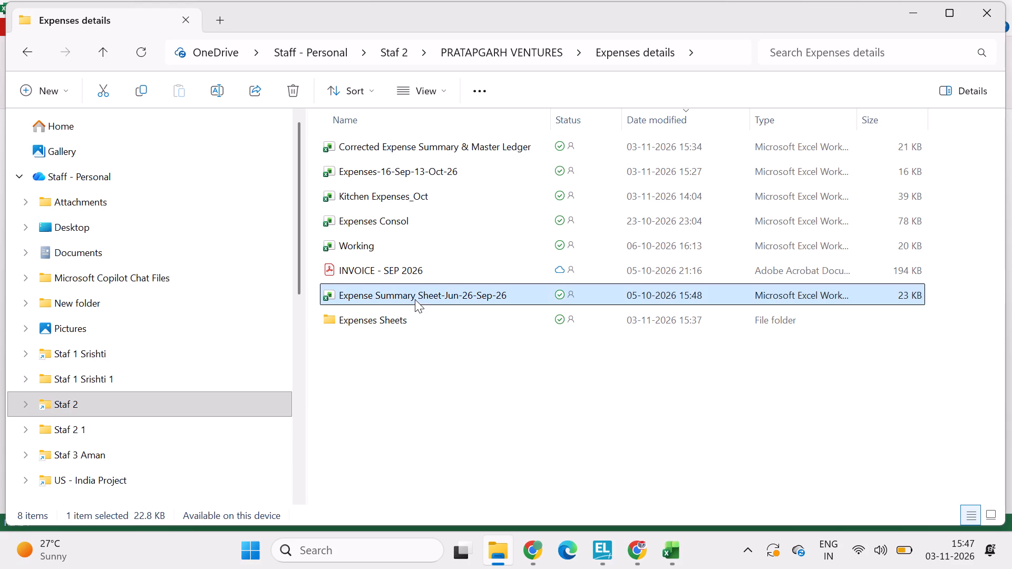
left_click(412, 169)
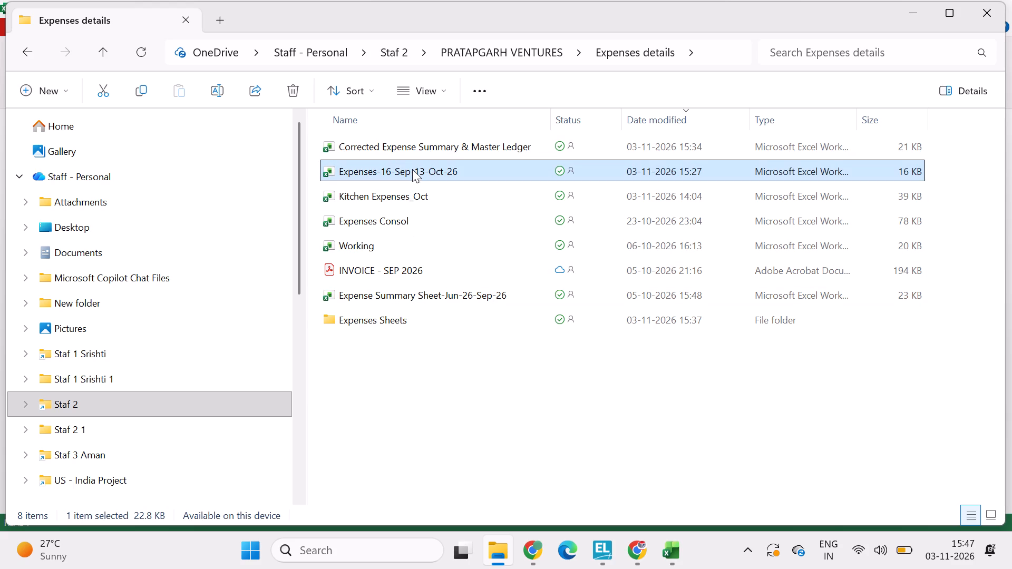
left_click(434, 297)
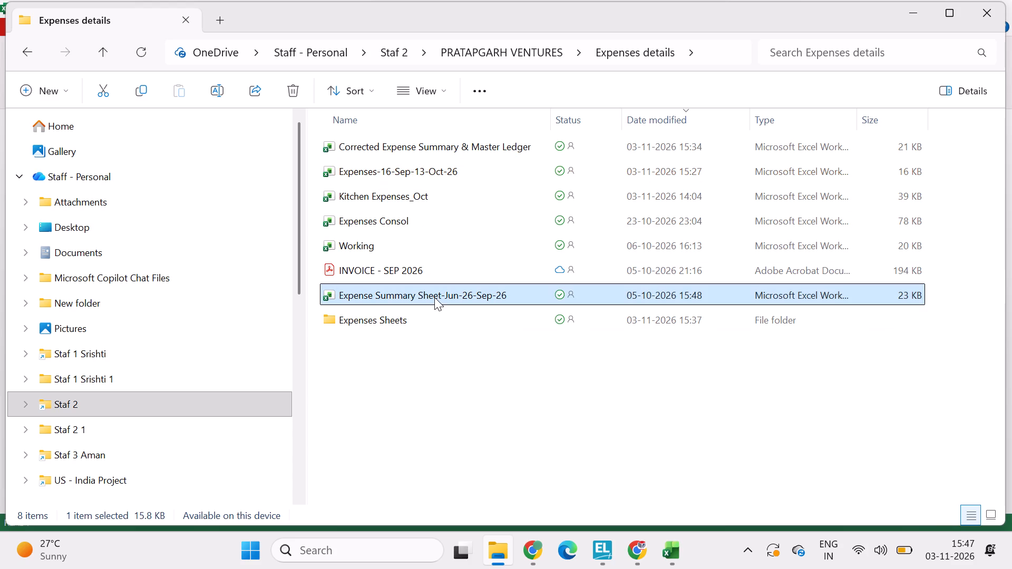
key("ctrl+c")
key("ctrl+c")
double_click(378, 310)
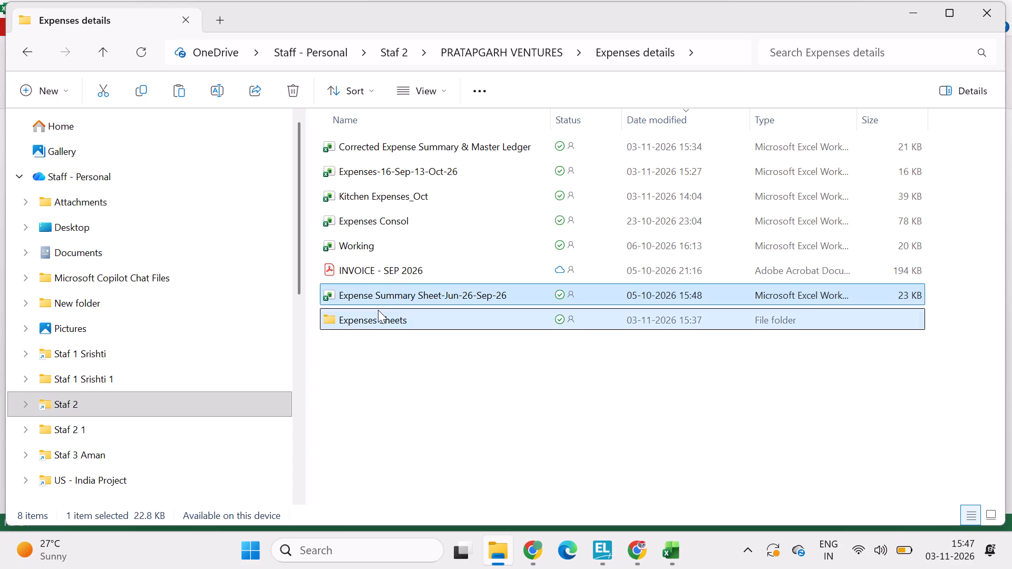
left_click(394, 261)
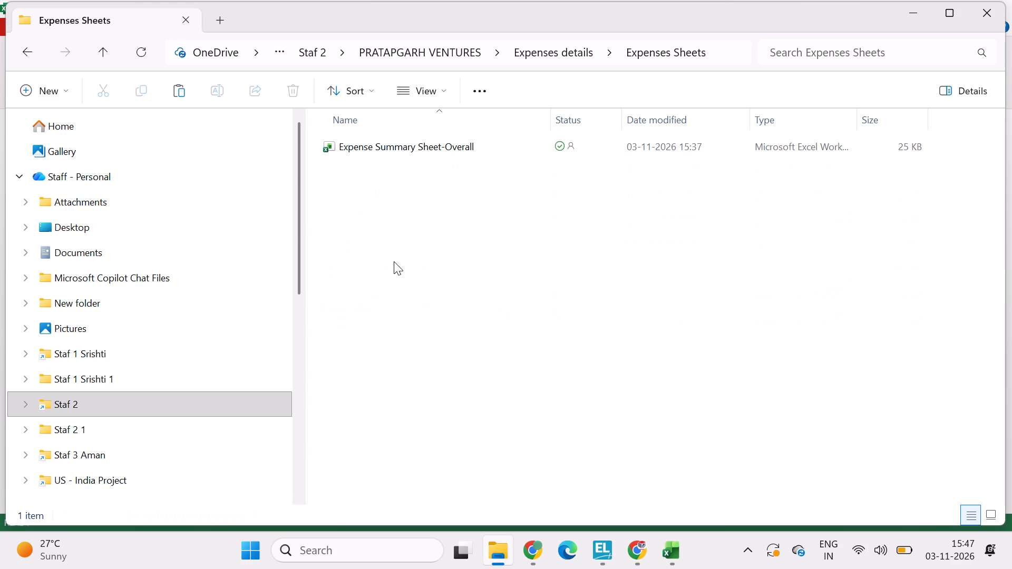
key("ctrl+v")
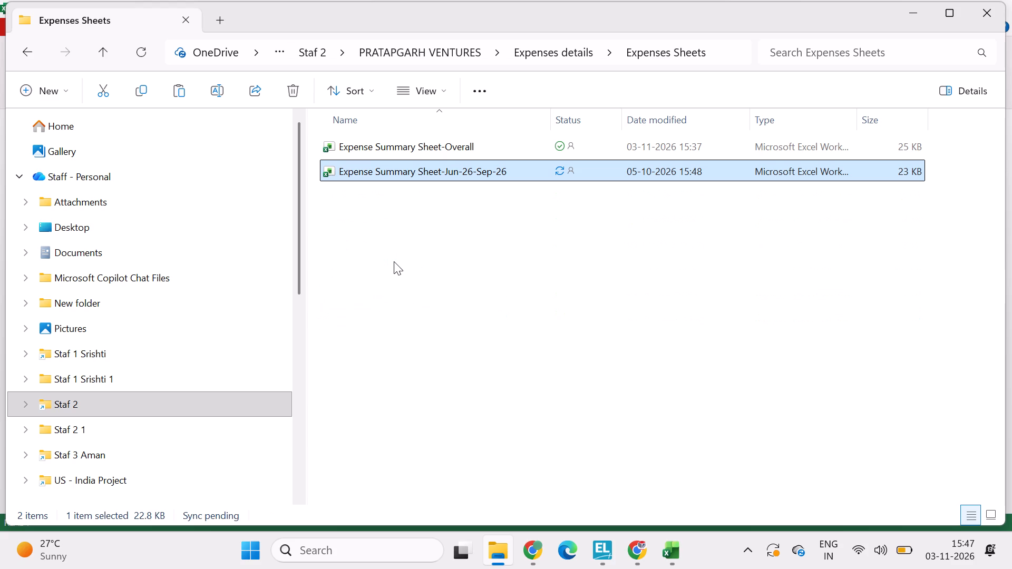
Switch back to the Expenses Consol workbook's Power Query Editor and refresh the preview of the Expenses consol query.
left_click(674, 553)
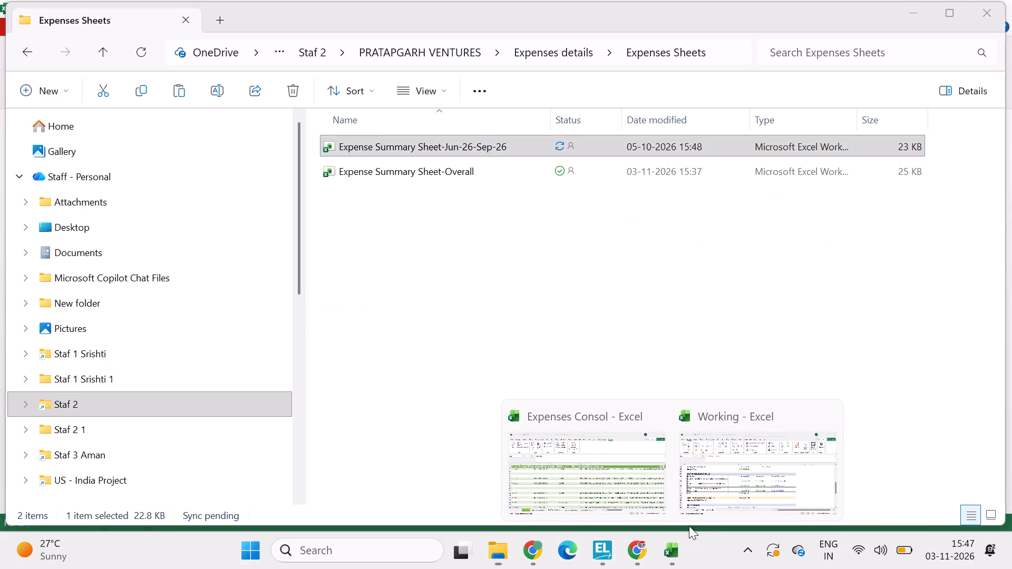
left_click(575, 481)
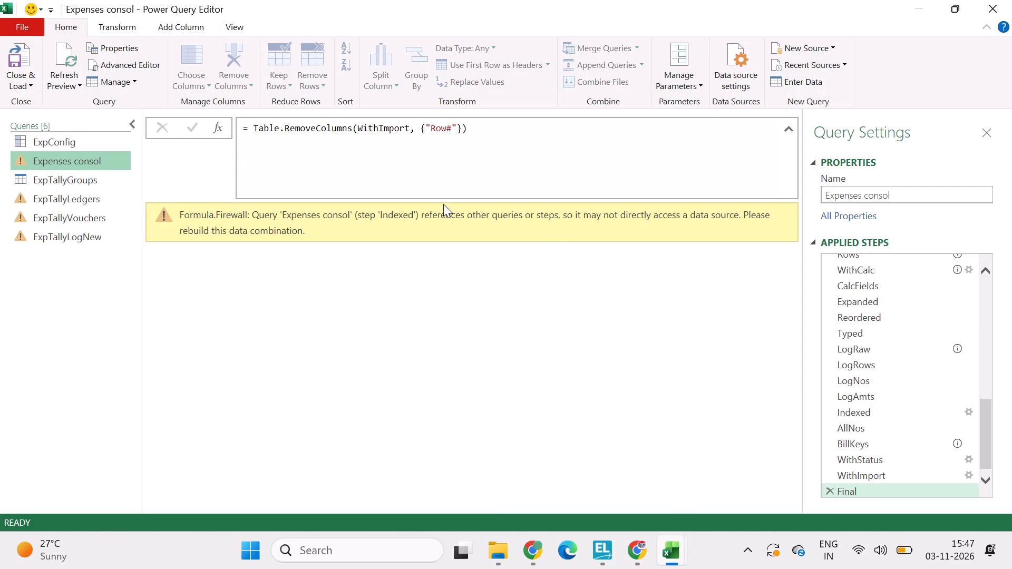
left_click(73, 59)
left_click(69, 61)
Switch to TallyPrime and leave the Primeone Workforce ledger vouchers report, going back to the Gateway of Tally.
left_click(592, 549)
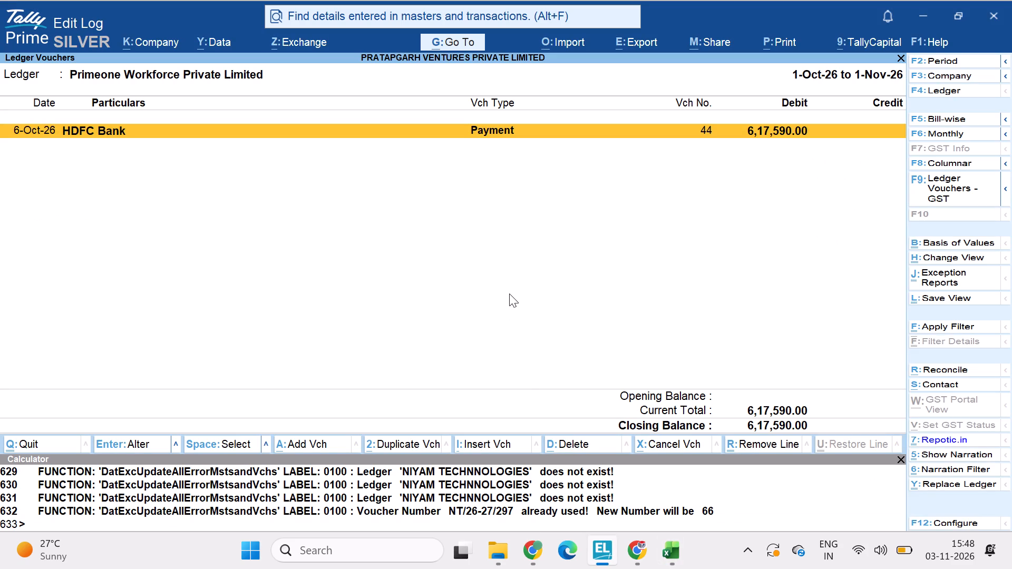
key("Escape")
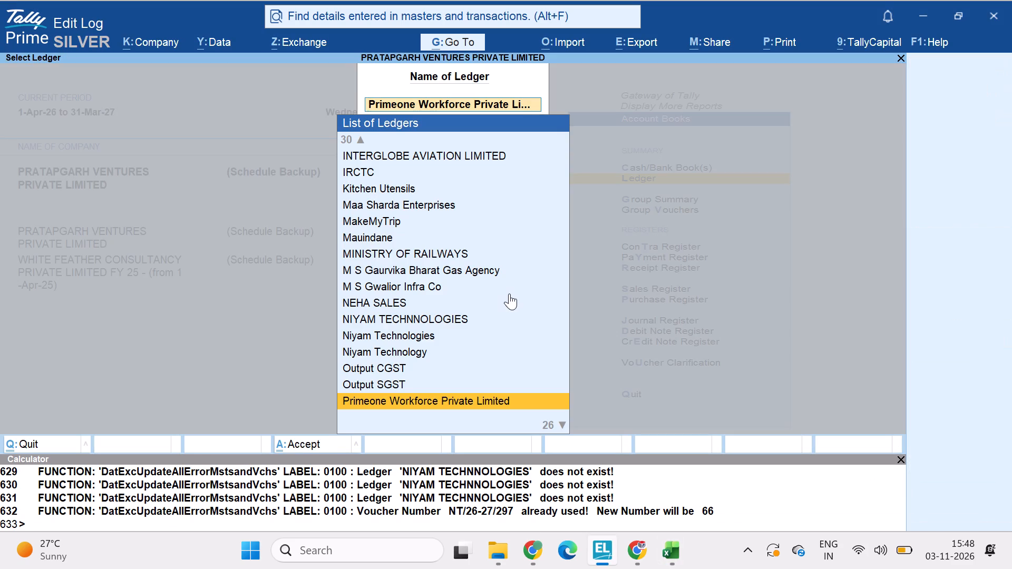
key("Escape")
key("Escape")
key("Escape")
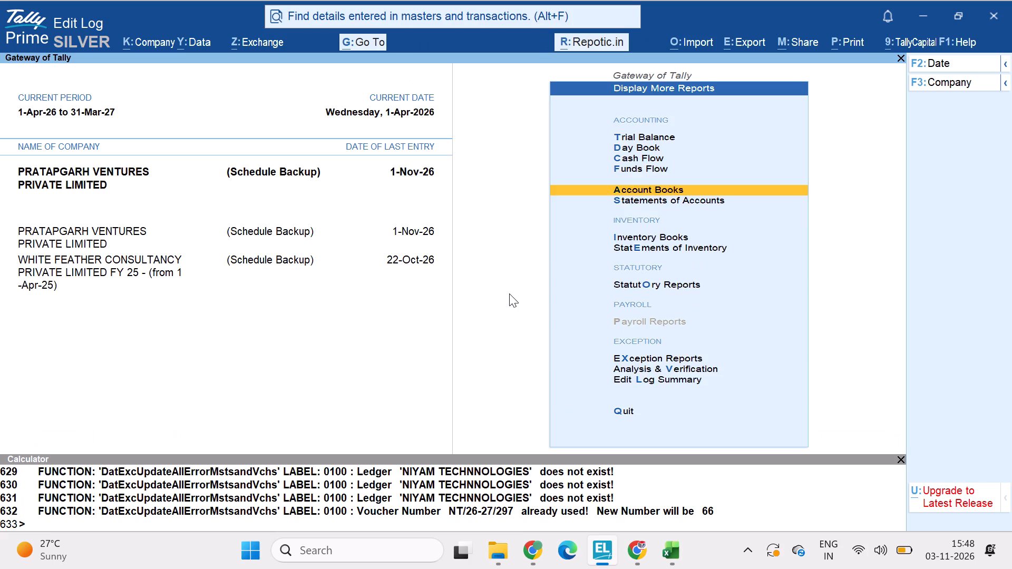
key("Escape")
key("Escape")
key("Escape")
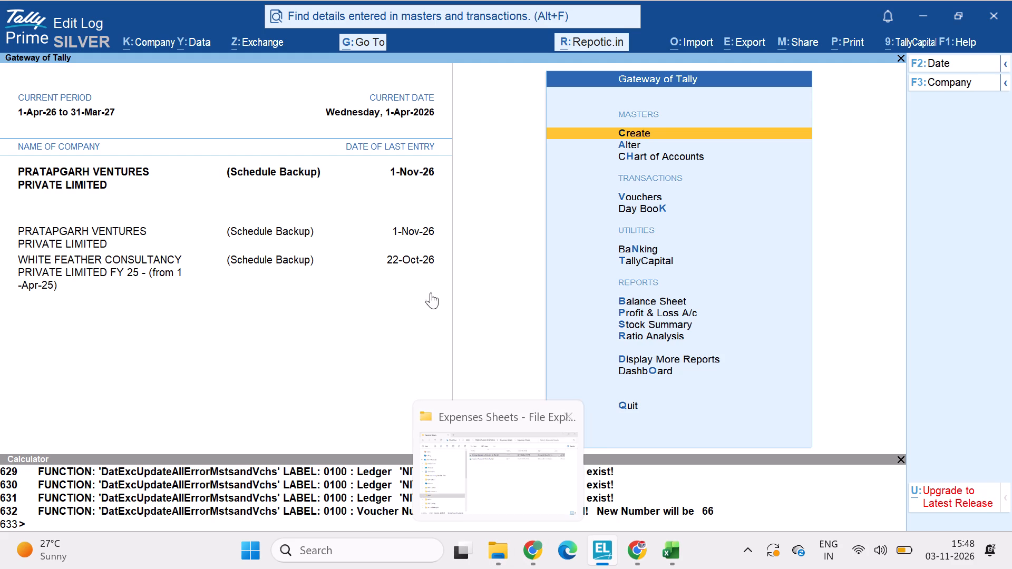
left_click(463, 356)
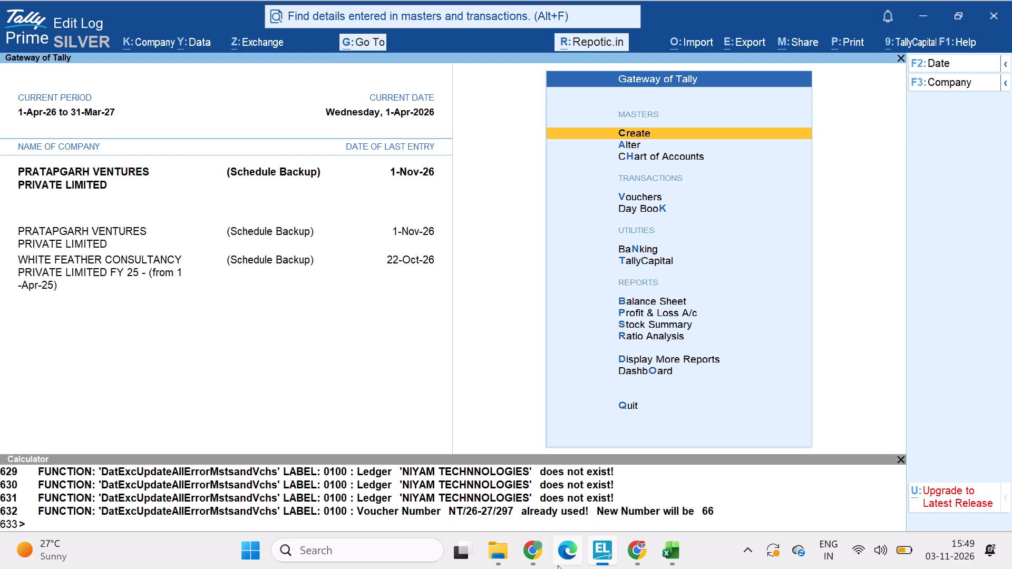
View the Payment Advice sheet in the Working workbook and return to the Expenses Consol workbook's Power Query Editor.
left_click(674, 552)
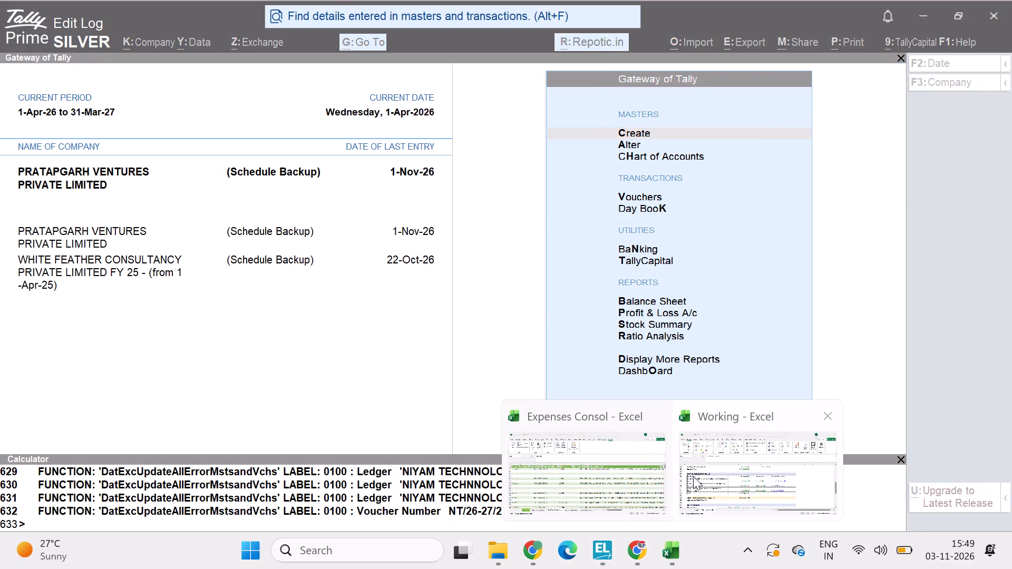
left_click(730, 478)
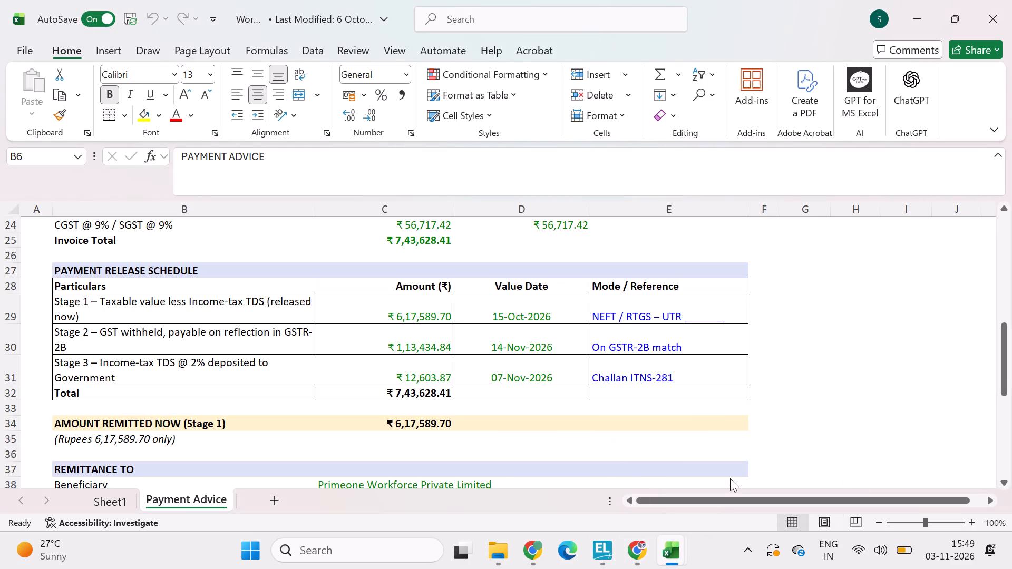
left_click(667, 544)
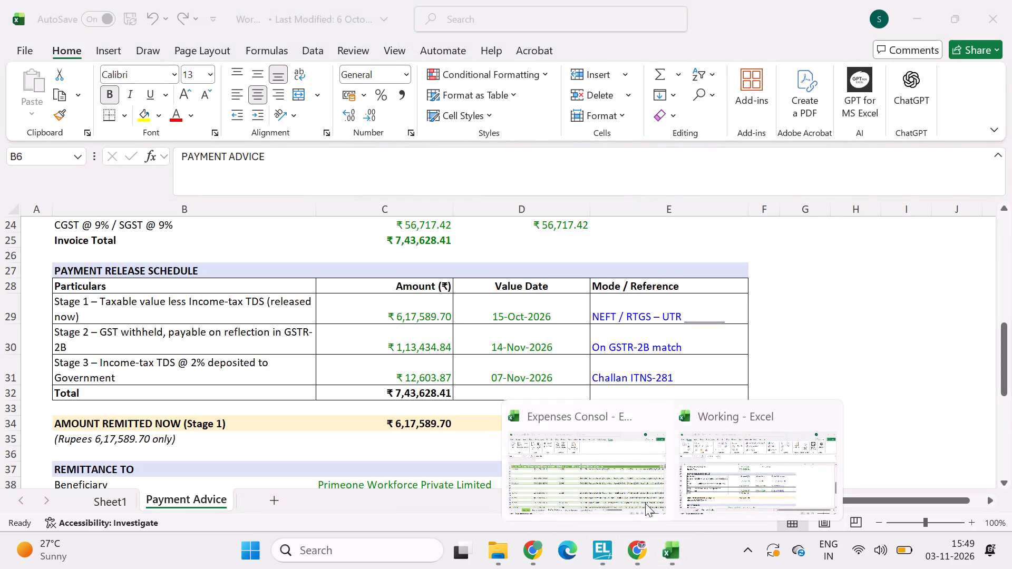
left_click(643, 498)
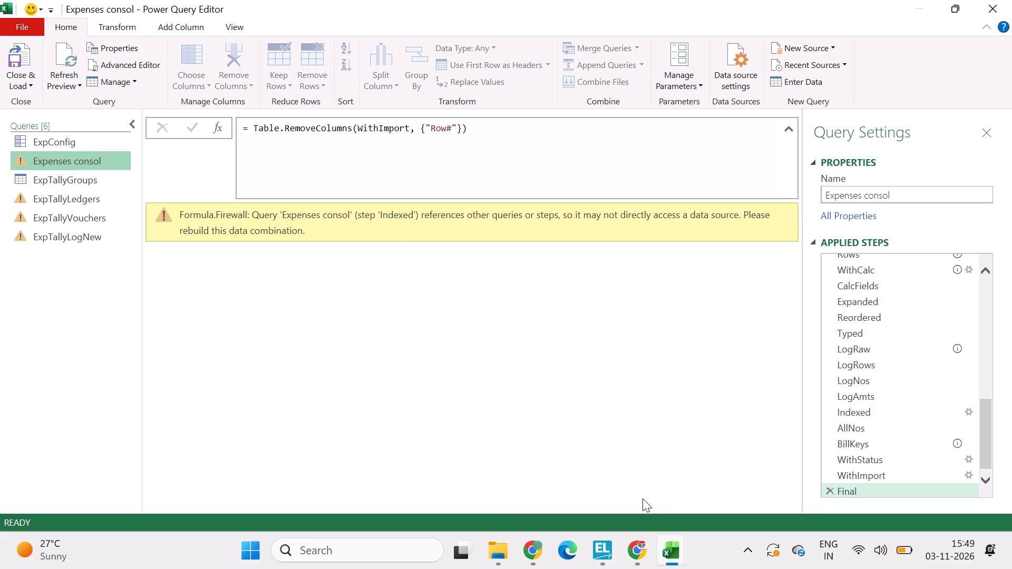
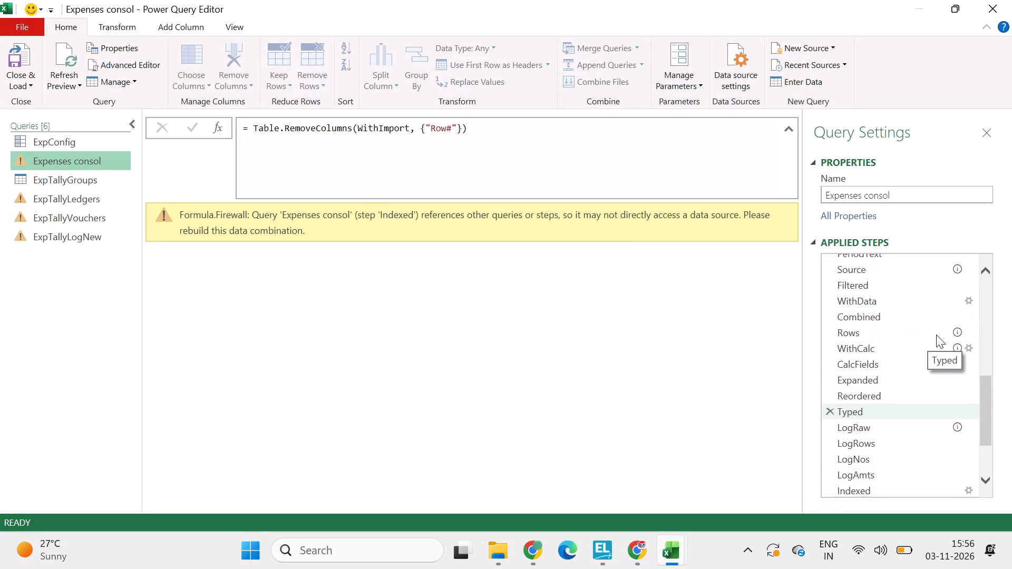
Look through the applied steps of the Expenses consol query and glance at the Gateway of Tally in TallyPrime.
scroll(936, 335, "up", 3)
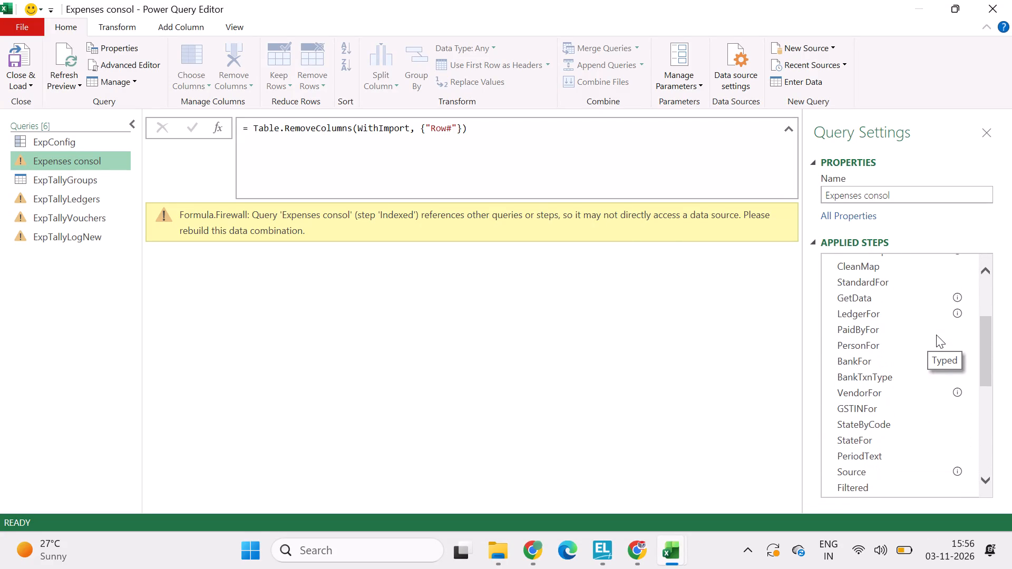
scroll(936, 335, "up", 2)
scroll(936, 335, "down", 1)
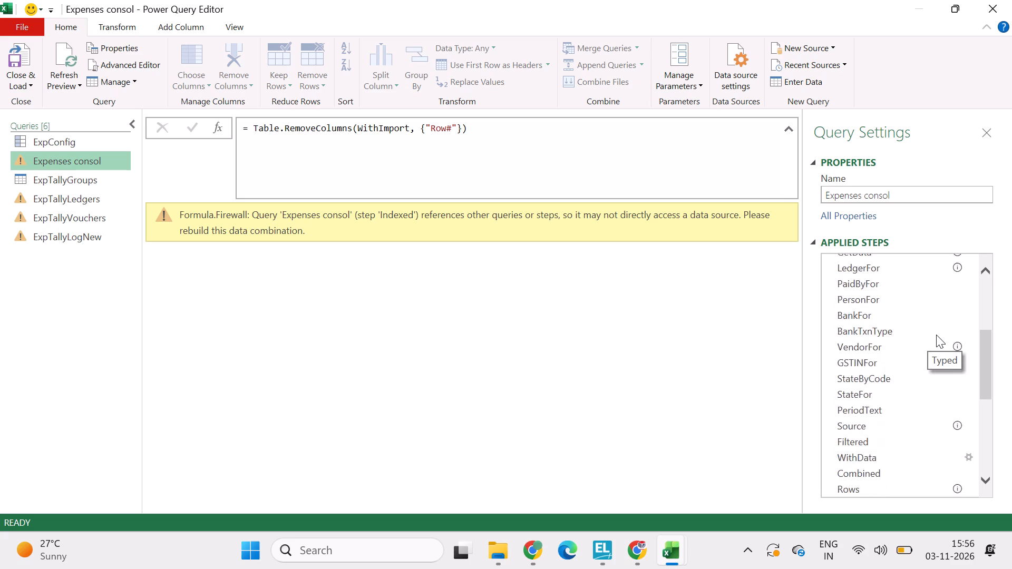
scroll(936, 335, "down", 3)
scroll(936, 335, "up", 3)
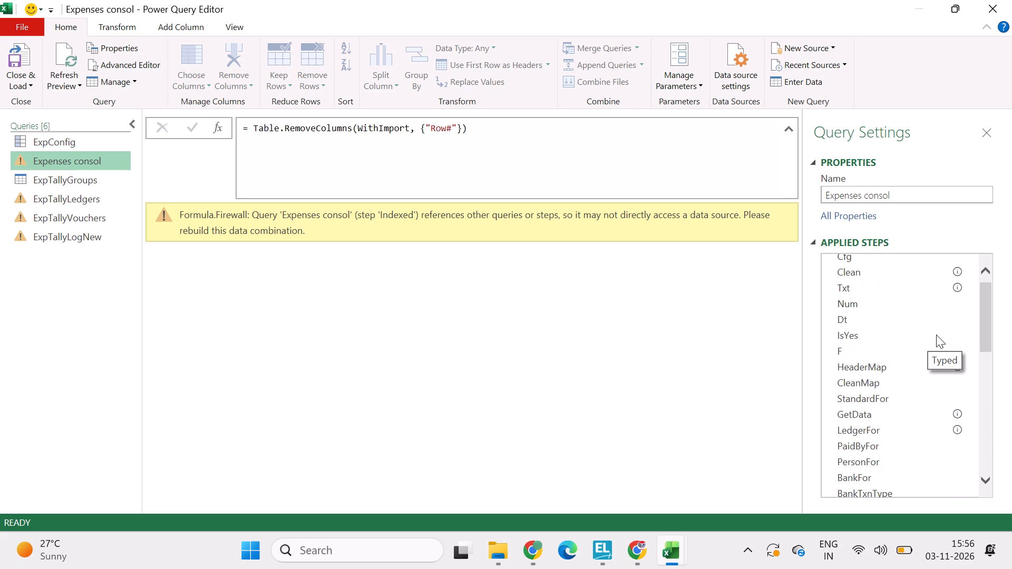
scroll(936, 335, "up", 2)
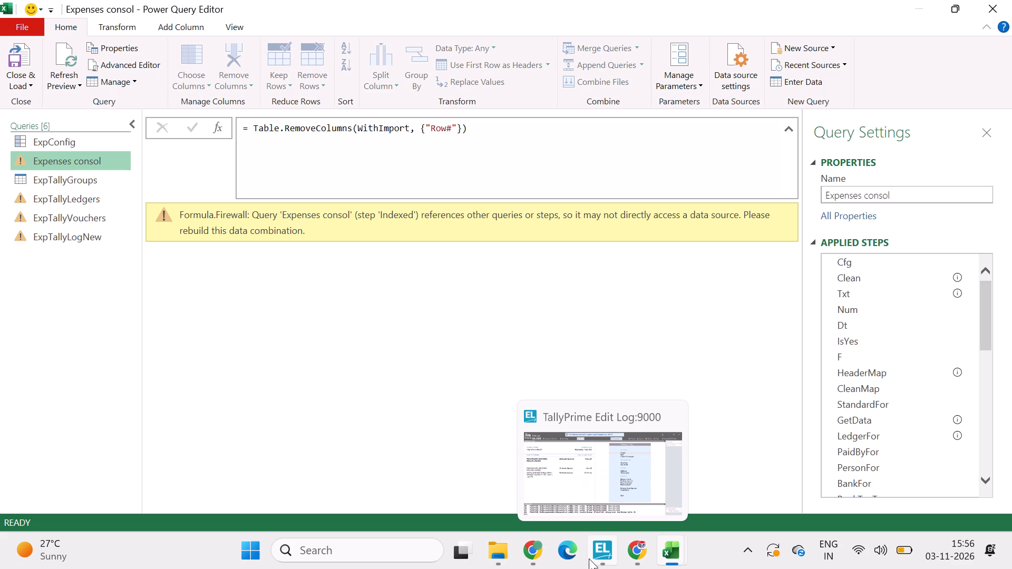
left_click(617, 464)
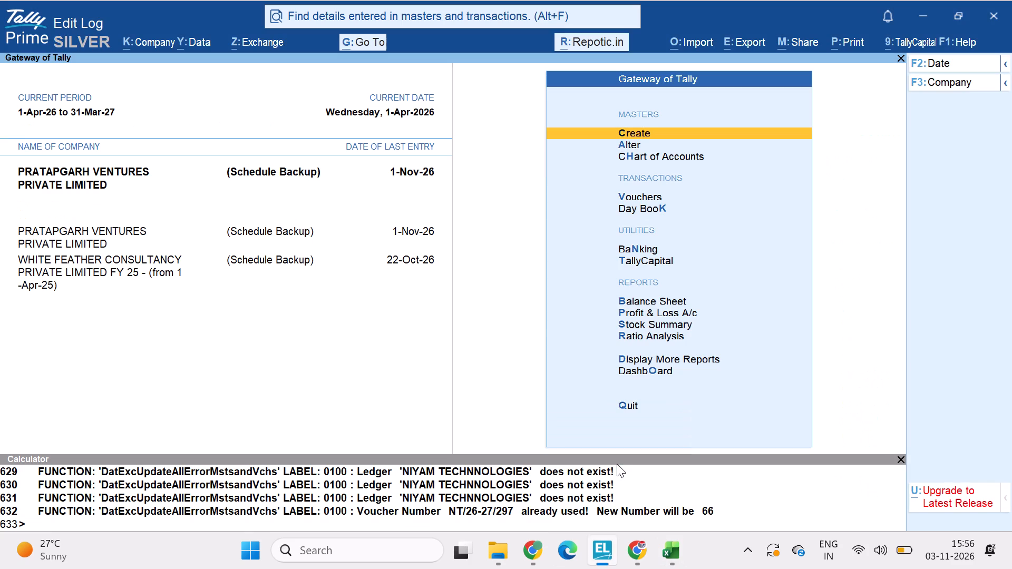
key("alt+Tab")
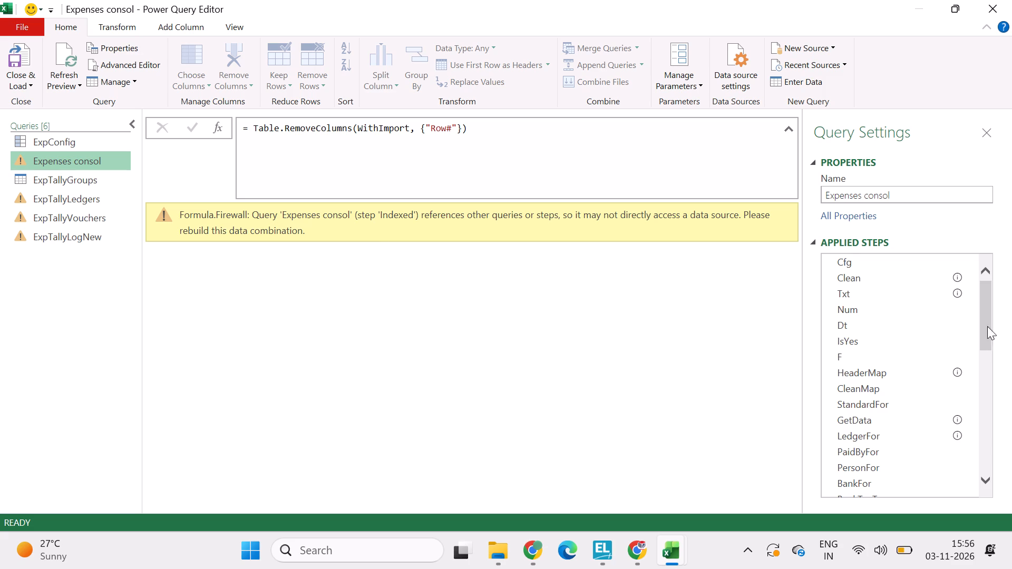
Inspect the formula of the Indexed applied step in the Expenses consol query.
scroll(923, 395, "down", 2)
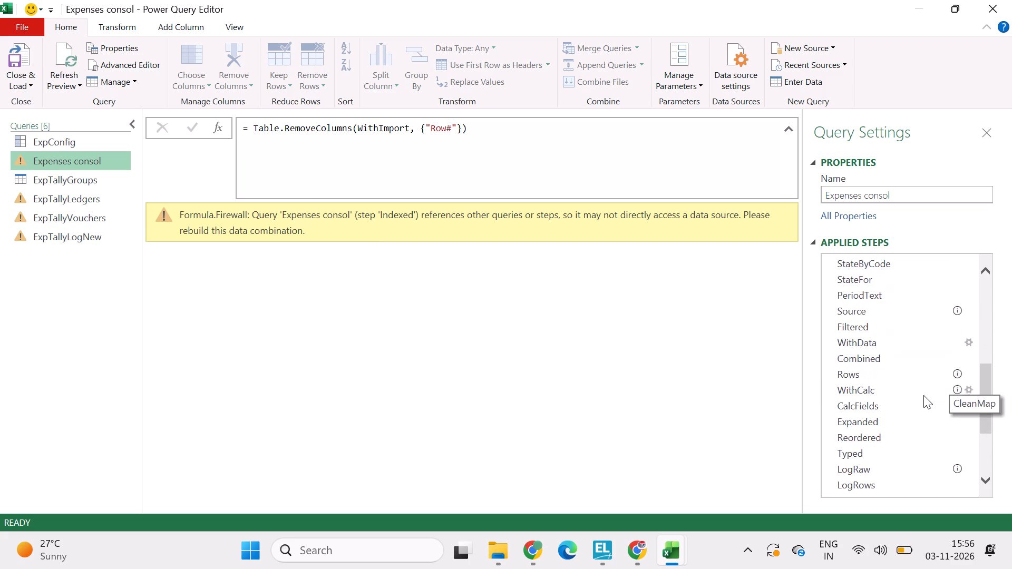
scroll(923, 395, "down", 3)
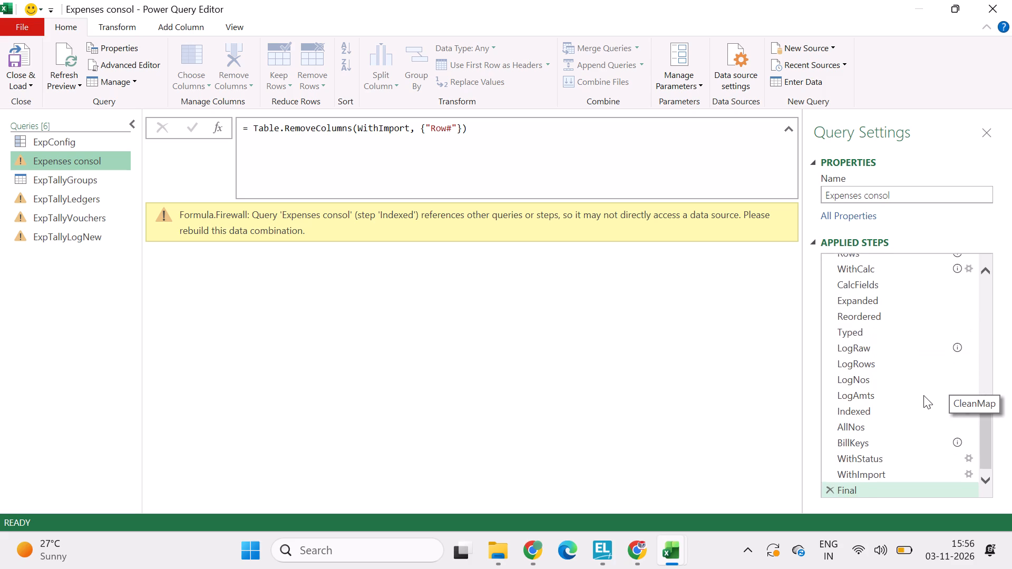
scroll(923, 395, "down", 2)
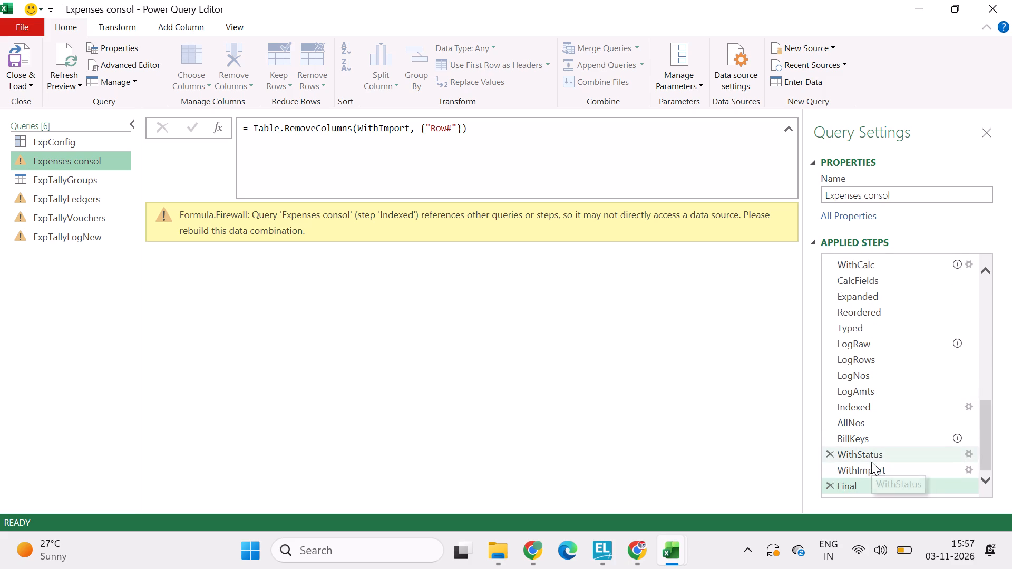
left_click(881, 406)
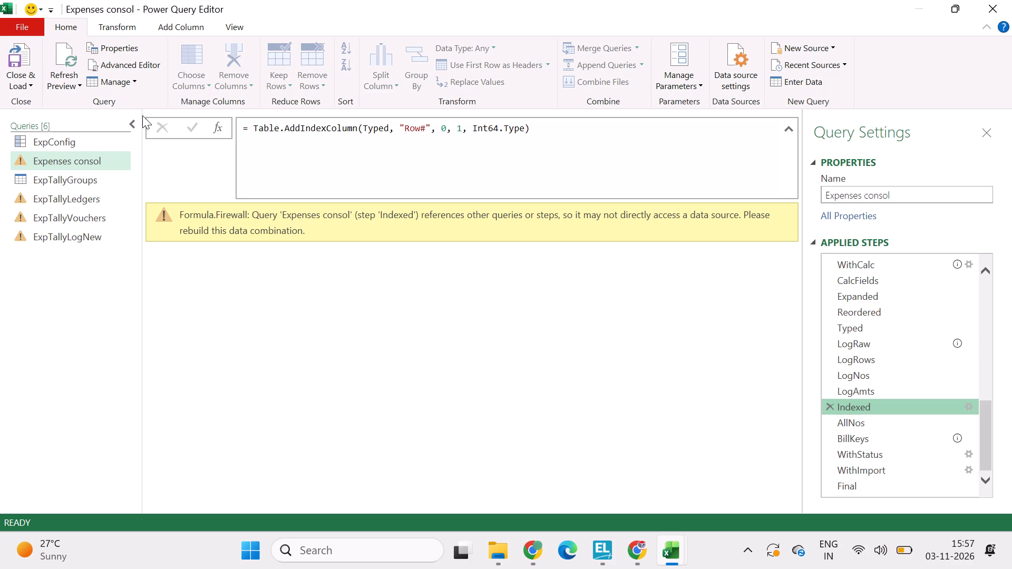
Hide the query settings and collapse the list of queries in the query editor.
left_click(991, 134)
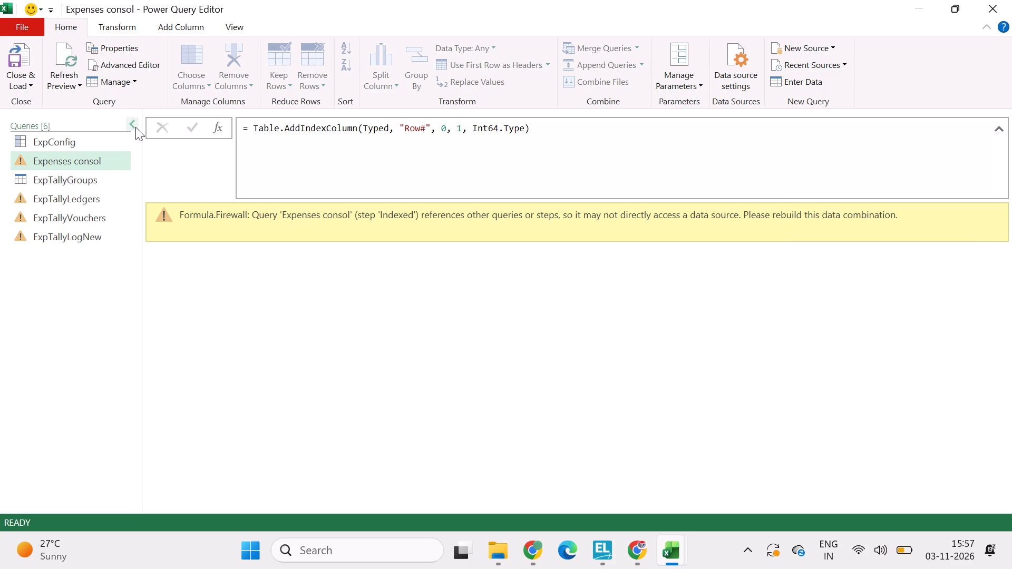
left_click(135, 127)
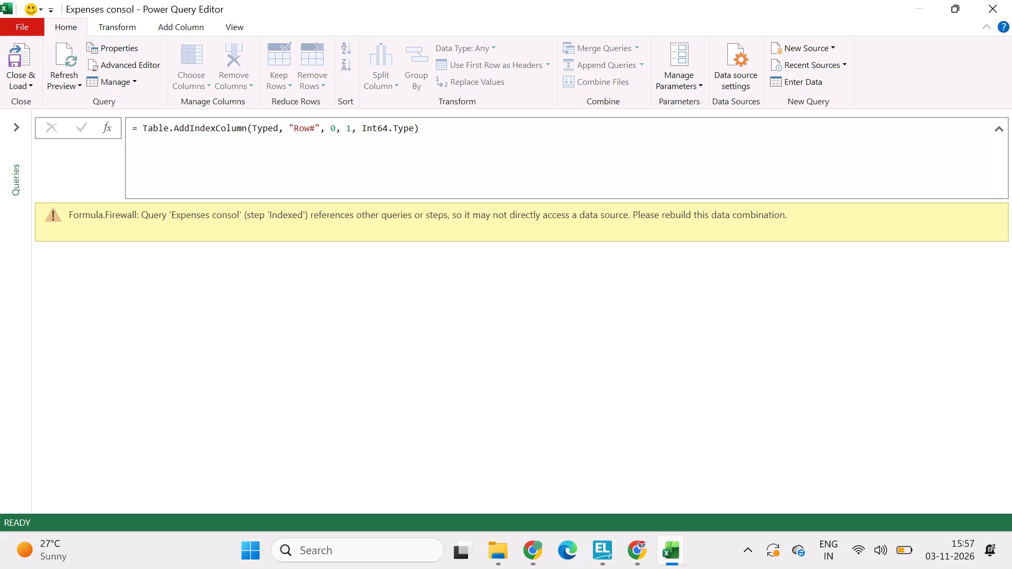
left_click(15, 131)
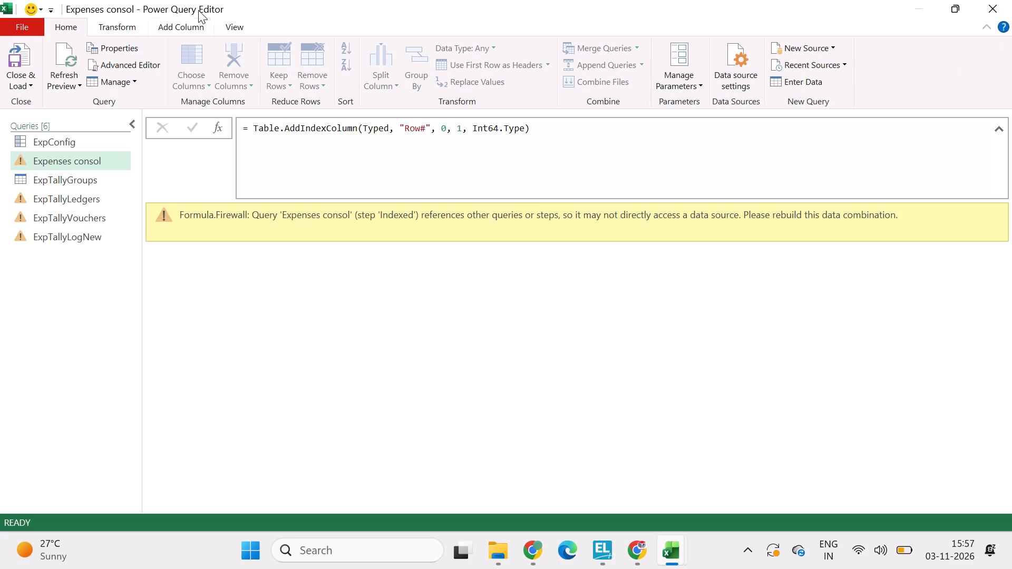
left_click(131, 127)
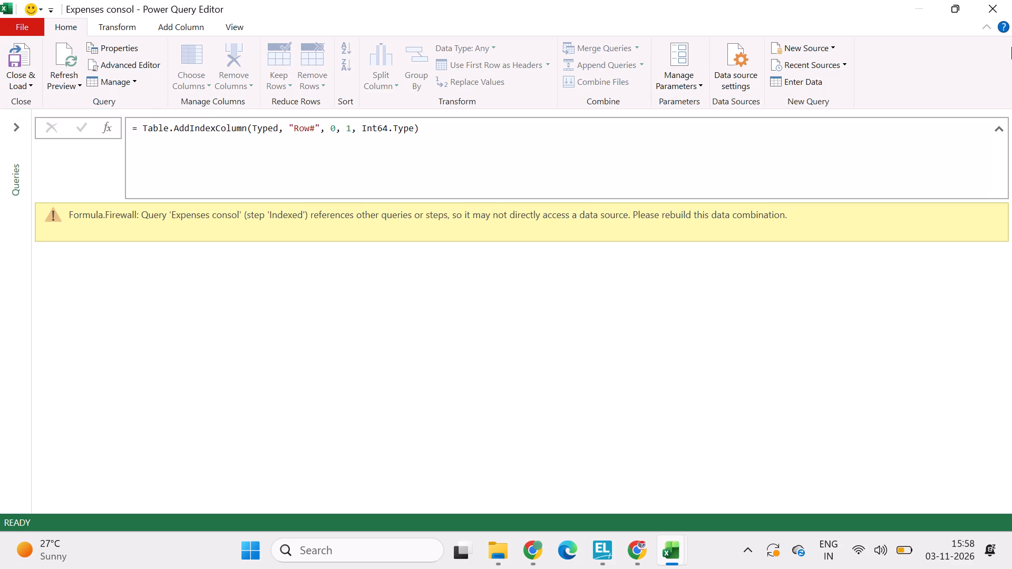
Close the query editor and load the queries back into the workbook.
left_click(28, 54)
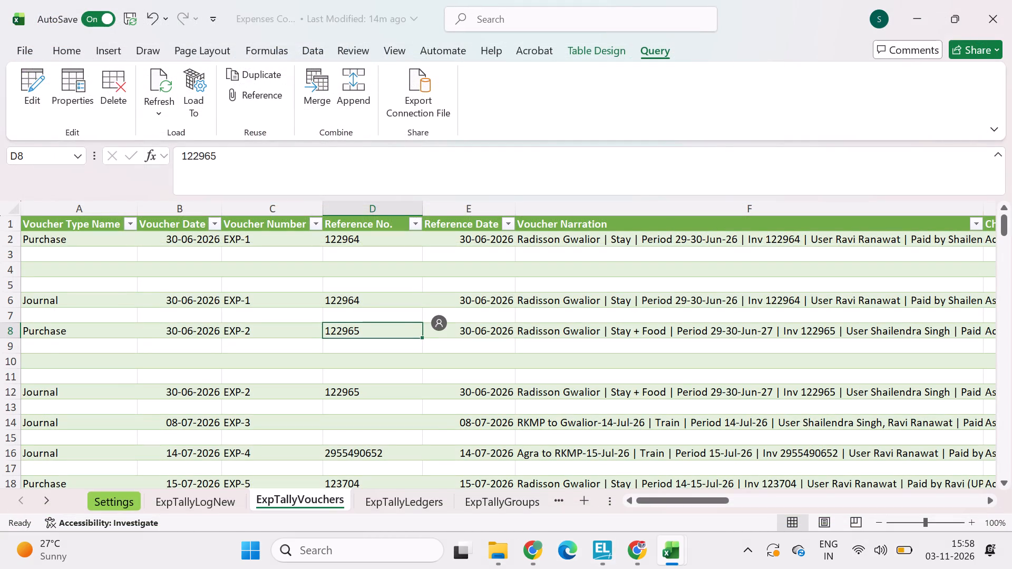
Check the ExpTallyLogNew sheet and the expense folder path on the Settings sheet of the Expenses Consol workbook.
left_click(500, 377)
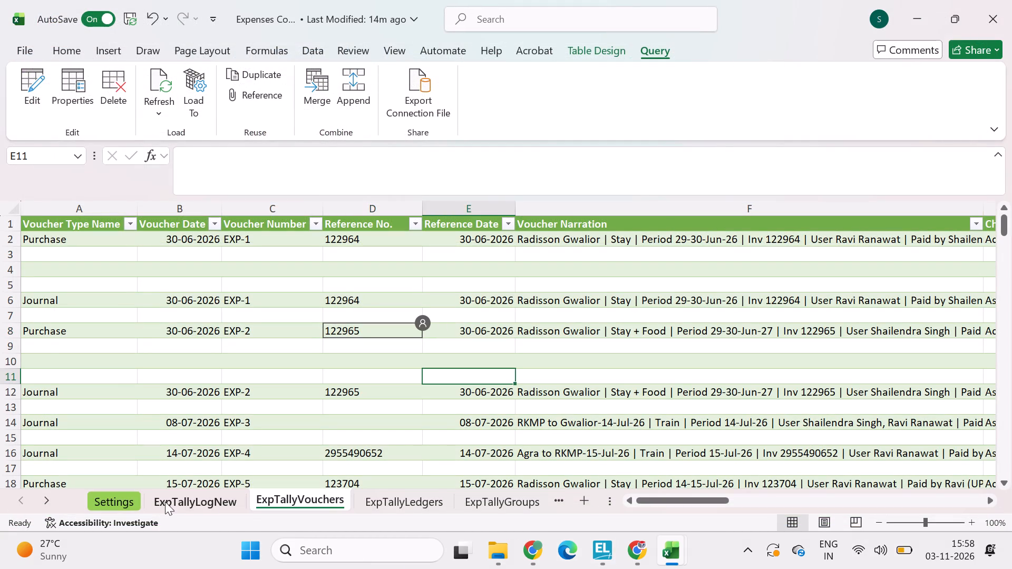
left_click(499, 542)
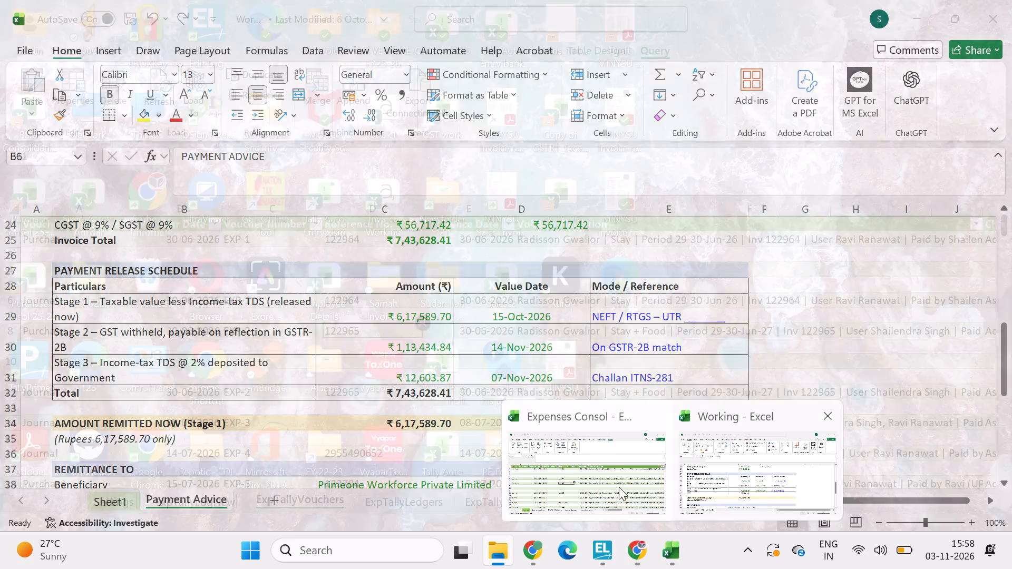
left_click(585, 483)
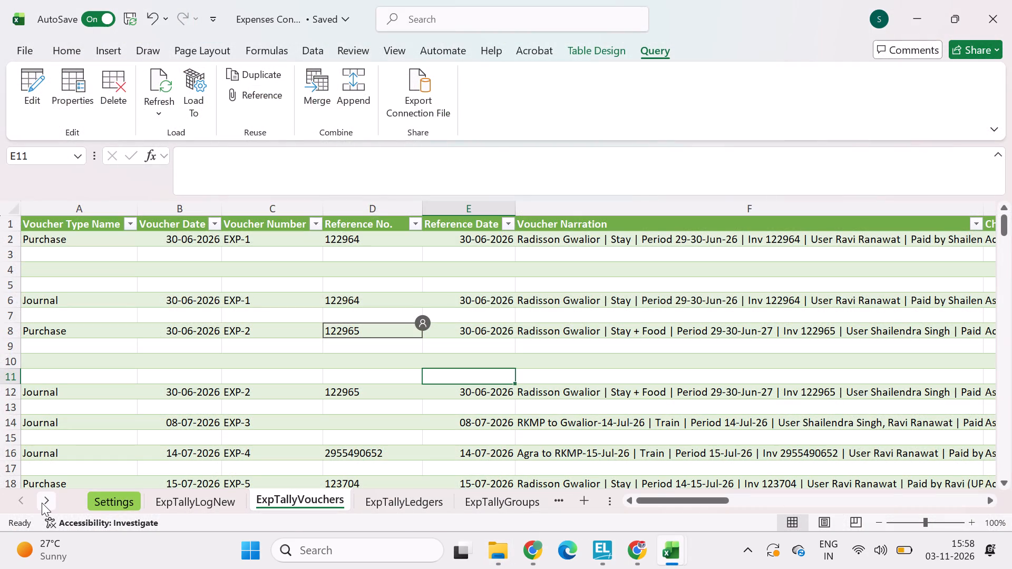
left_click(219, 500)
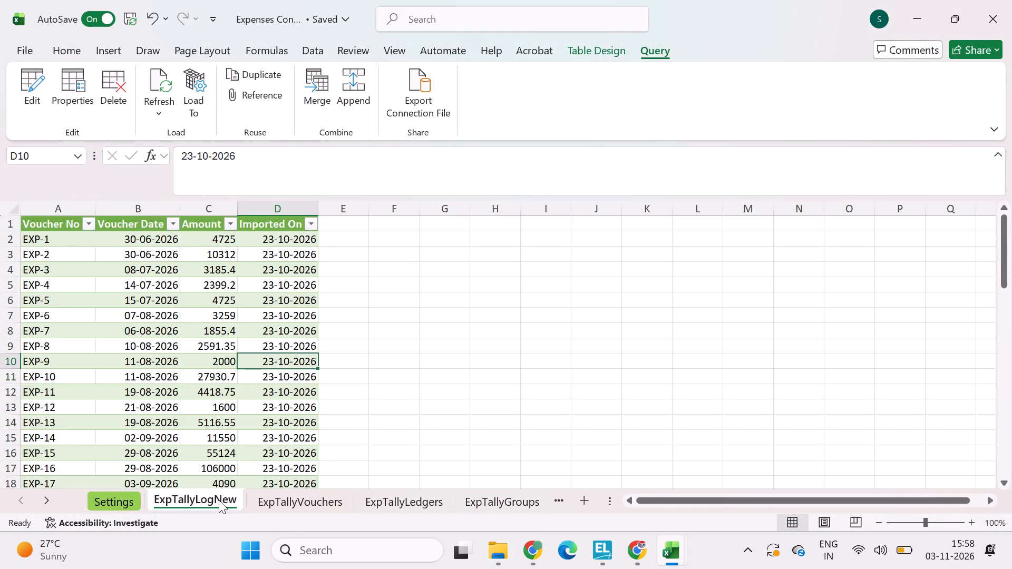
left_click(105, 501)
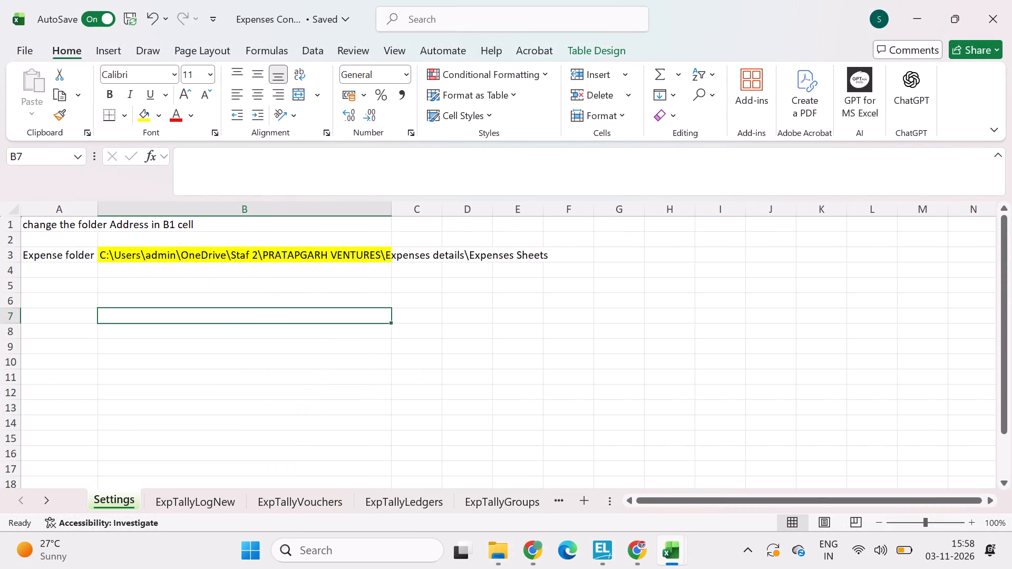
Open Expense Summary Sheet-Overall from the Expenses Sheets folder and review it against the log and Settings sheets of Expenses Consol.
key("alt+Tab")
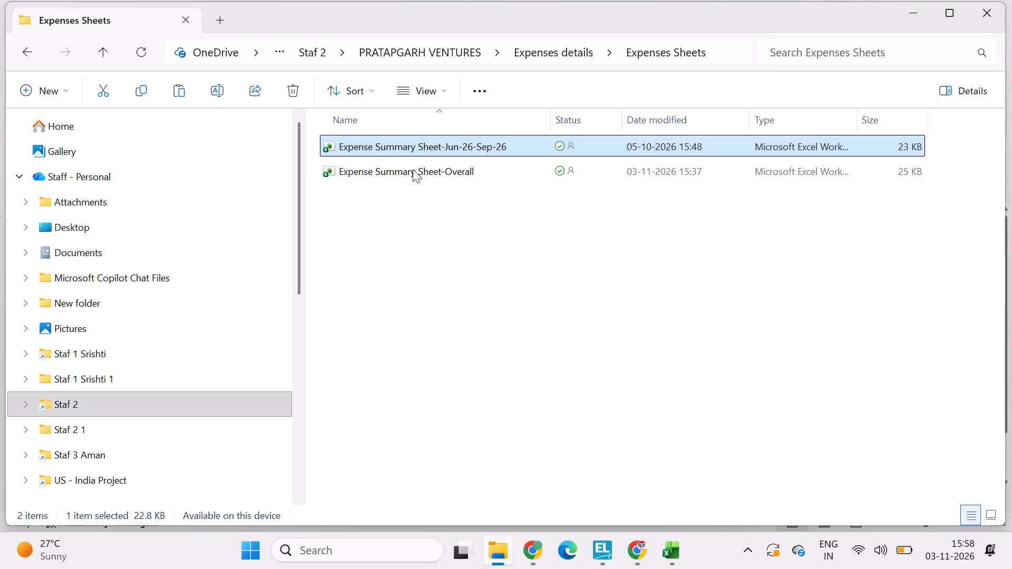
double_click(413, 169)
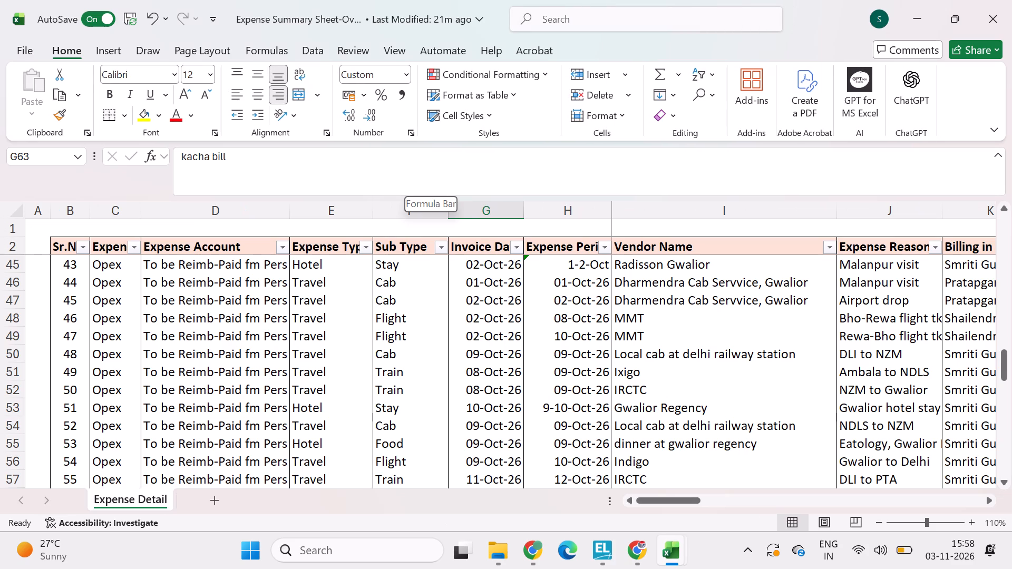
scroll(275, 249, "right", 3)
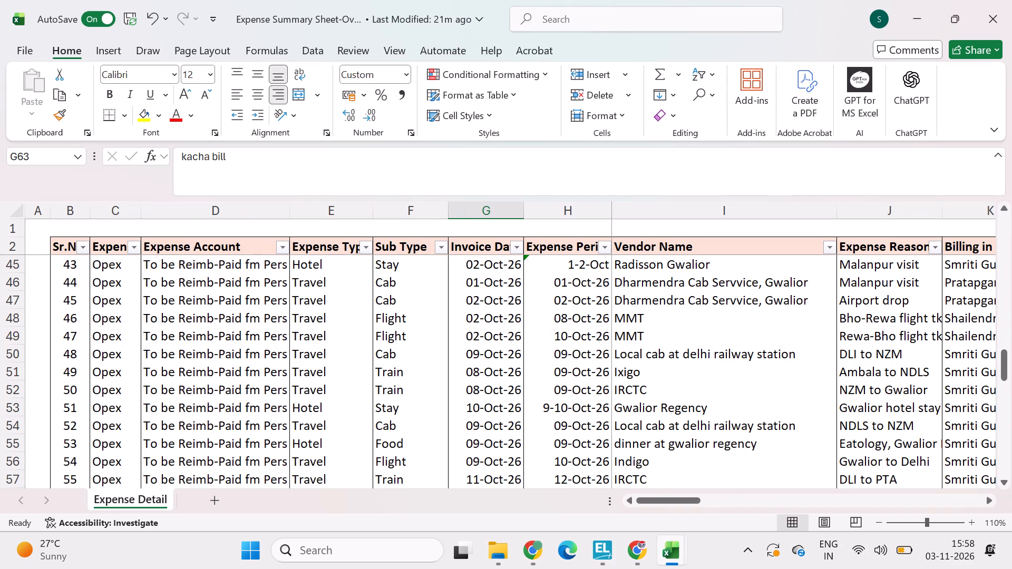
scroll(275, 249, "right", 2)
key("alt+Tab")
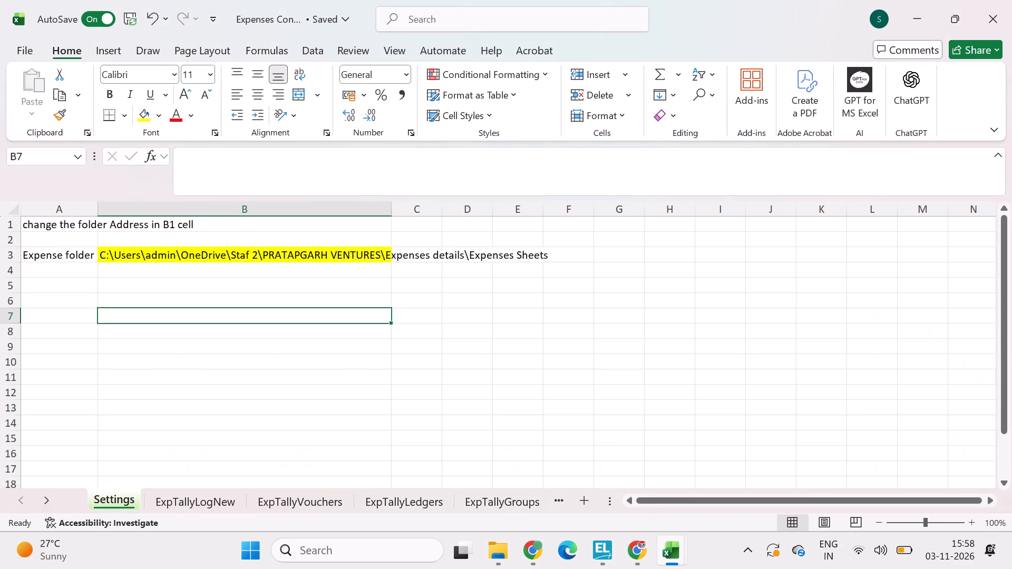
left_click(178, 501)
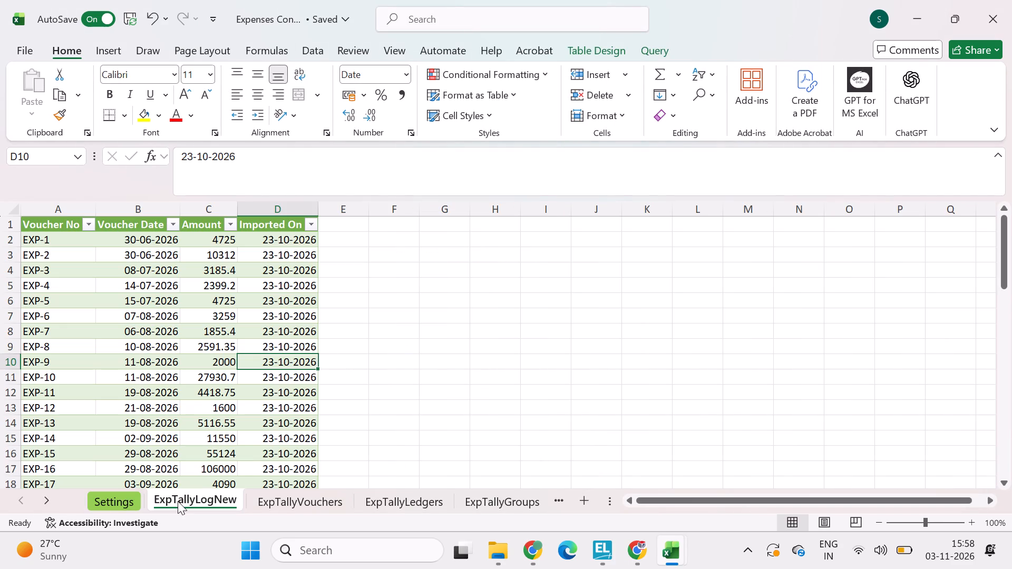
left_click(111, 504)
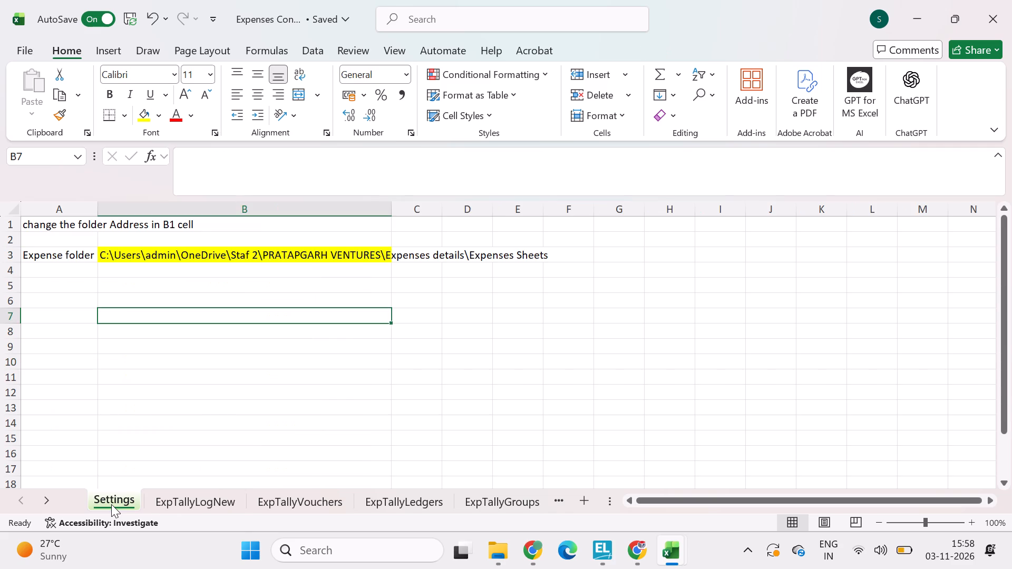
Open Expense Summary Sheet-Jun-26-Sep-26 from the Expenses Sheets folder and examine its expense detail and two reimbursement sheets.
key("alt+Tab")
key("alt+Tab")
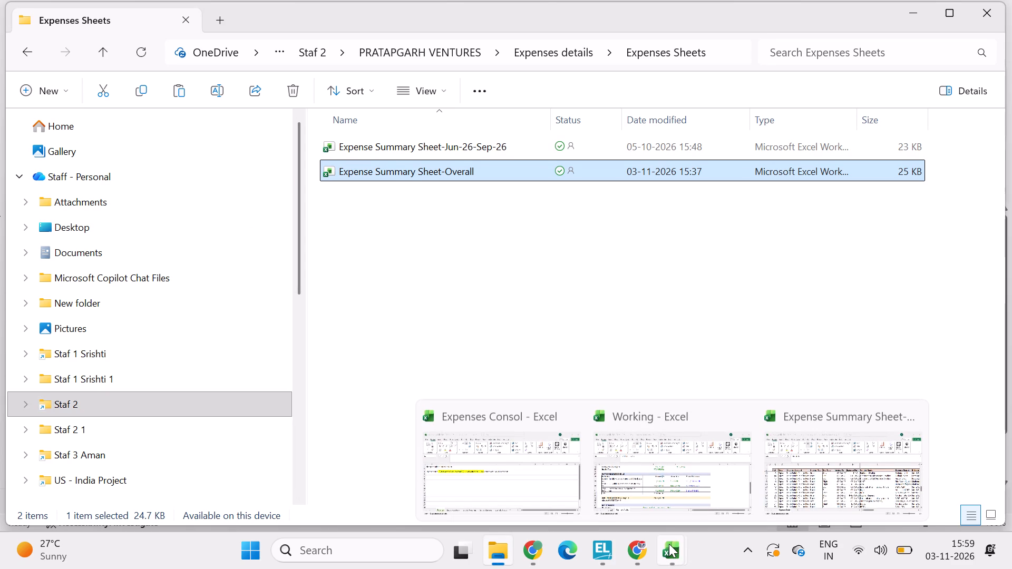
double_click(459, 141)
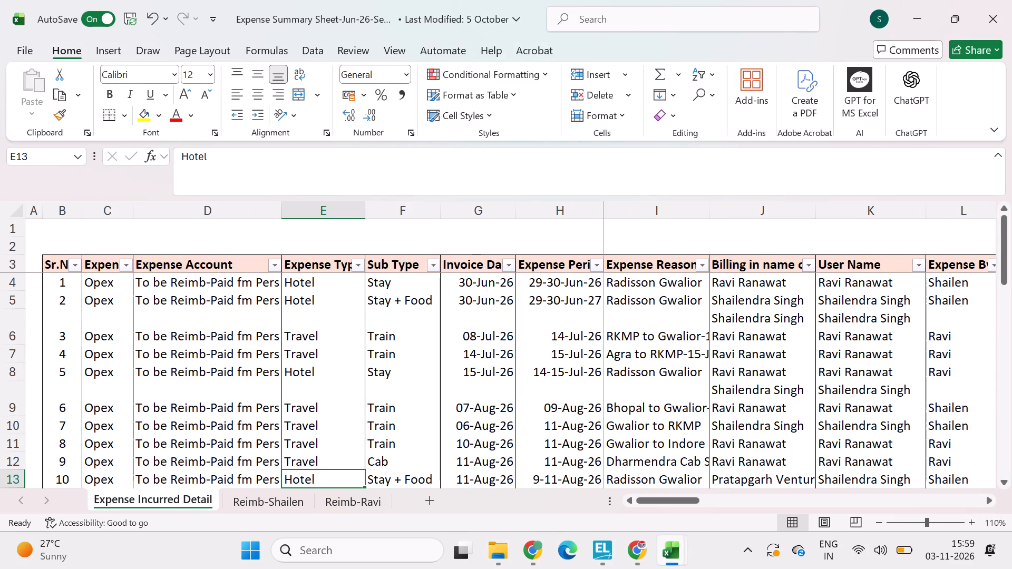
scroll(160, 292, "up", 5)
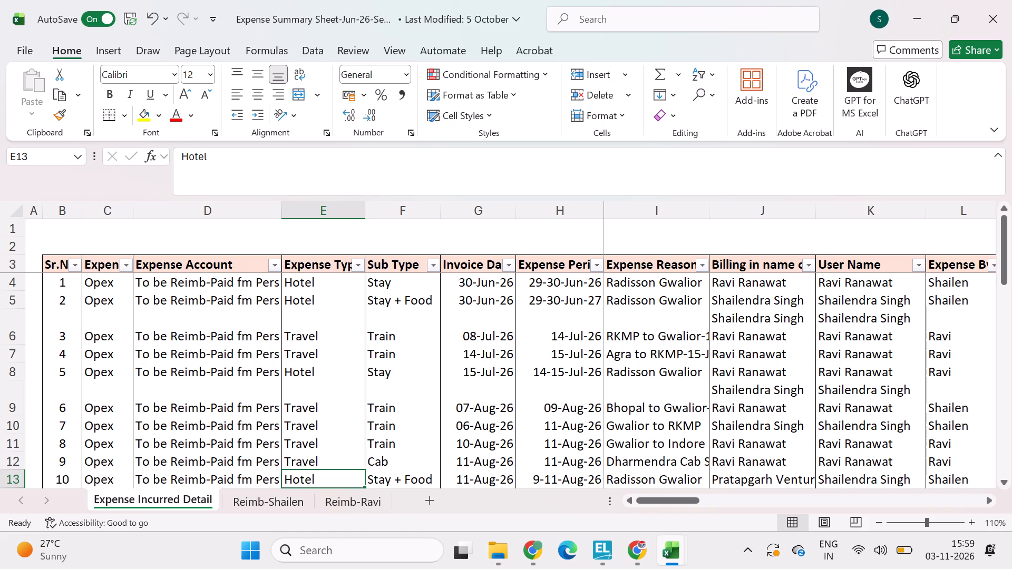
key("alt+Tab")
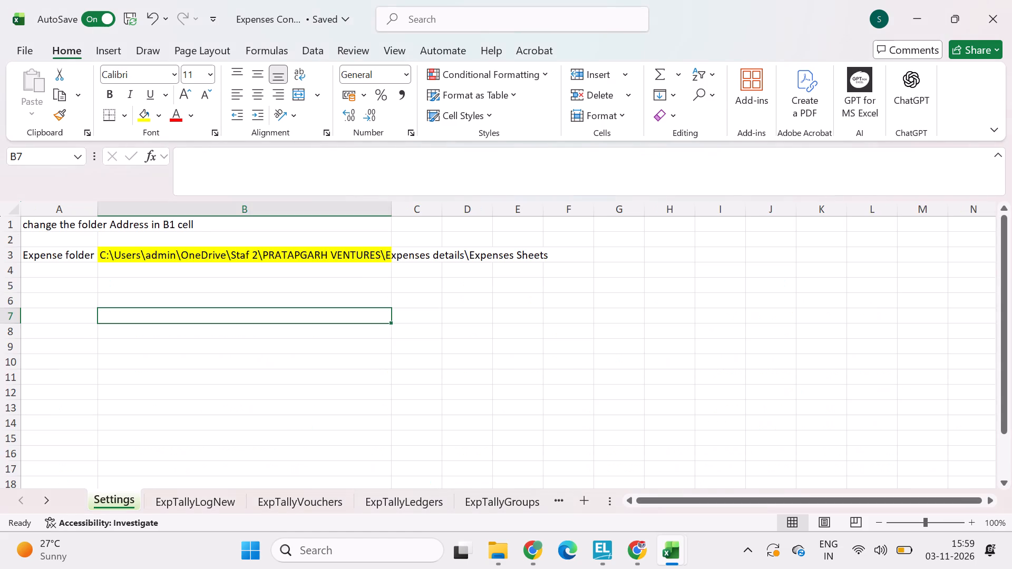
key("alt+Tab")
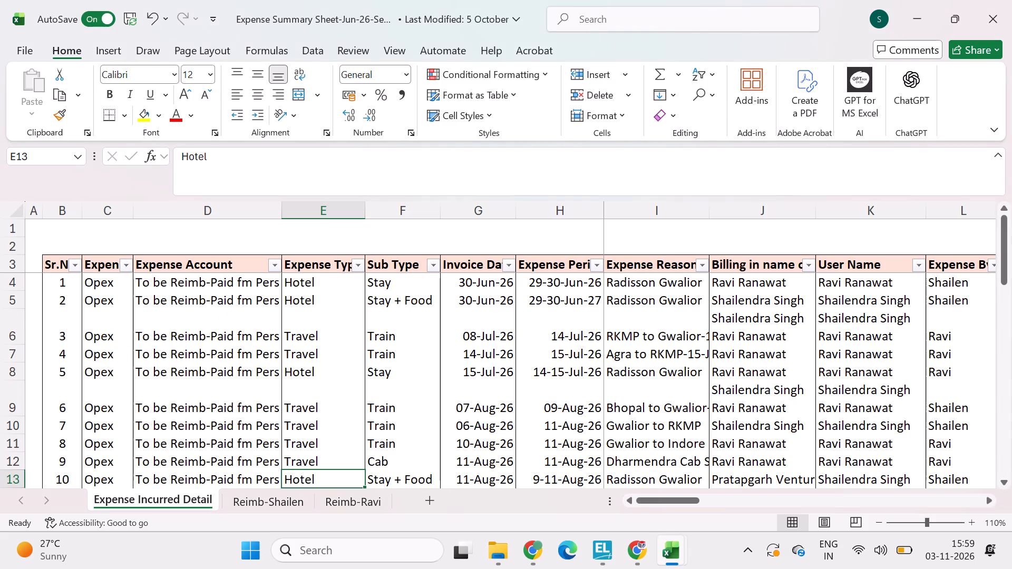
left_click(282, 506)
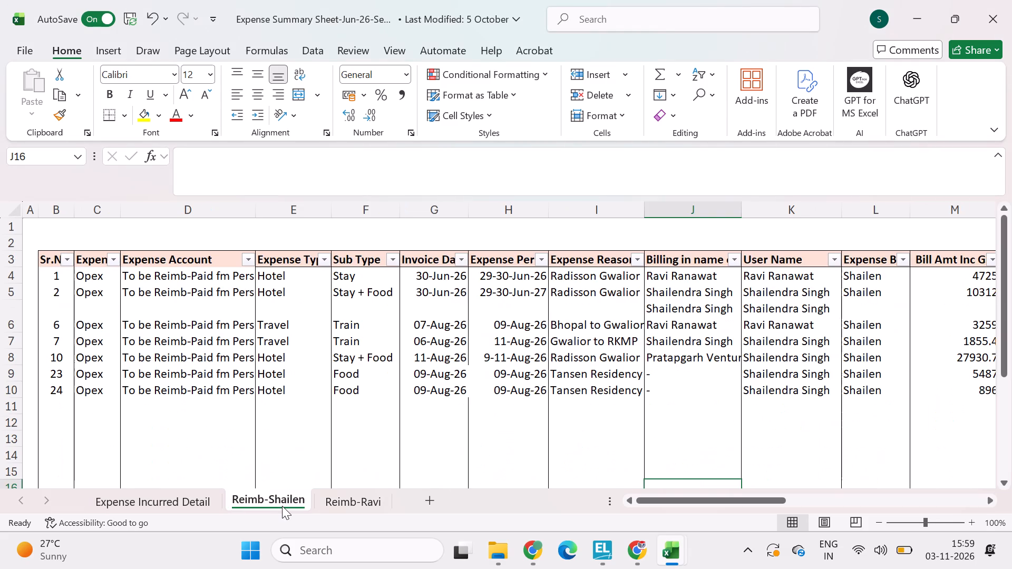
left_click(327, 502)
Compare the ExpTallyLogNew sheet of Expenses Consol with the Expense Detail sheet of Expense Summary Sheet-Overall, including its header row.
key("alt+Tab")
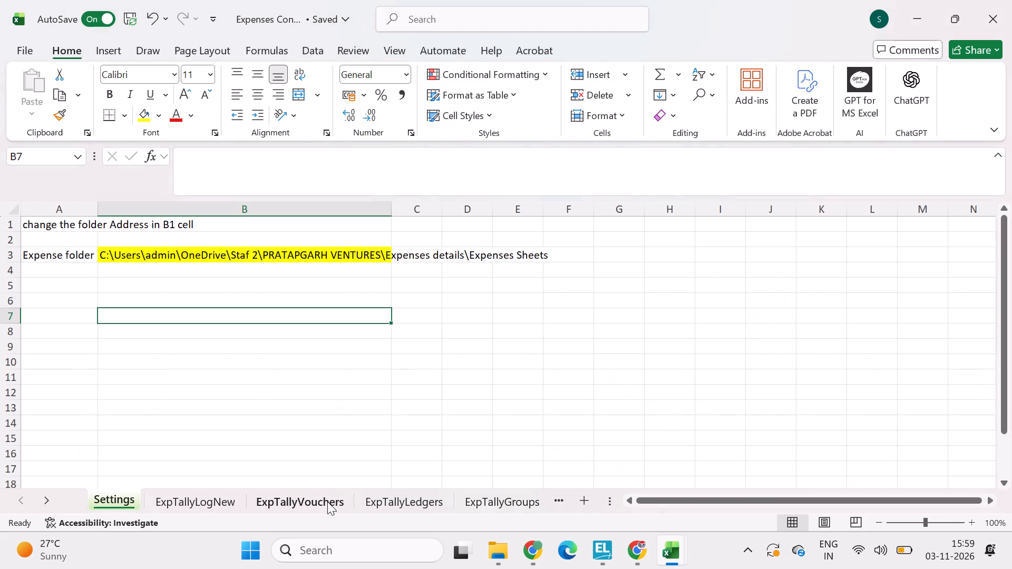
left_click(203, 506)
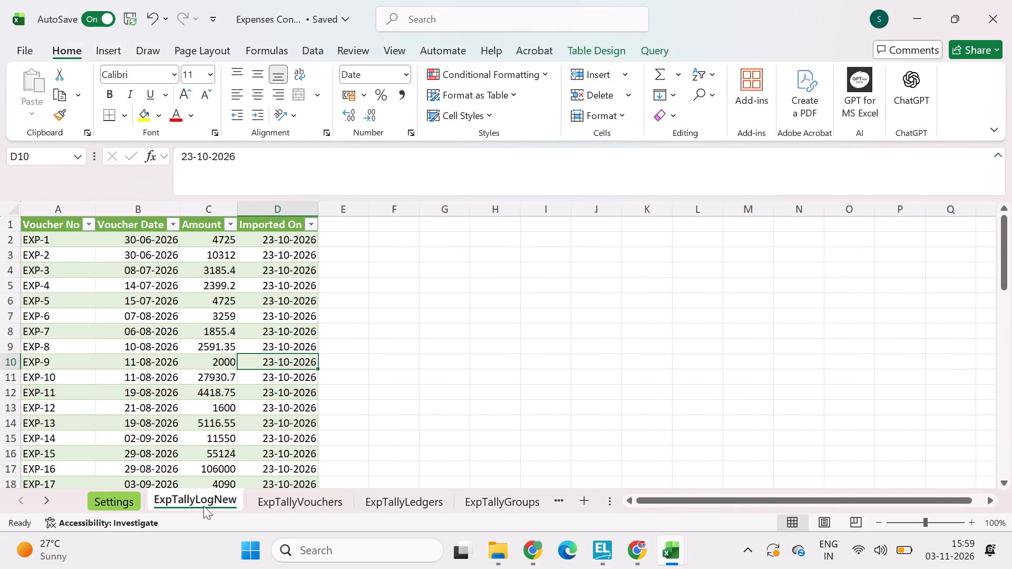
left_click(503, 553)
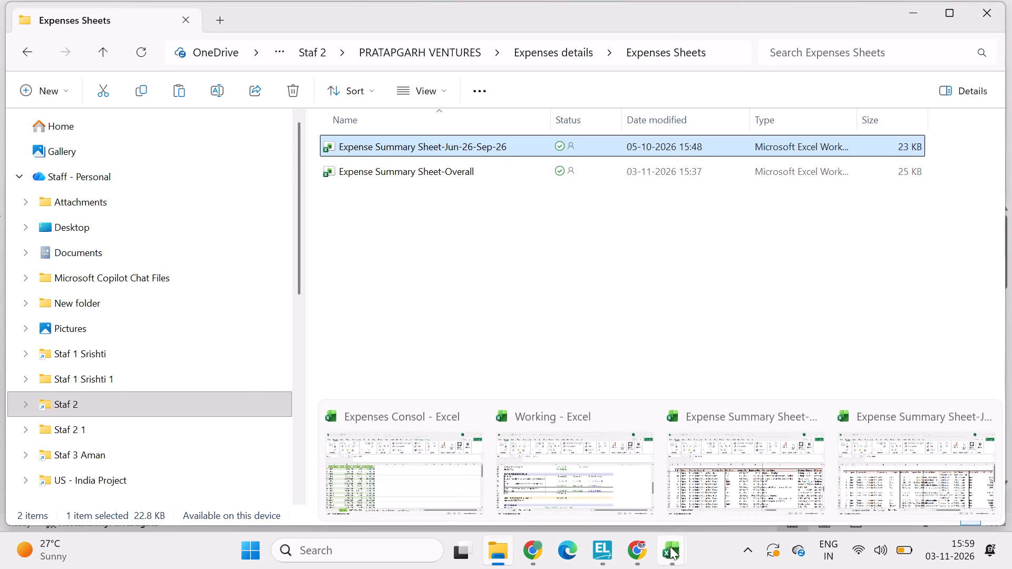
double_click(438, 164)
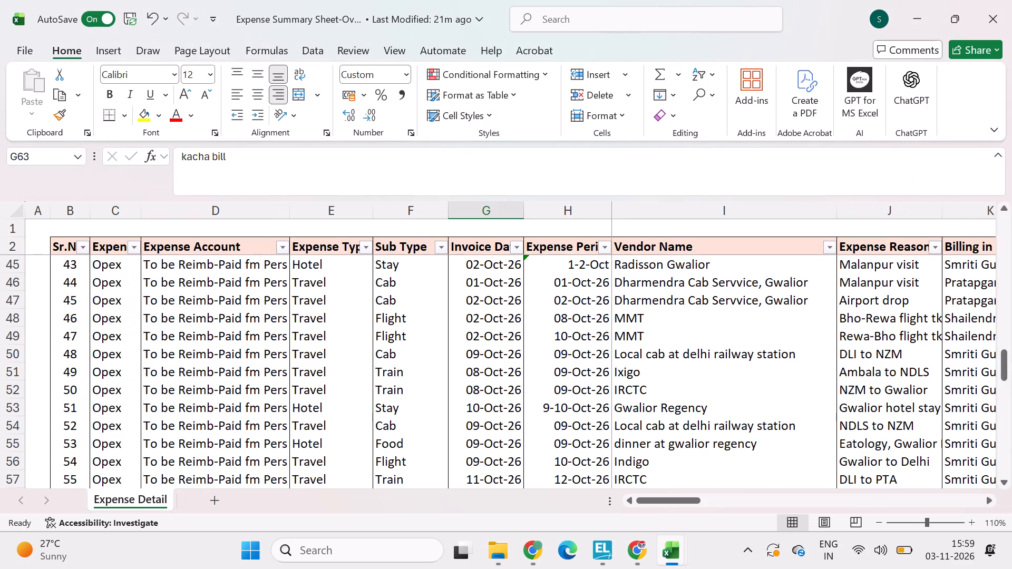
scroll(361, 357, "up", 1)
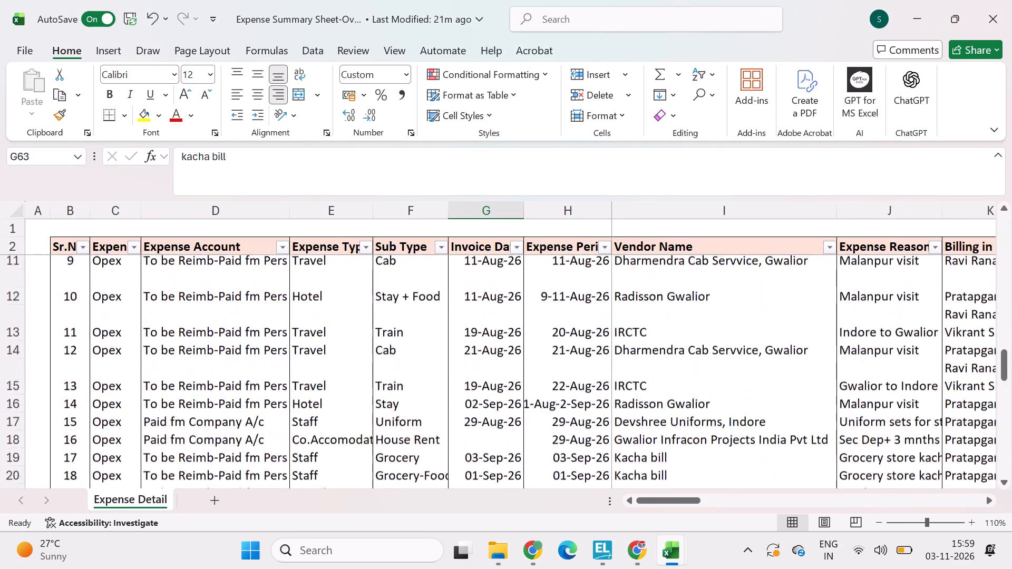
scroll(621, 169, "up", 7)
key("alt+Tab")
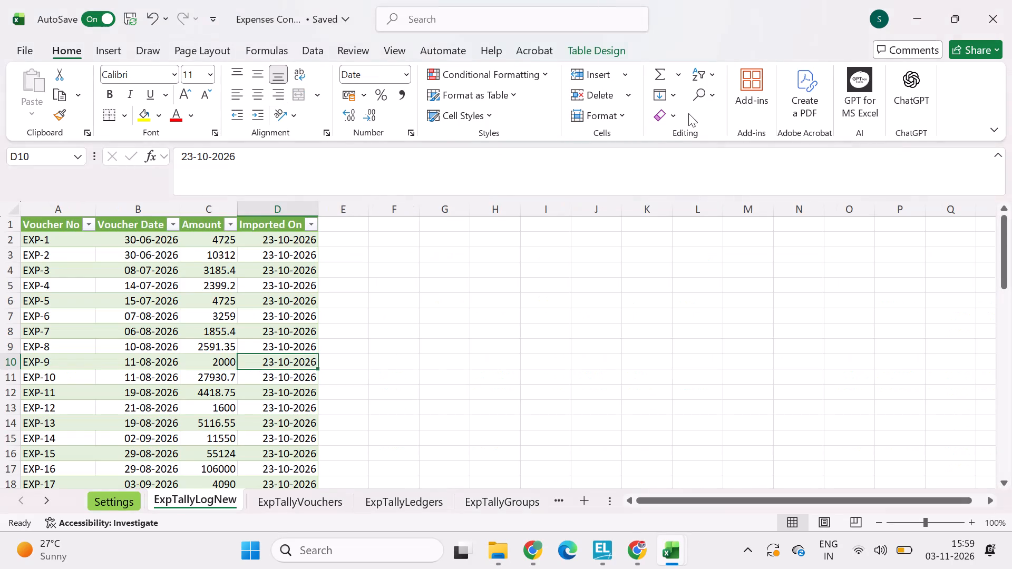
key("alt+Tab")
key("alt+Tab")
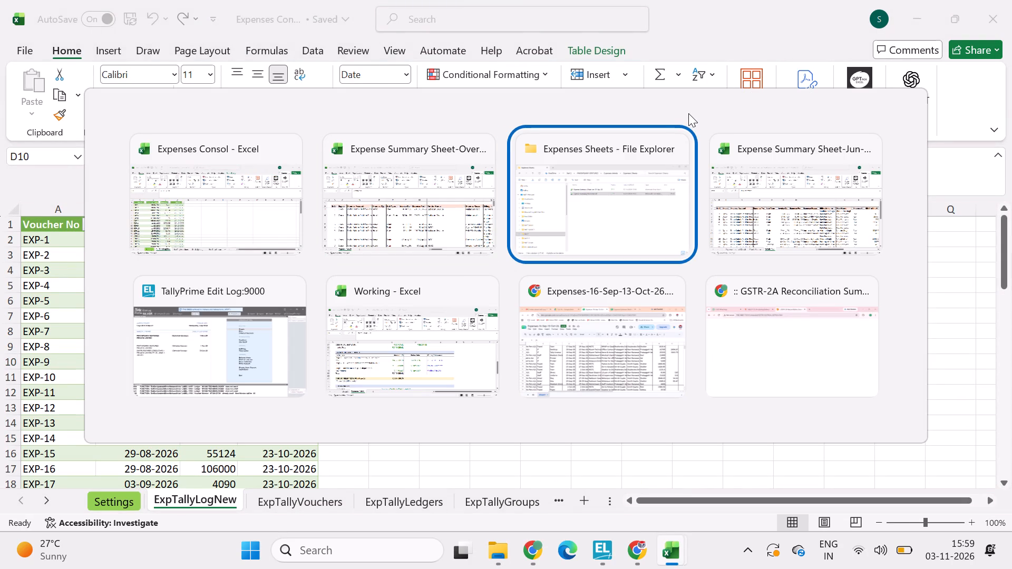
key("alt+Tab")
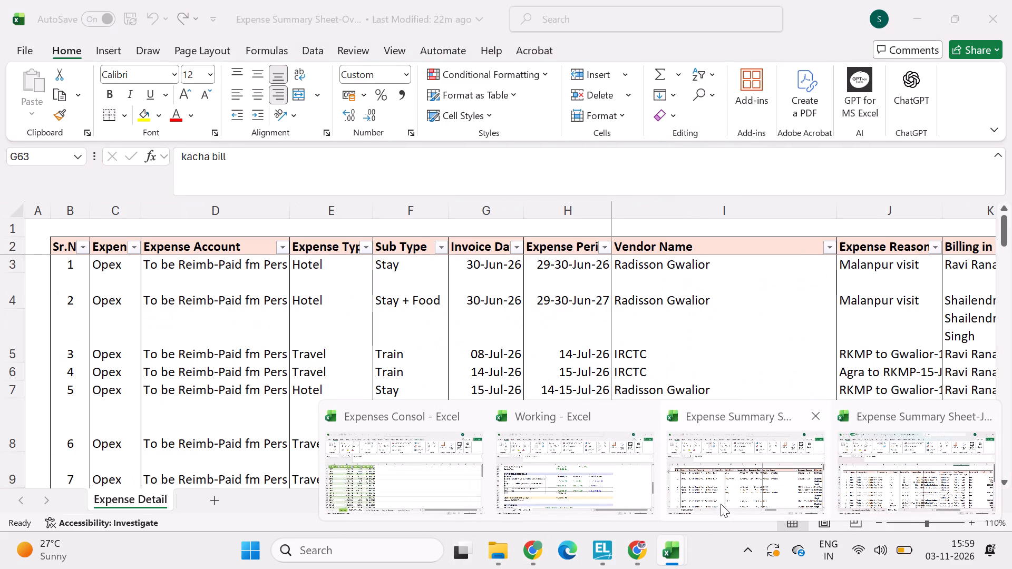
left_click(722, 495)
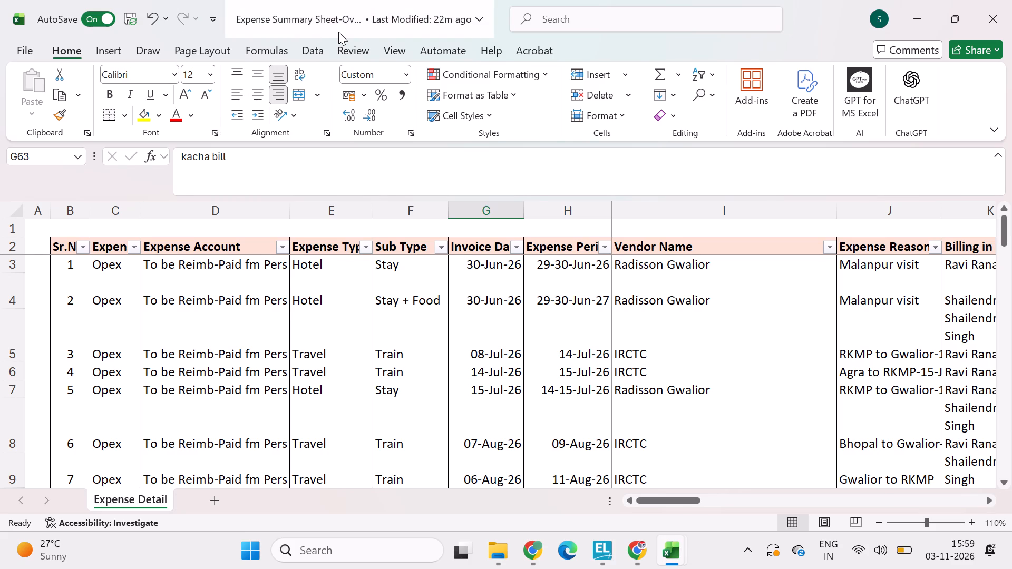
left_click(12, 242)
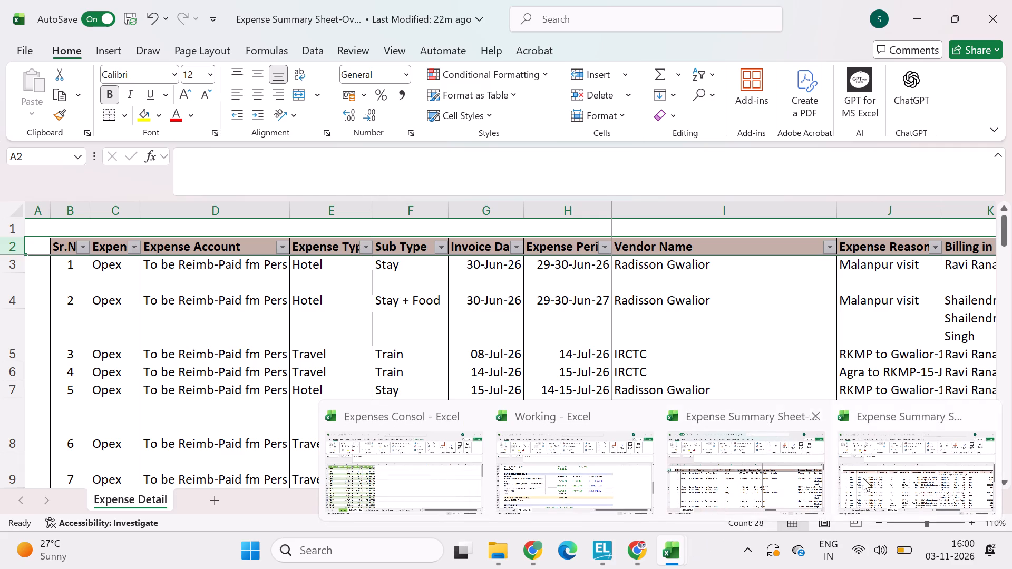
Close all open Excel workbooks, including both expense summary sheets, Working and Expenses Consol.
left_click(988, 16)
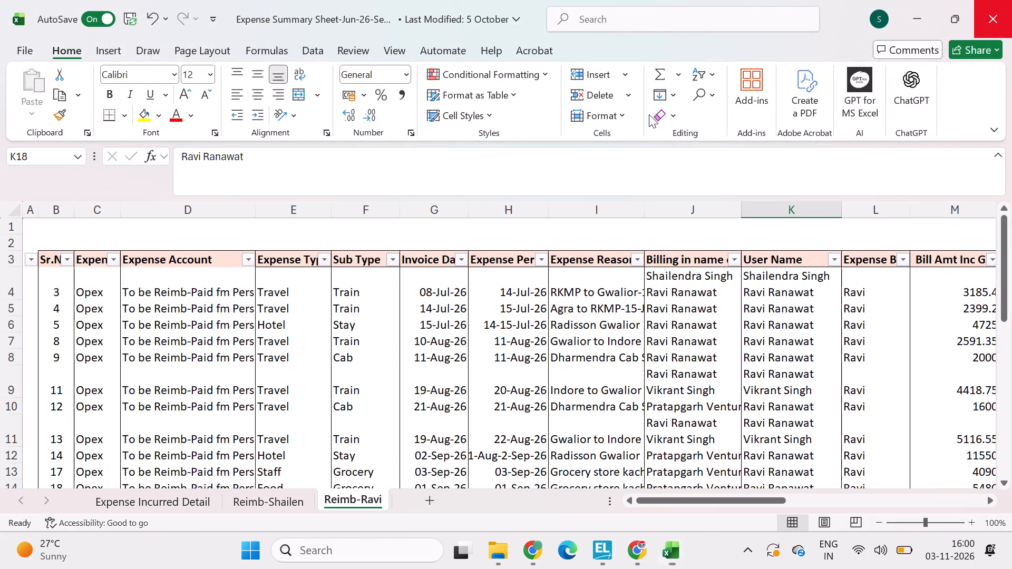
left_click(999, 7)
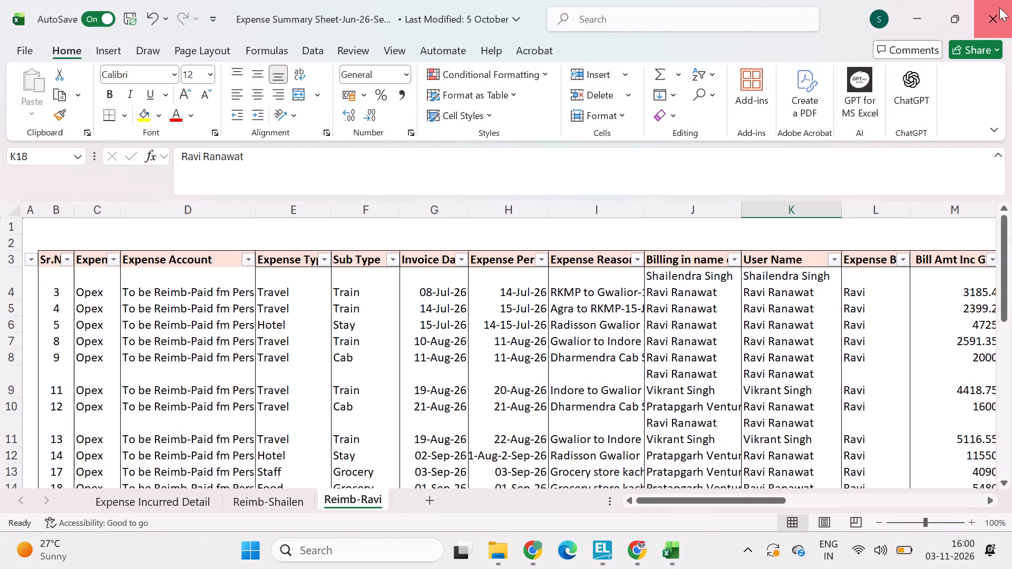
left_click(984, 3)
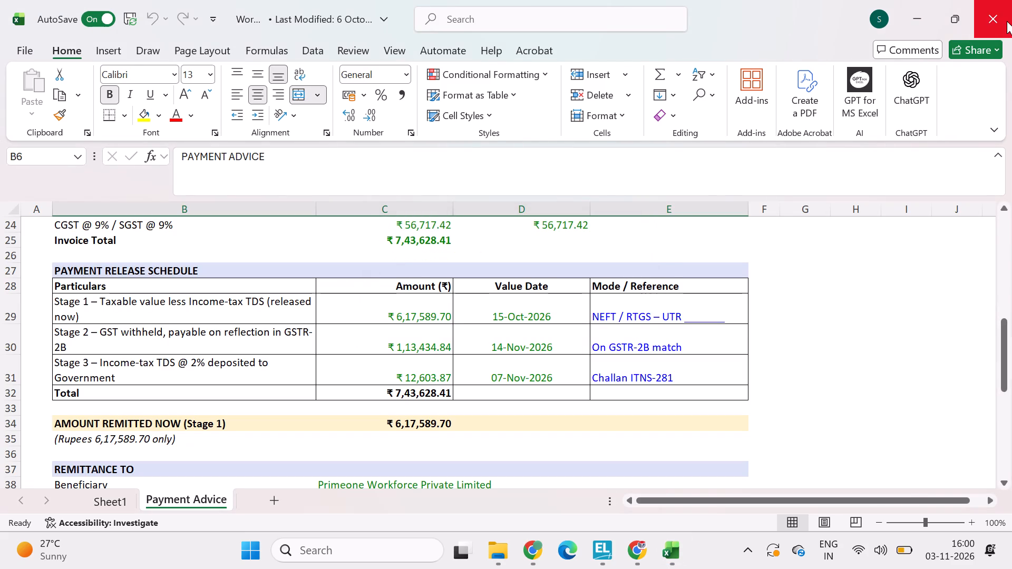
left_click(1007, 21)
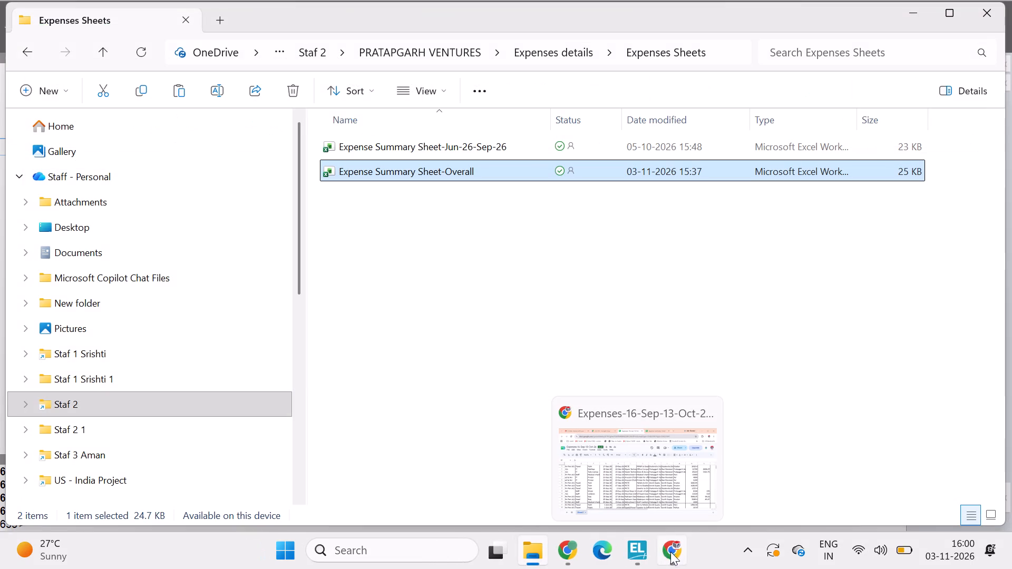
Reopen the Expenses Consol workbook from the Expenses details folder in File Explorer.
left_click(541, 556)
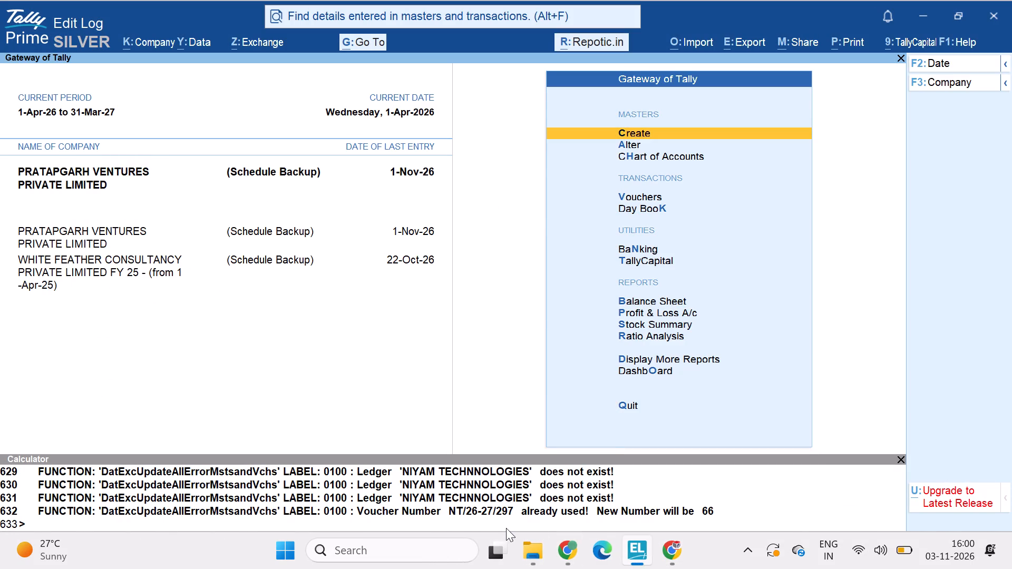
left_click(536, 566)
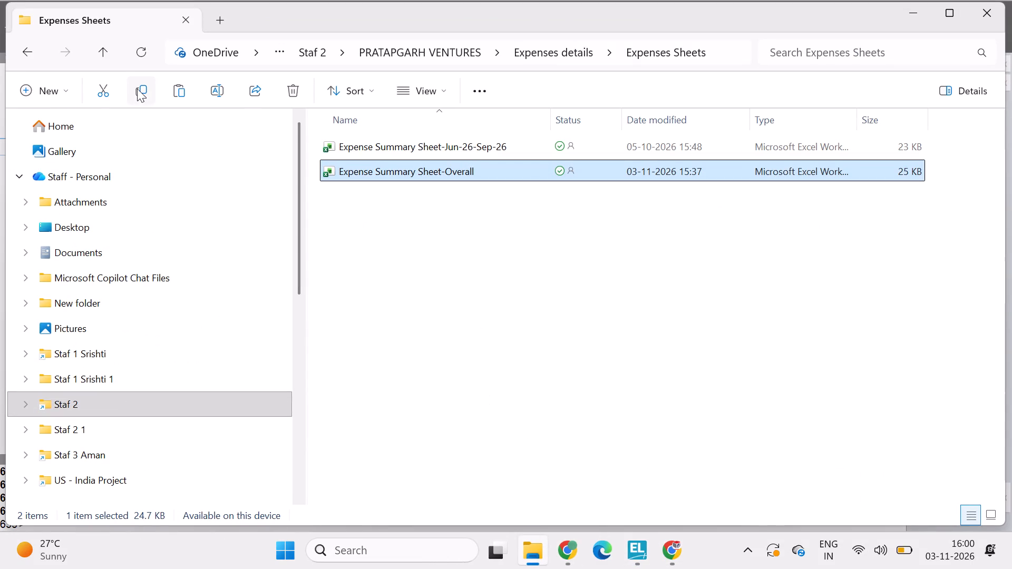
left_click(111, 52)
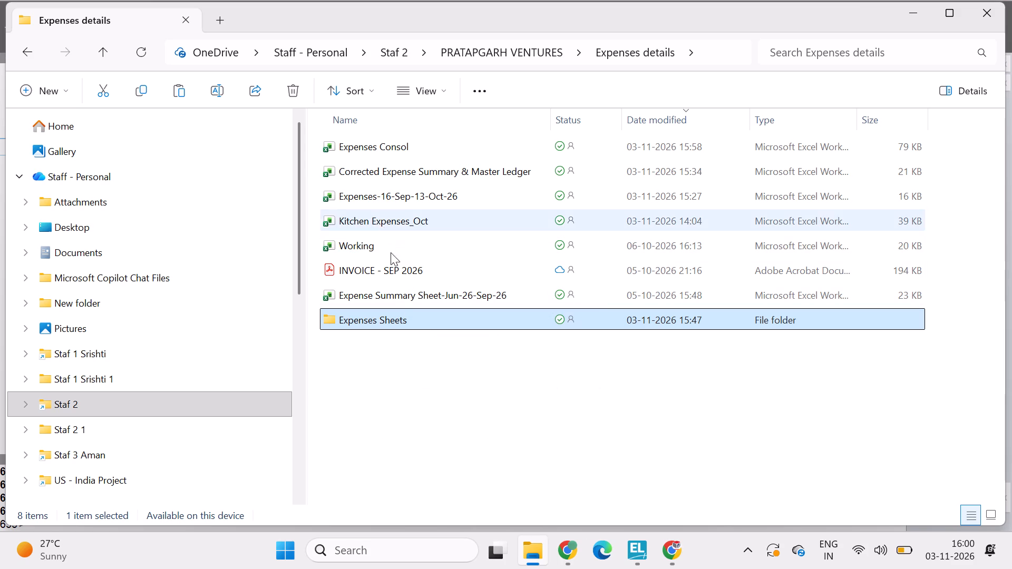
double_click(375, 149)
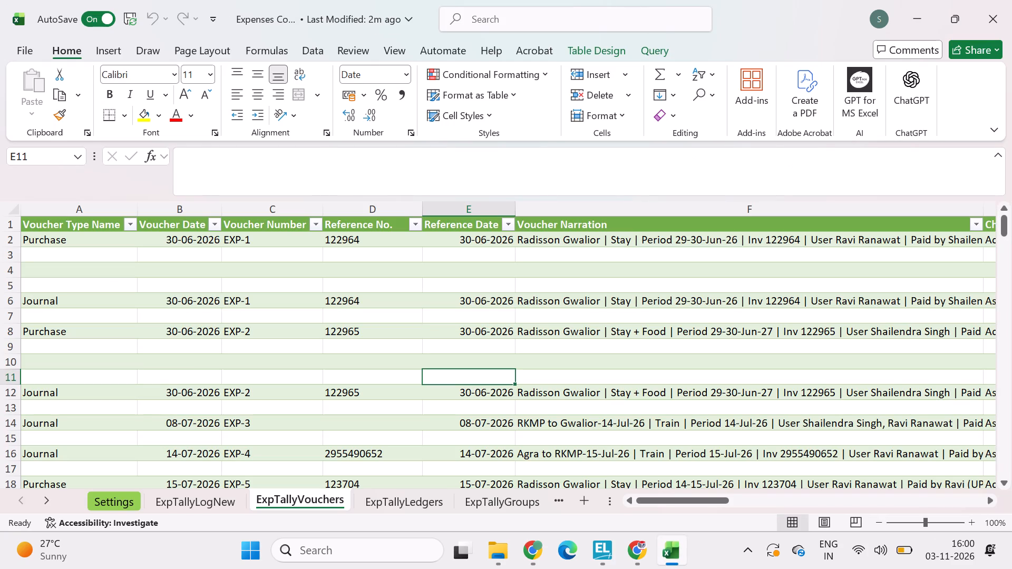
Refresh the query table on the ExpTallyVouchers sheet.
right_click(464, 350)
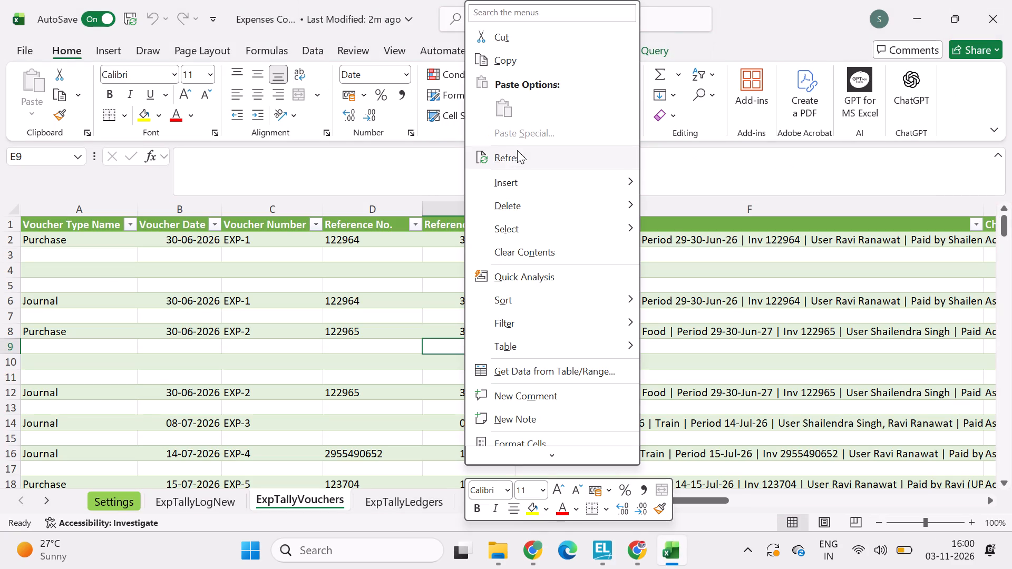
left_click(517, 150)
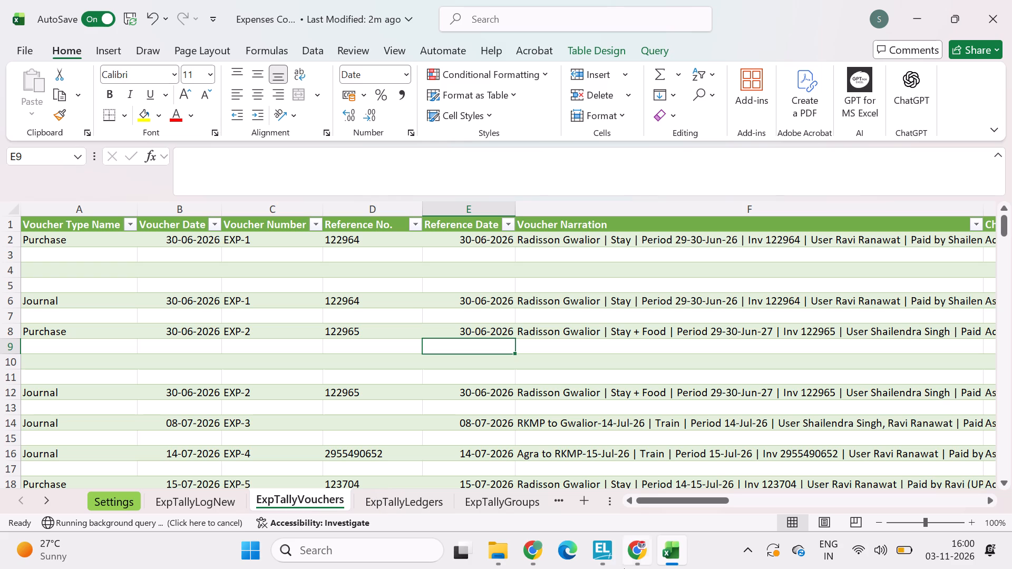
Check the source files in the Expenses Sheets folder in File Explorer and return to the Expenses Consol workbook.
left_click(493, 548)
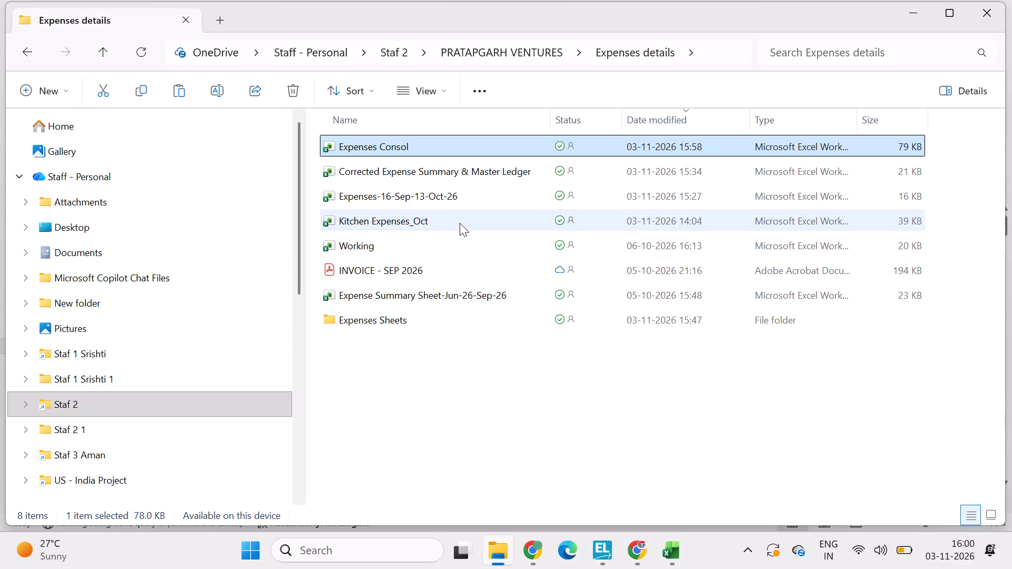
double_click(432, 311)
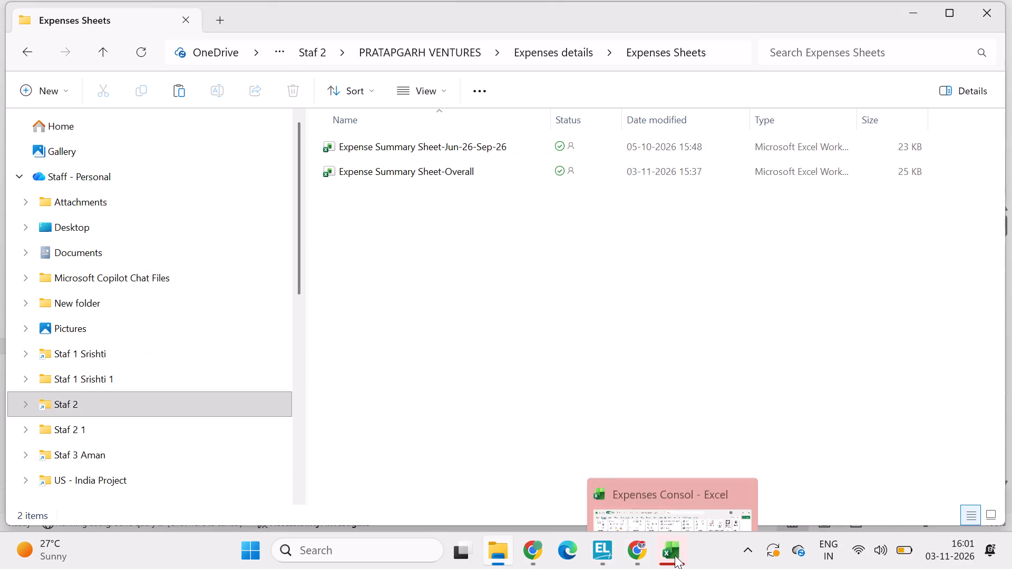
left_click(706, 479)
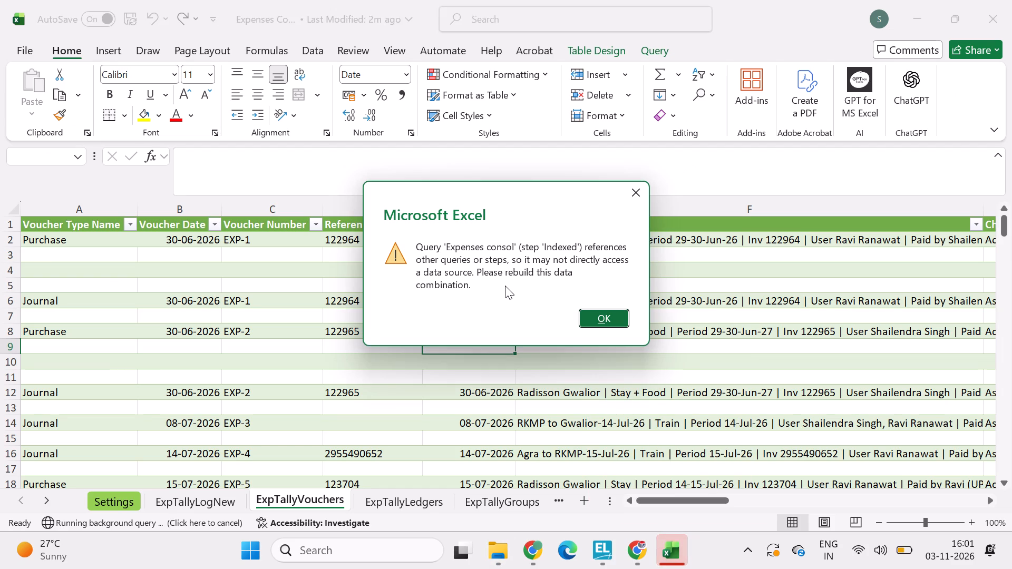
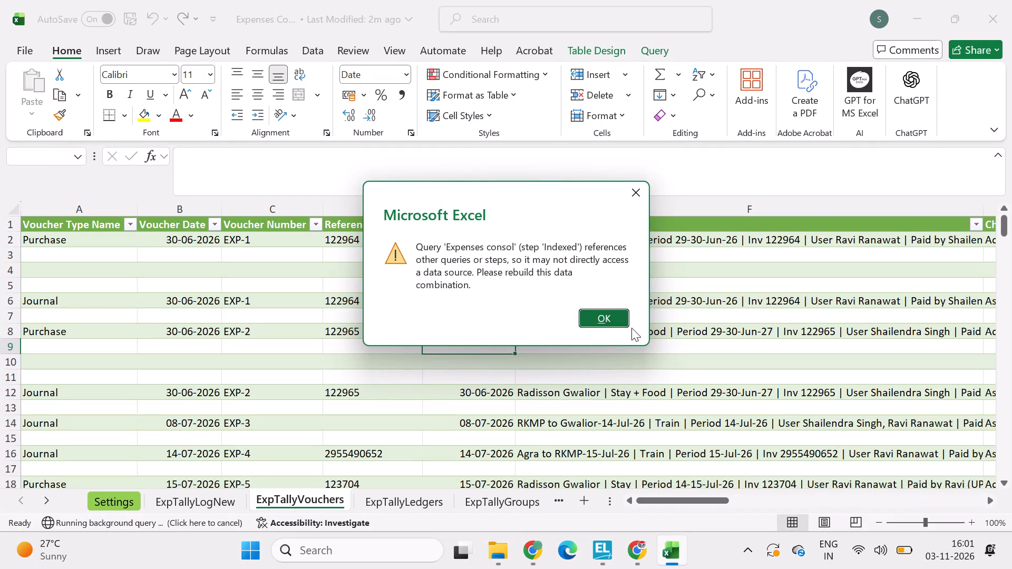
Dismiss the query error and move Expense Summary Sheet-Overall from the Expenses Sheets folder up to the Expenses details folder.
left_click(617, 305)
left_click(619, 318)
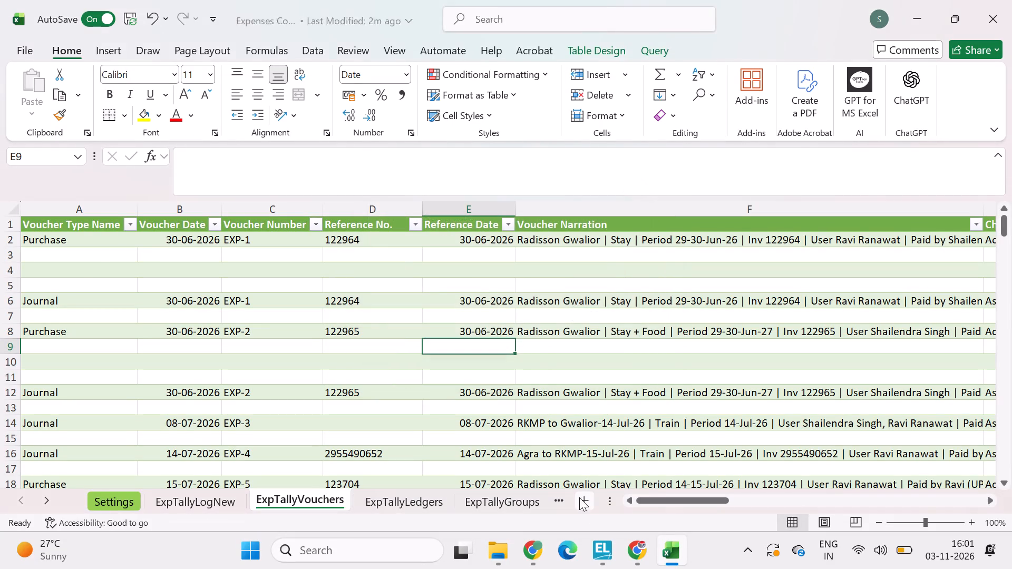
left_click(509, 554)
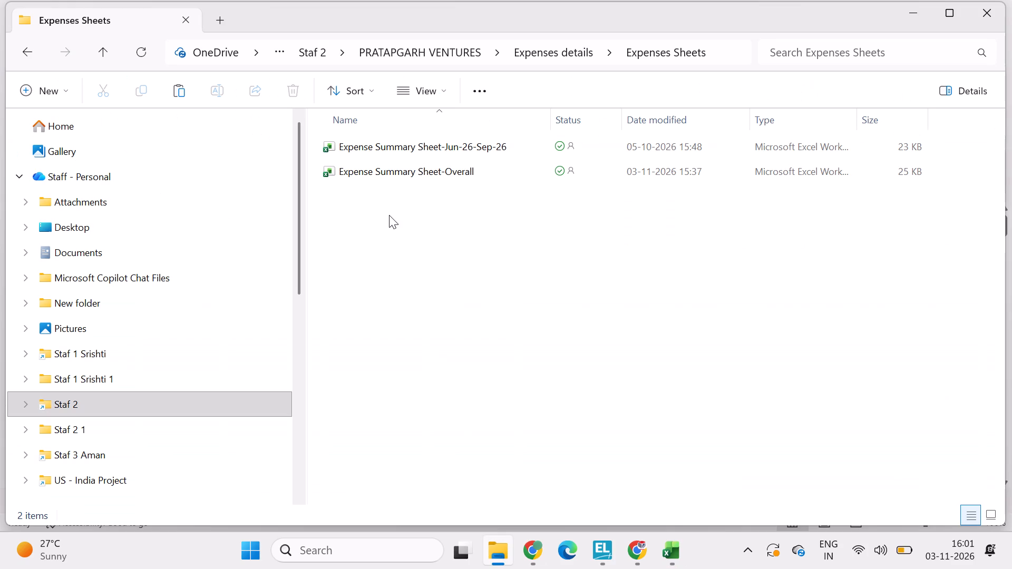
left_click_drag(399, 187, 400, 171)
key("ctrl+x")
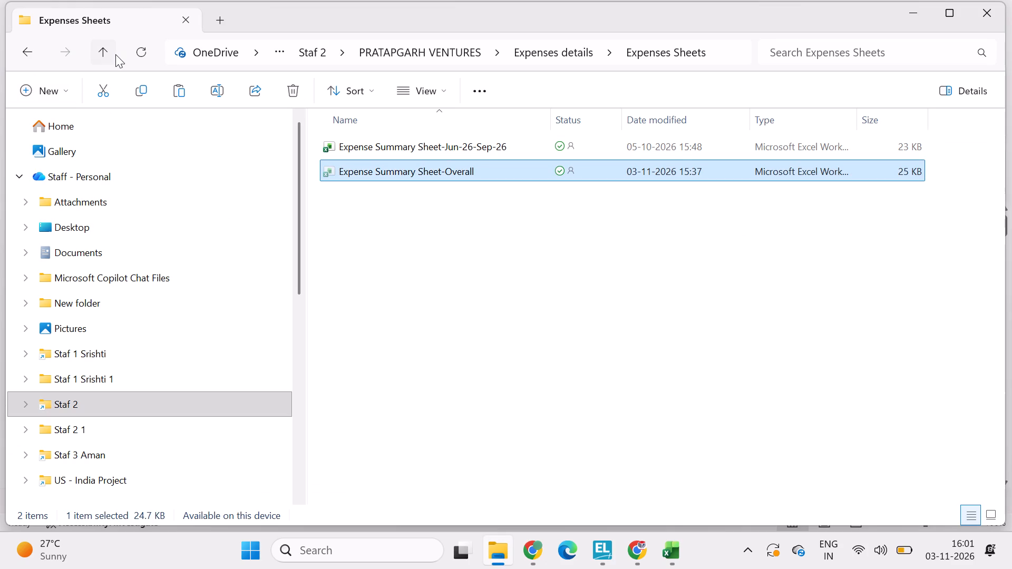
left_click(115, 54)
left_click(424, 442)
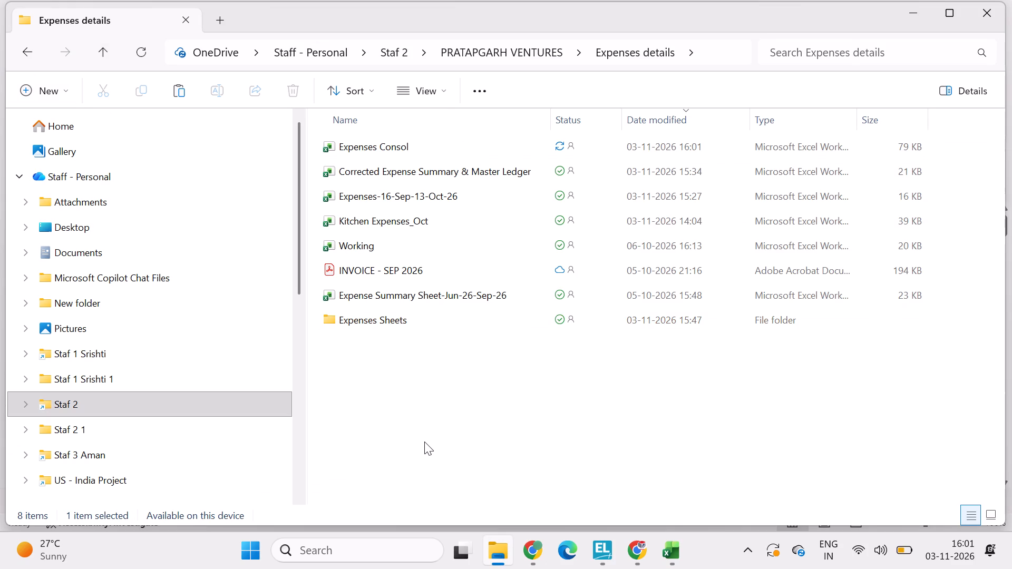
key("ctrl+v")
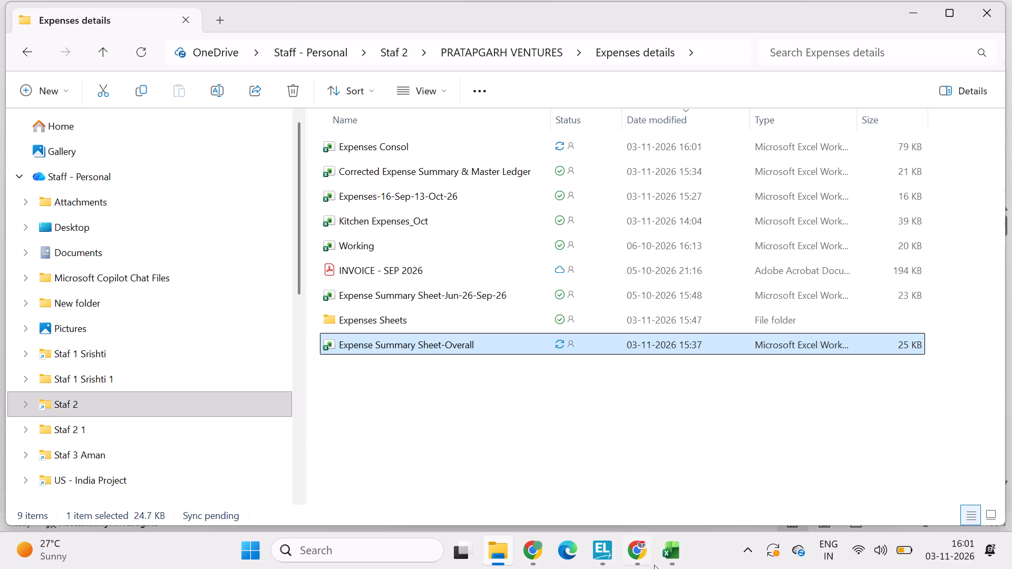
Switch back to the Expenses Consol workbook and refresh the query table on the ExpTallyVouchers sheet.
left_click(670, 558)
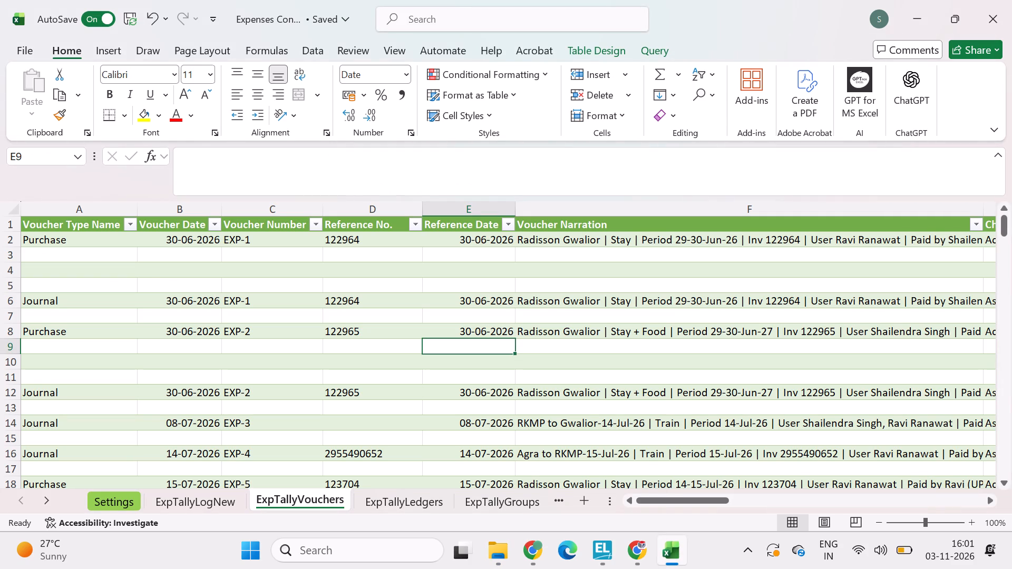
right_click(536, 335)
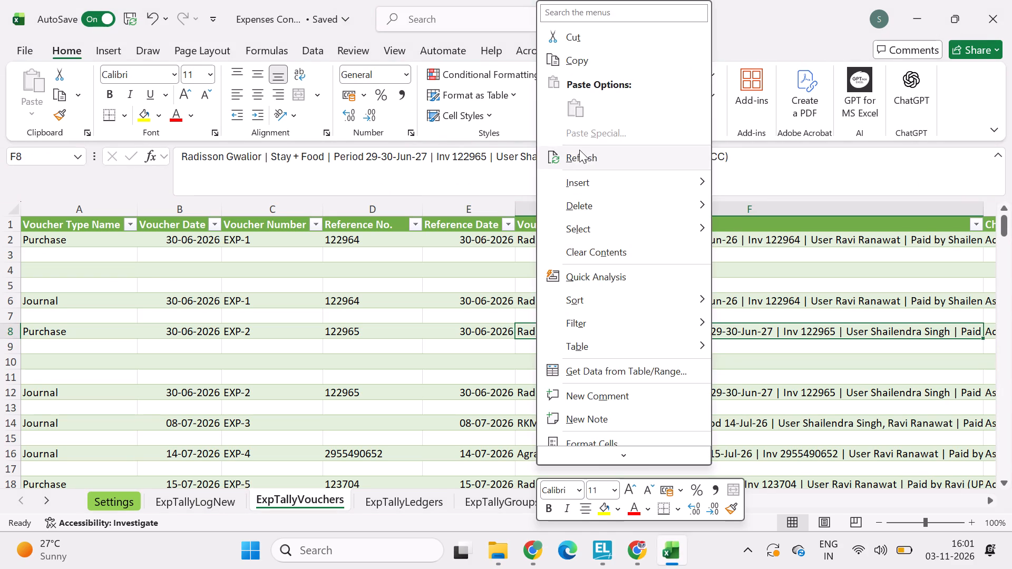
left_click(581, 150)
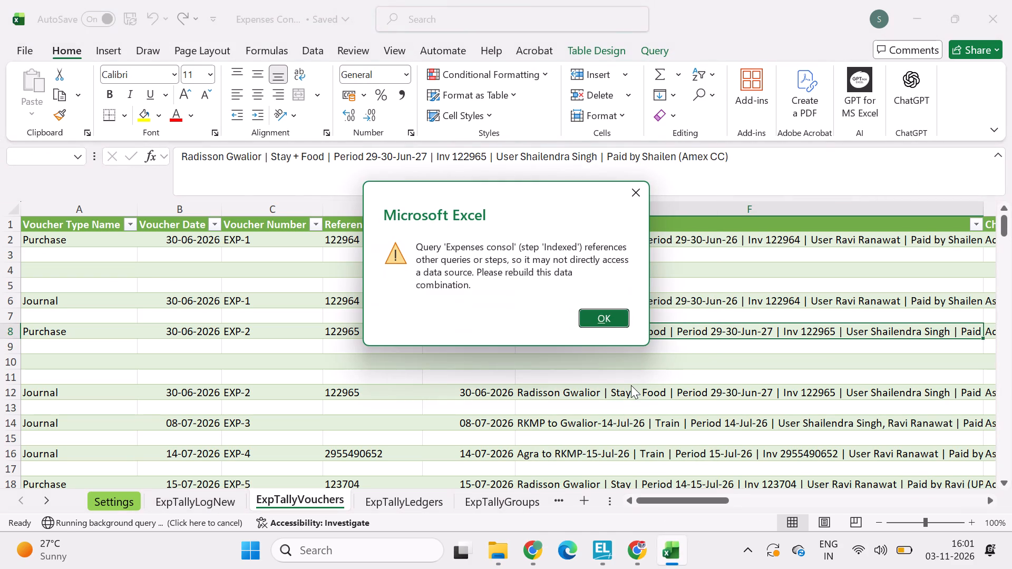
left_click(606, 323)
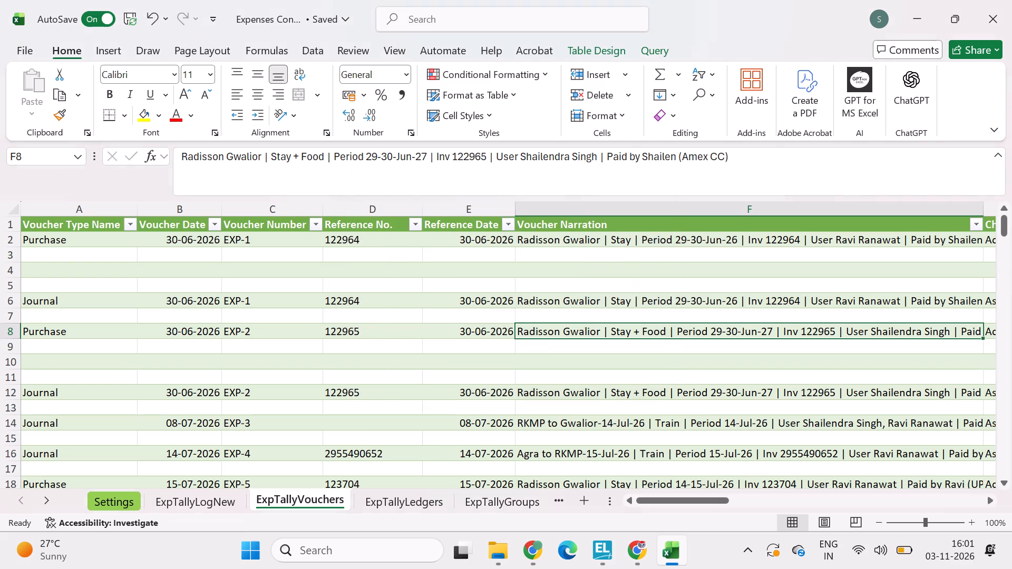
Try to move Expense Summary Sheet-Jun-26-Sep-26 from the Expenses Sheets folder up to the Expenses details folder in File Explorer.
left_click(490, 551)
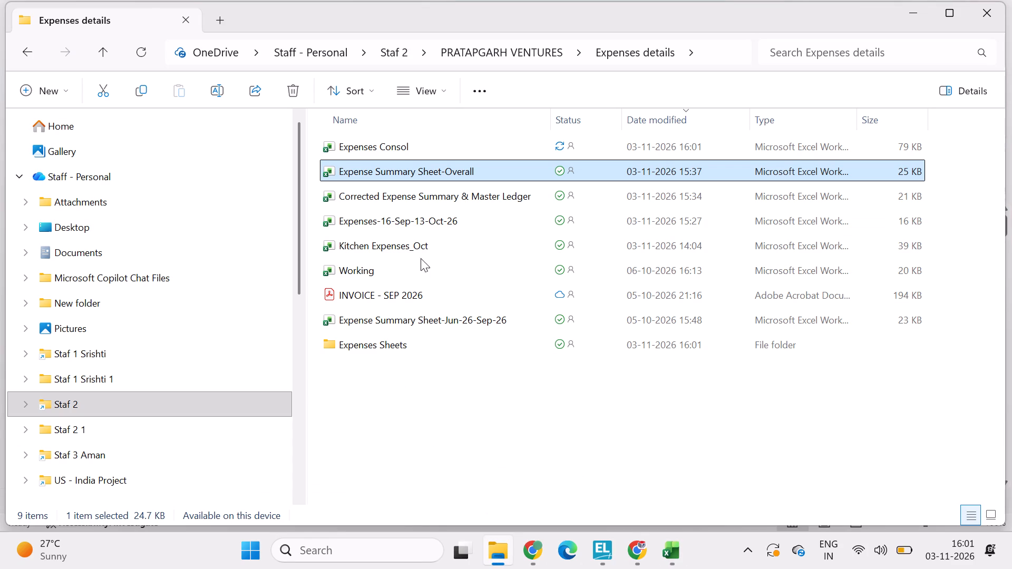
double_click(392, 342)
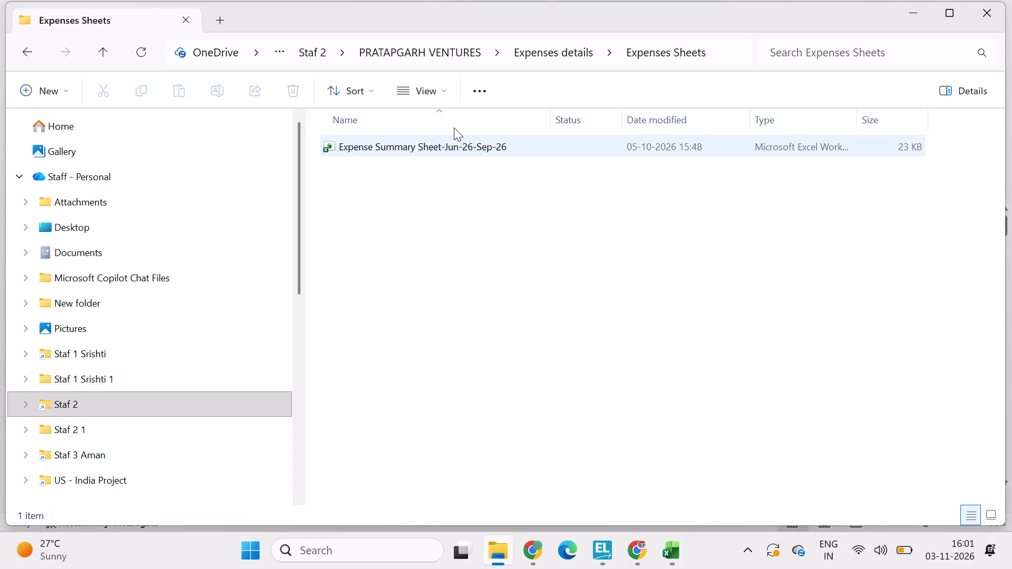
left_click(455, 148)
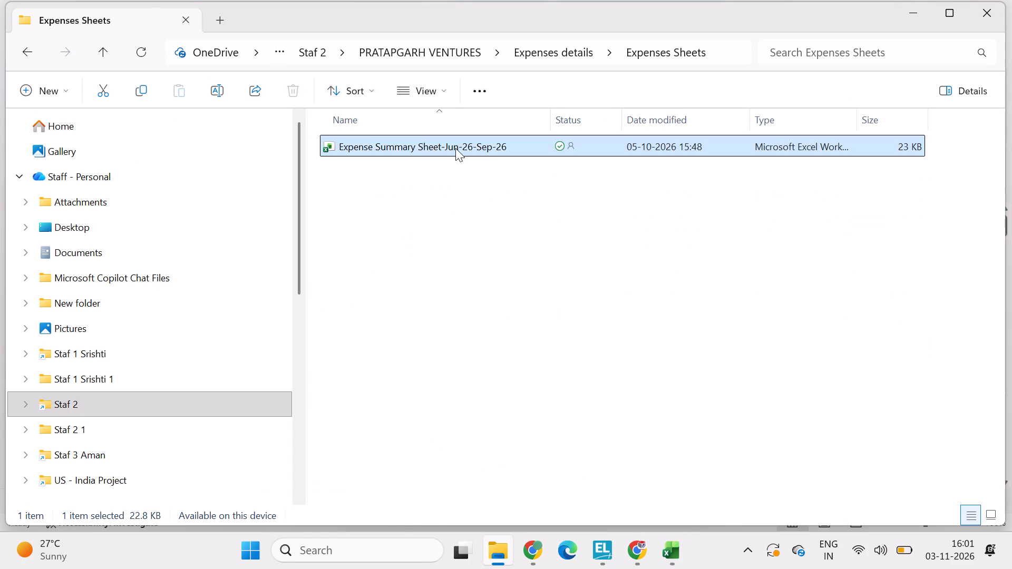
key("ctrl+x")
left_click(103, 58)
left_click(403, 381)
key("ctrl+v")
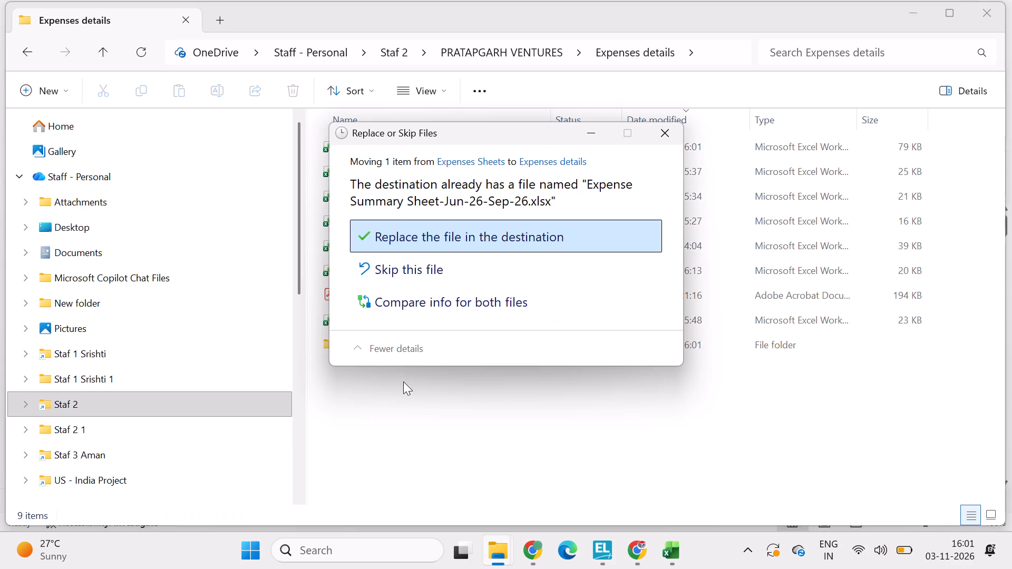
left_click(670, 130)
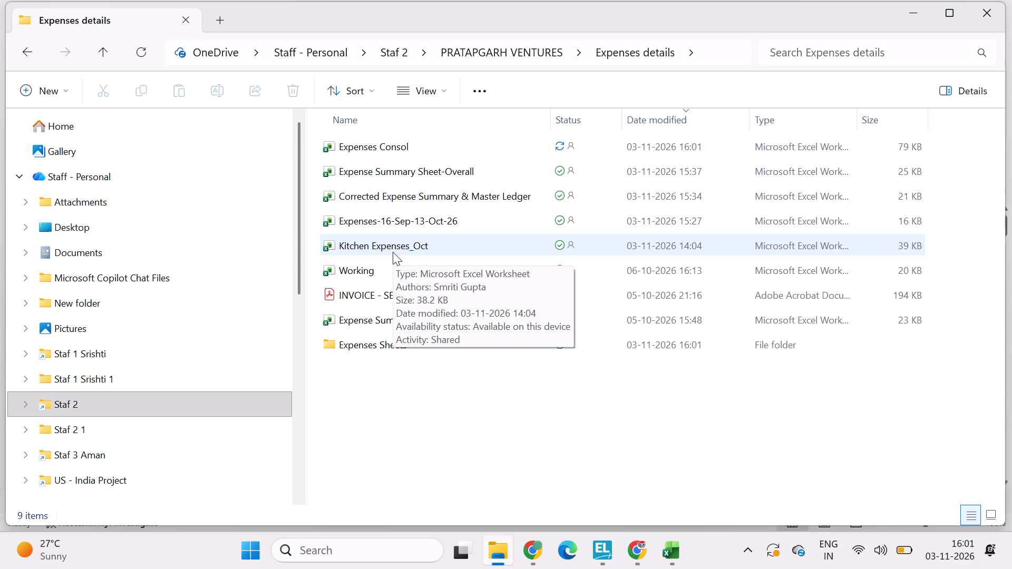
Check which expense summary files are in the Expenses Sheets folder and in its parent Expenses details folder.
double_click(378, 350)
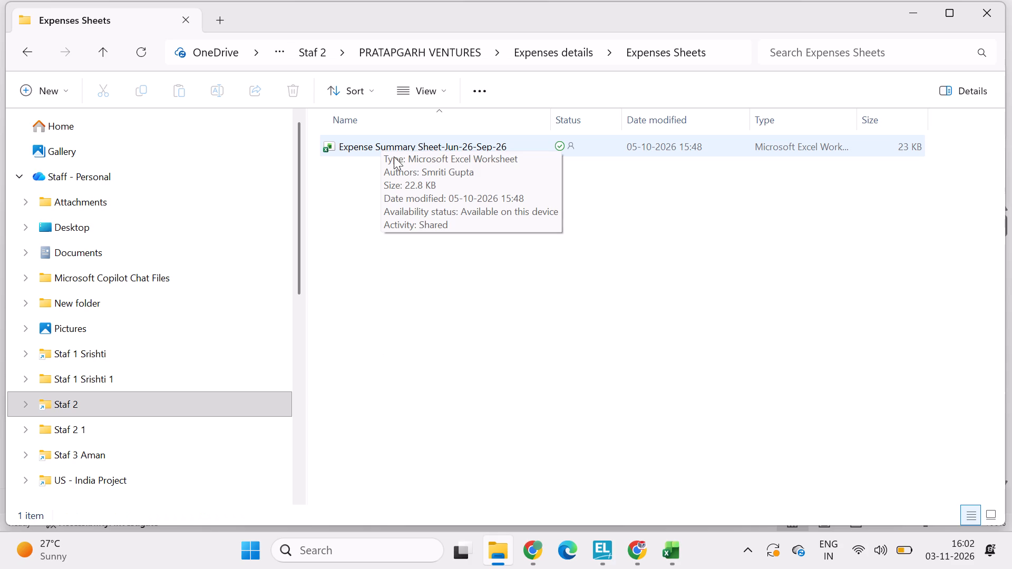
scroll(310, 144, "left", 1)
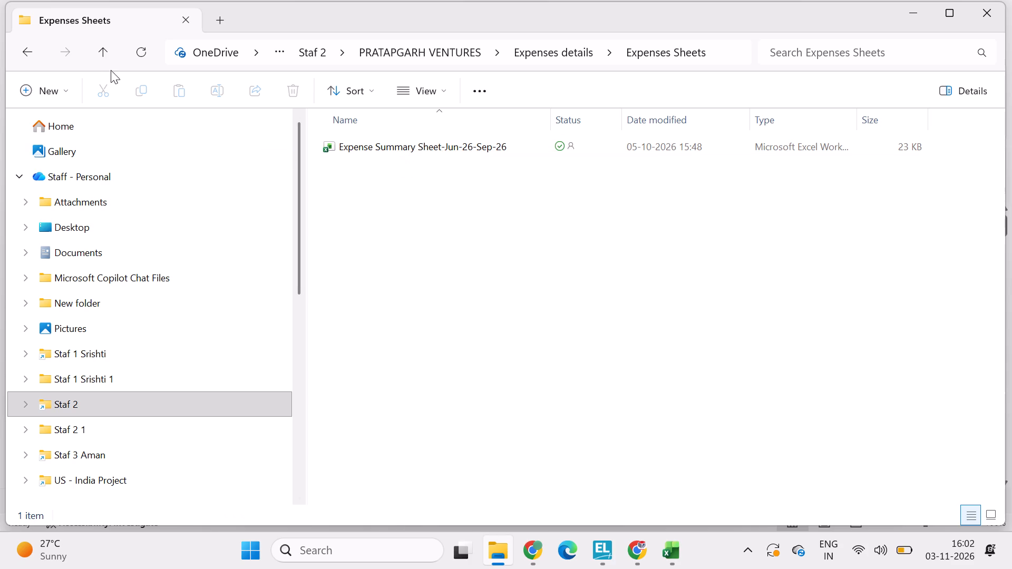
left_click(106, 52)
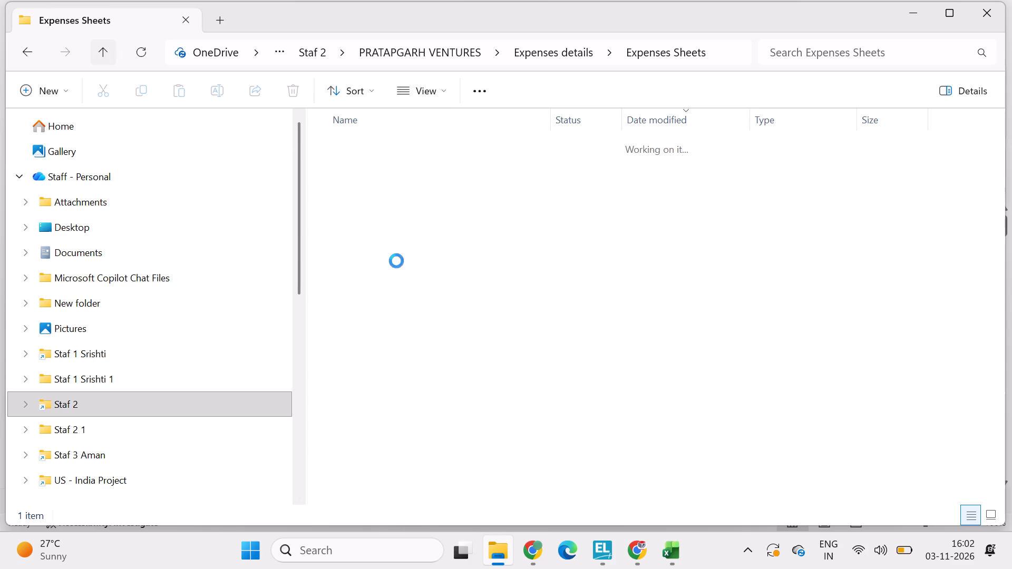
left_click(469, 175)
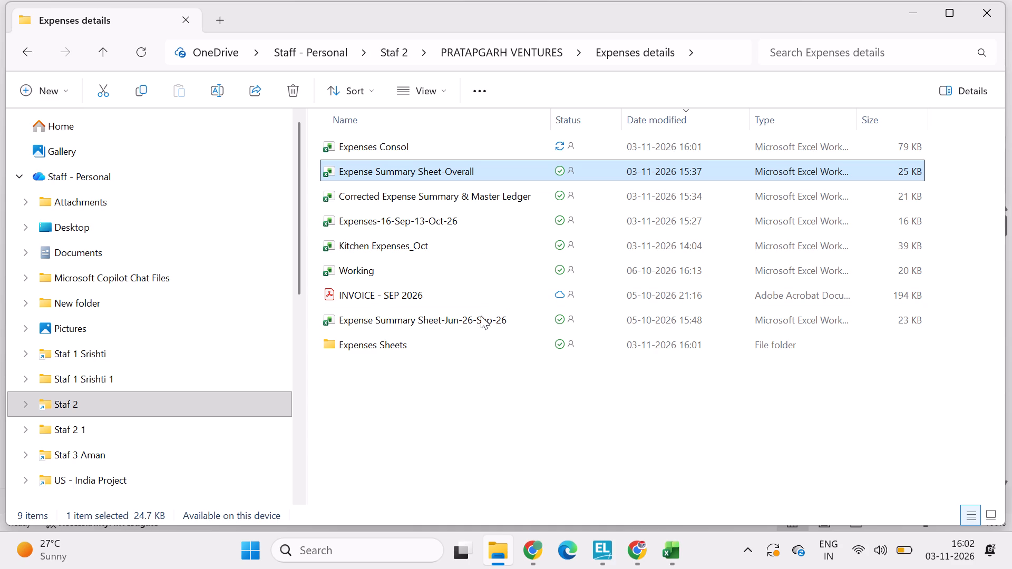
scroll(355, 256, "down", 1)
Open the Corrected Expense Summary & Master Ledger workbook and review its Master Ledger, Audit Discrepancies and Category & Vendor Summaries sheets.
double_click(391, 193)
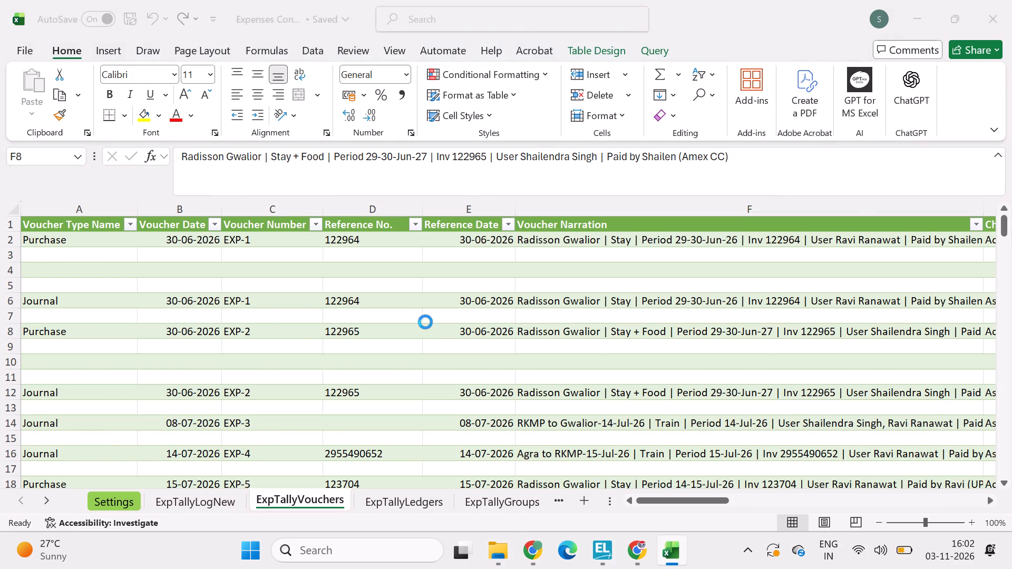
scroll(383, 374, "down", 2)
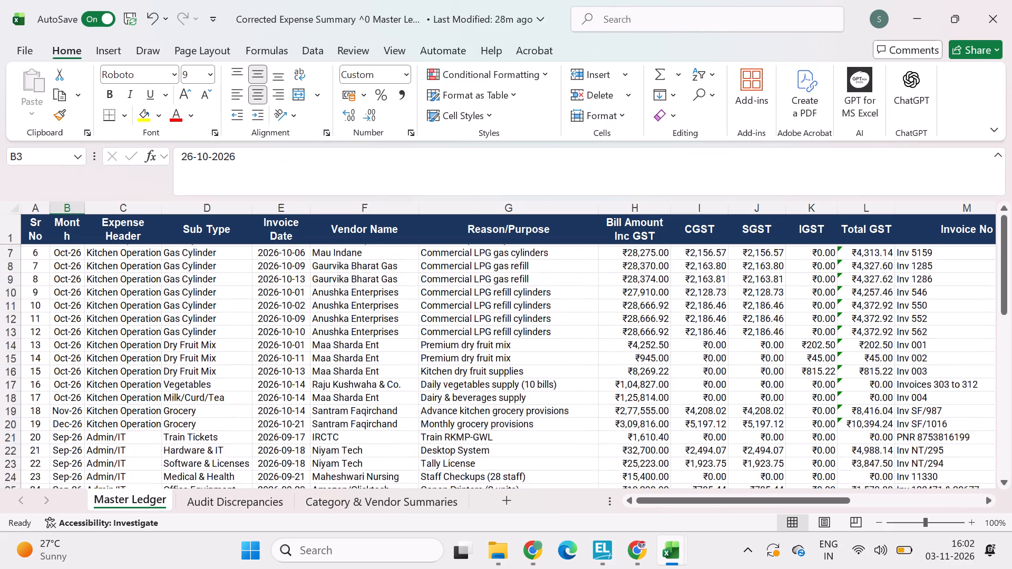
scroll(383, 374, "down", 4)
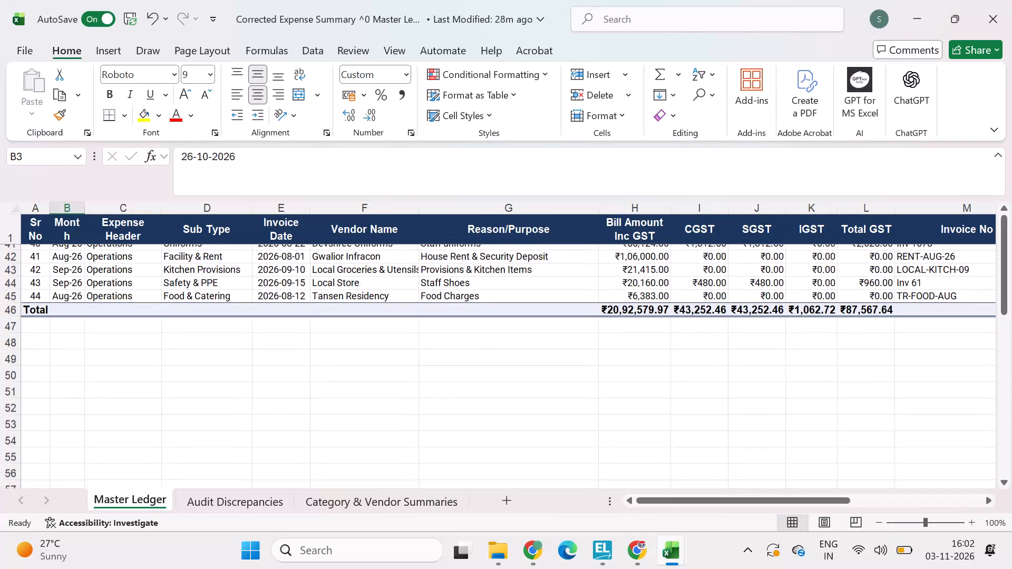
scroll(383, 374, "down", 1)
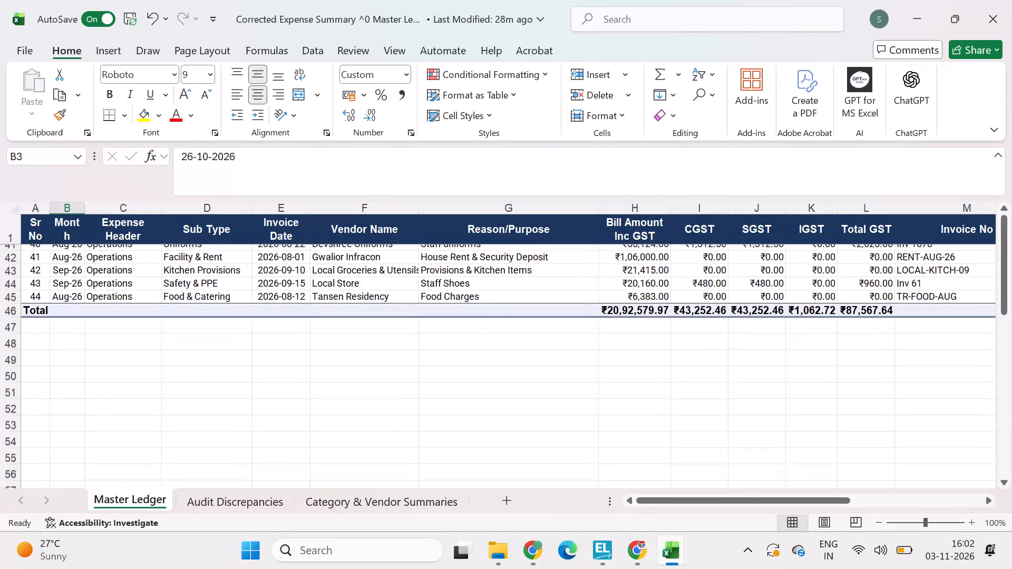
scroll(383, 374, "down", 1)
left_click(268, 503)
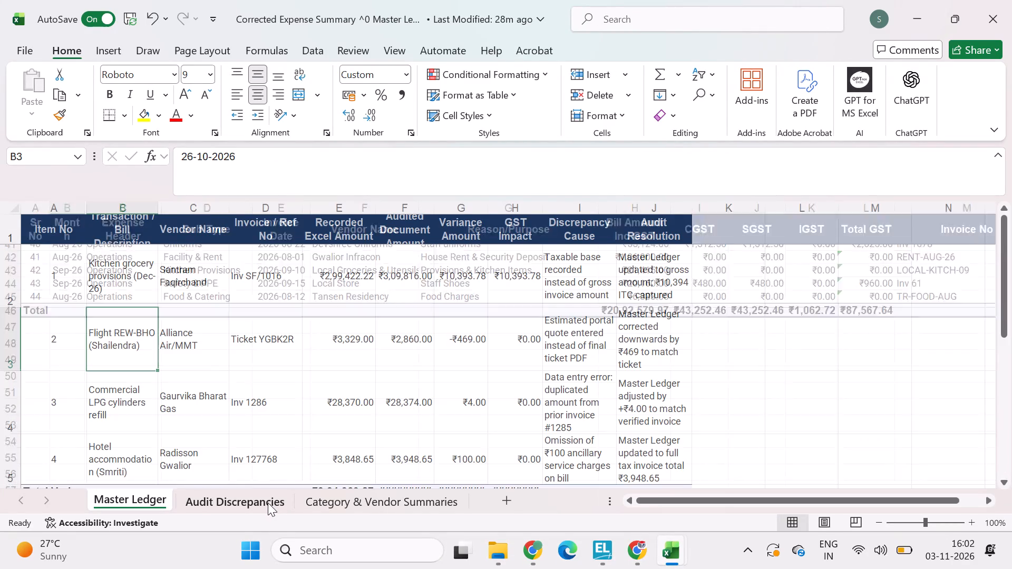
left_click(335, 509)
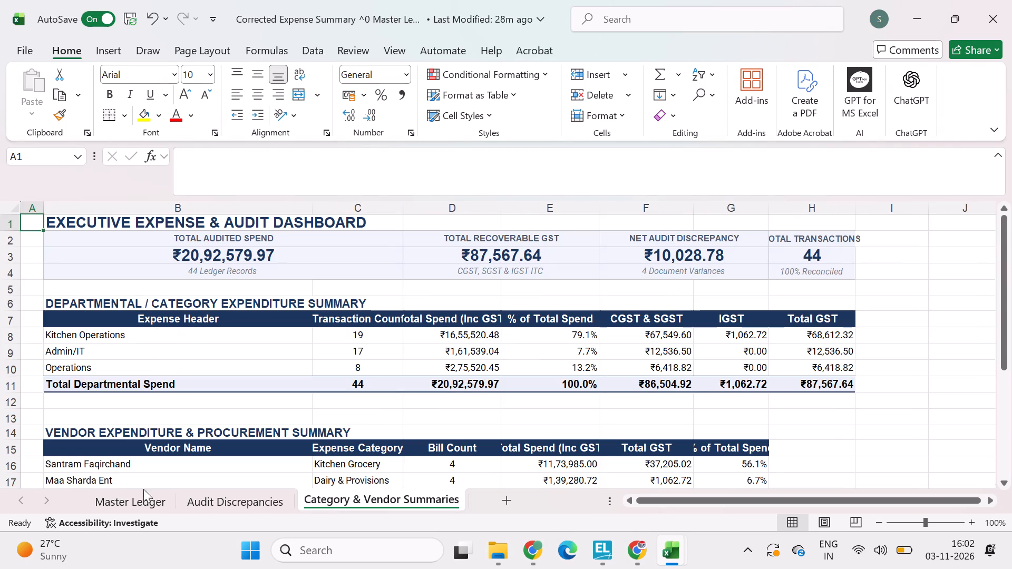
left_click(123, 506)
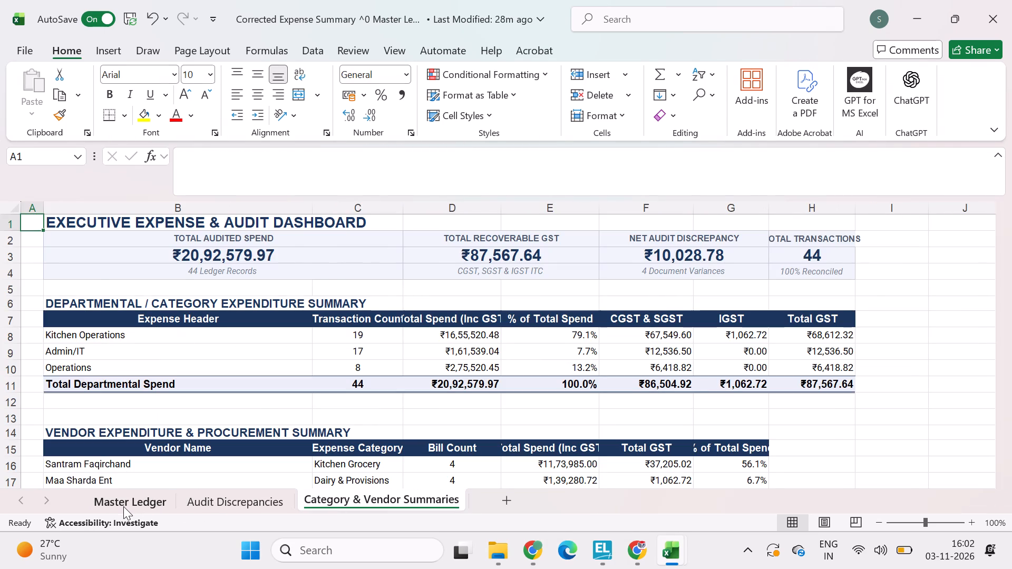
scroll(342, 389, "up", 4)
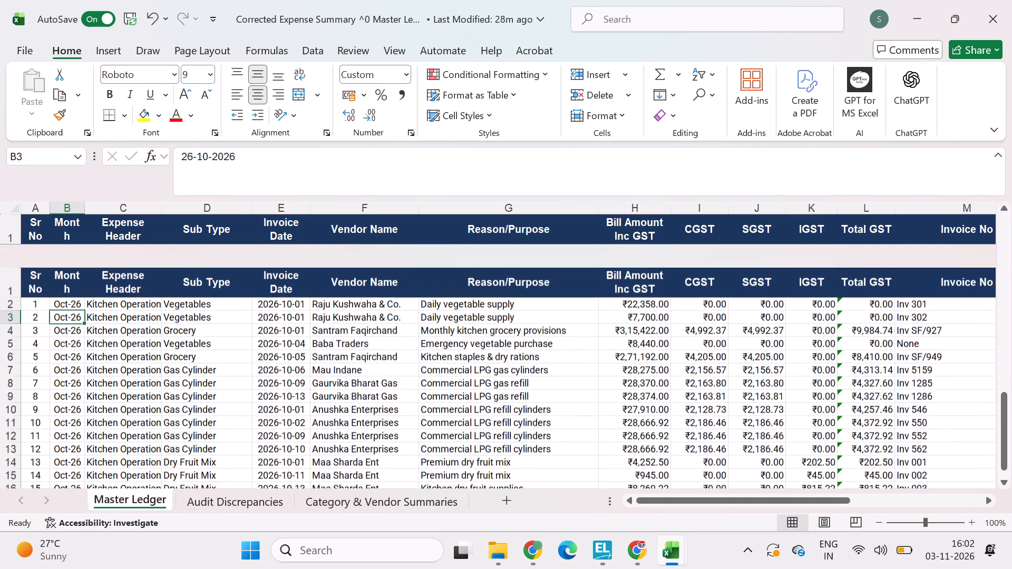
scroll(342, 389, "up", 4)
scroll(511, 359, "down", 6)
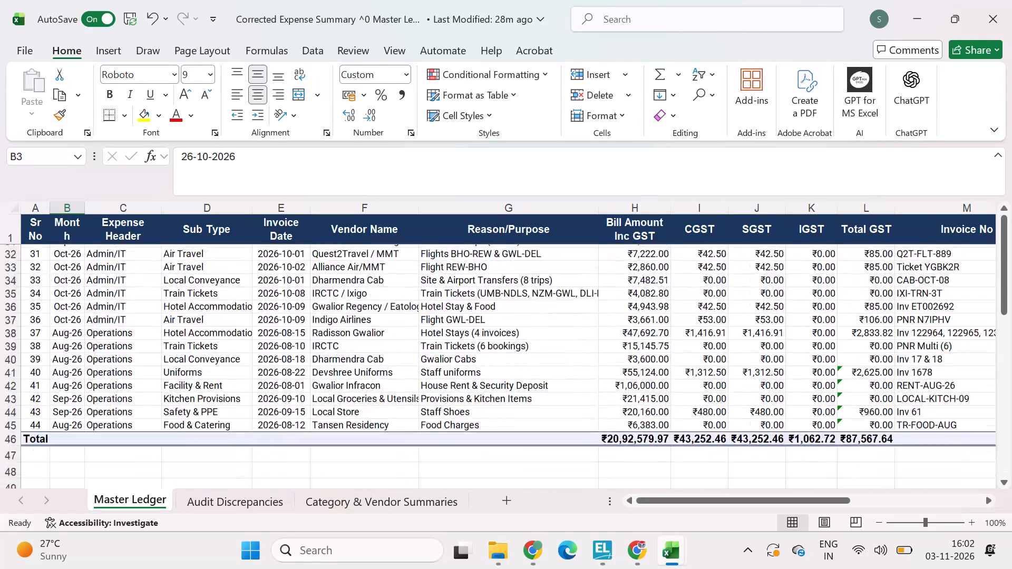
scroll(511, 359, "down", 1)
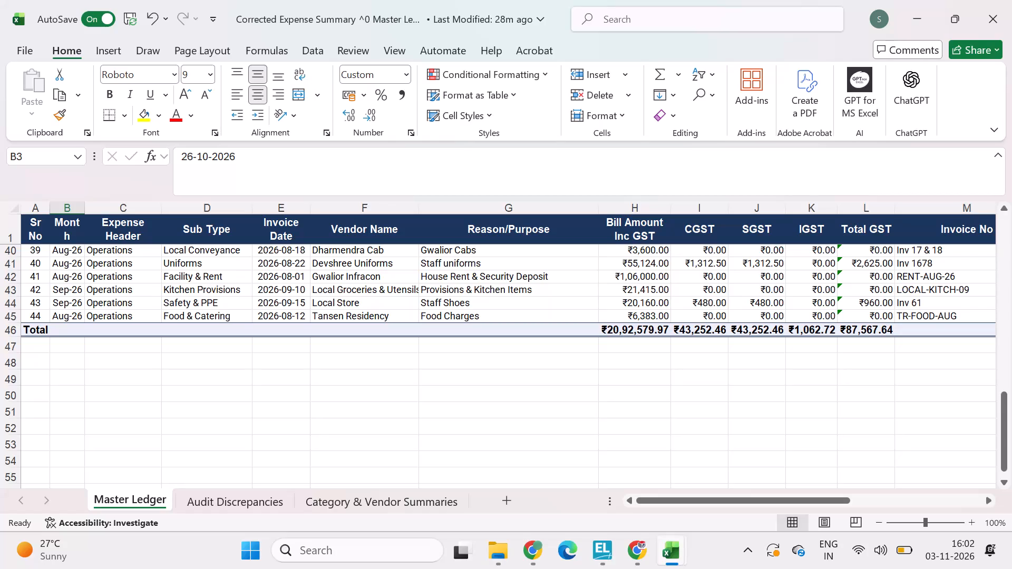
scroll(471, 297, "up", 1)
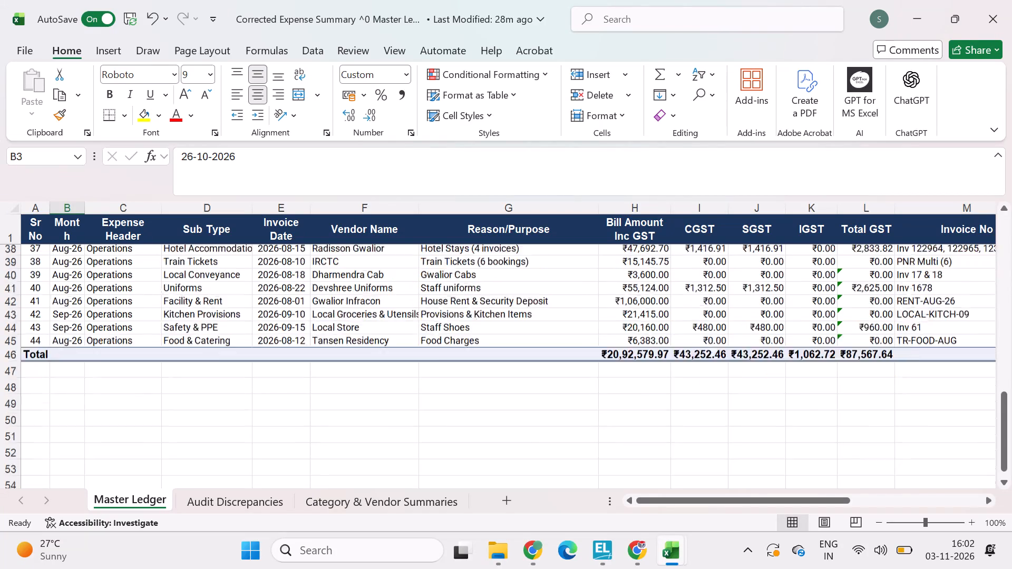
scroll(471, 297, "up", 1)
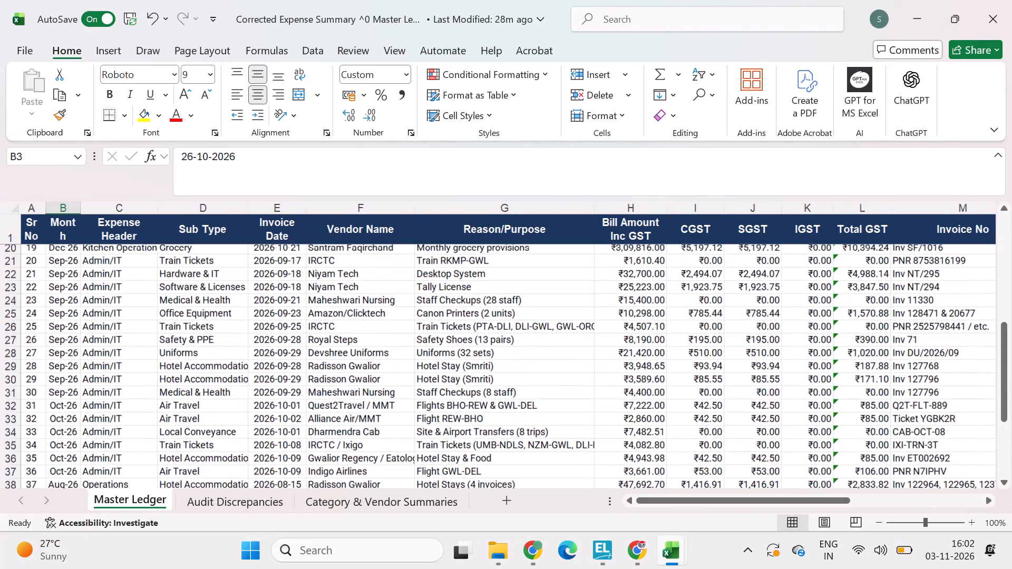
scroll(443, 333, "down", 1)
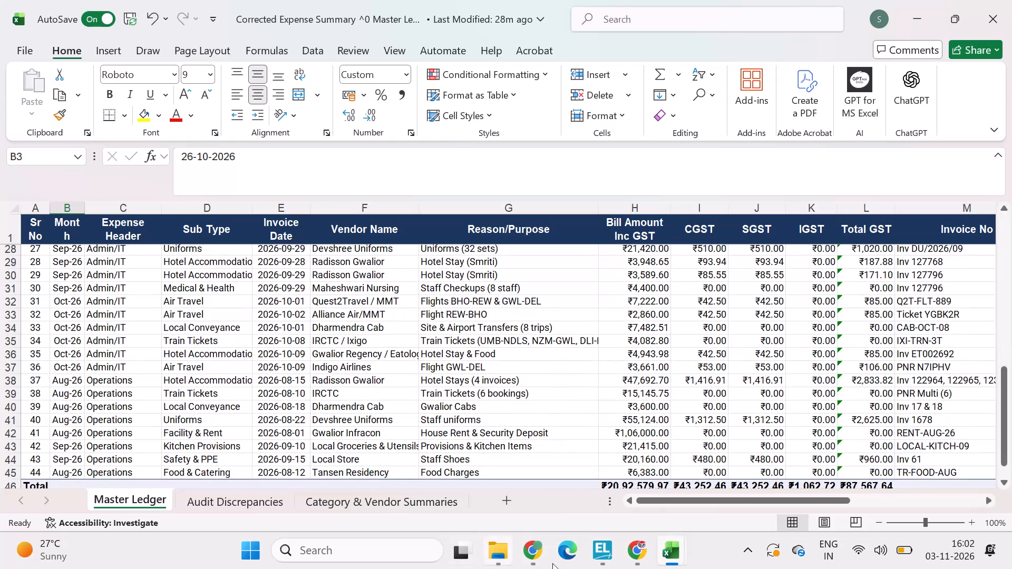
Switch to File Explorer and check the Expenses Sheets folder inside Expenses details, returning to Expenses details.
left_click(498, 553)
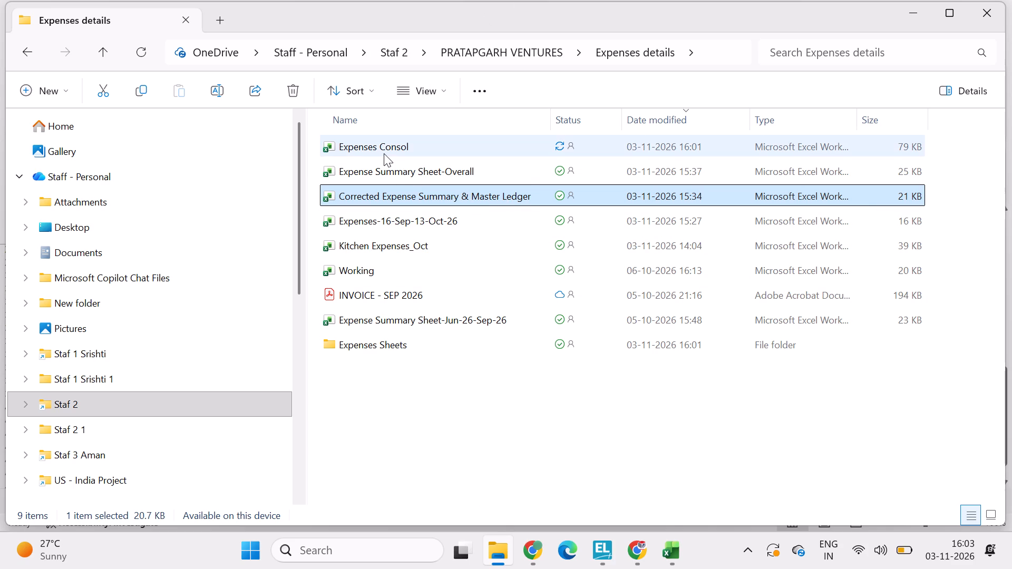
left_click(396, 146)
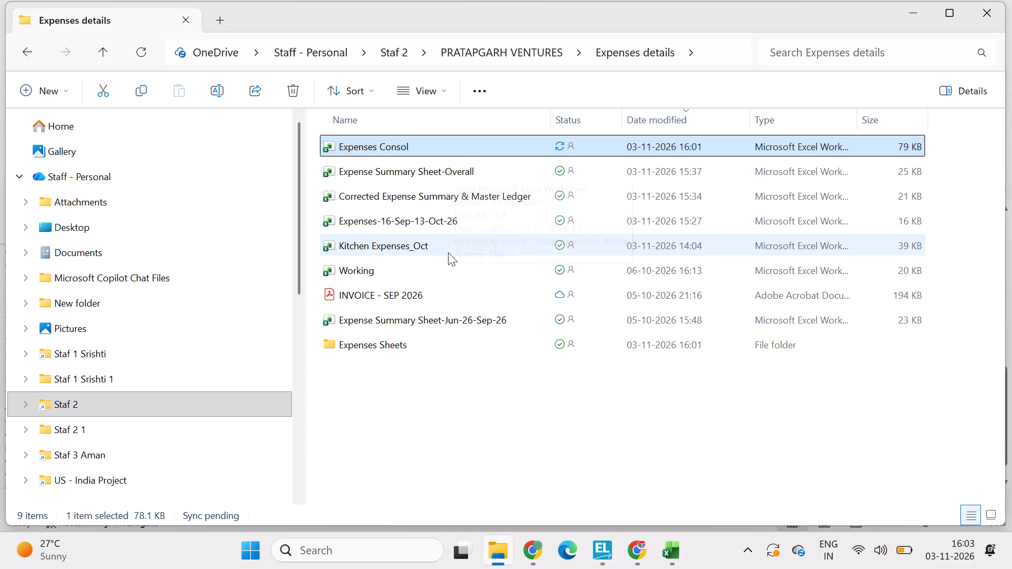
double_click(365, 344)
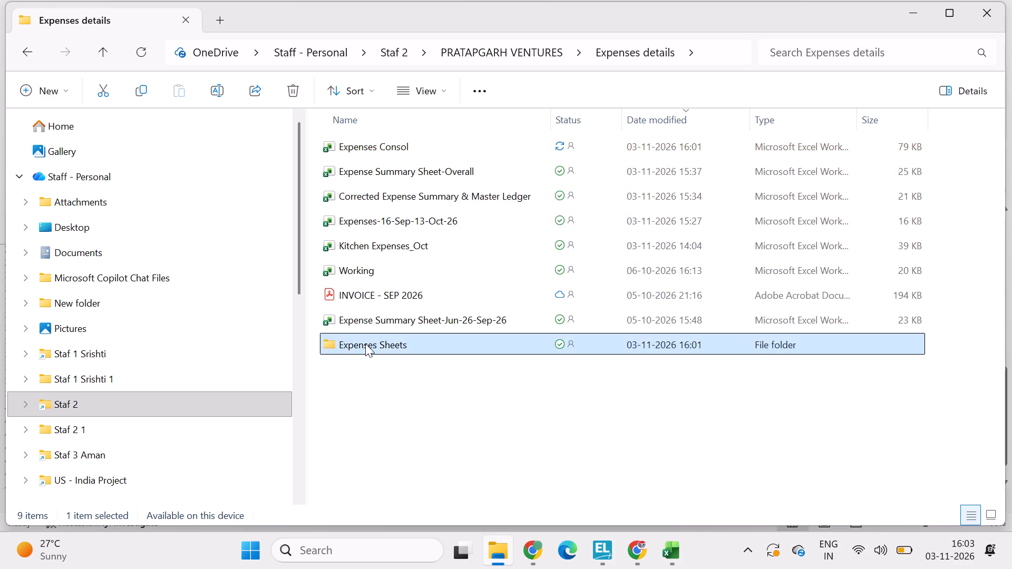
left_click(104, 57)
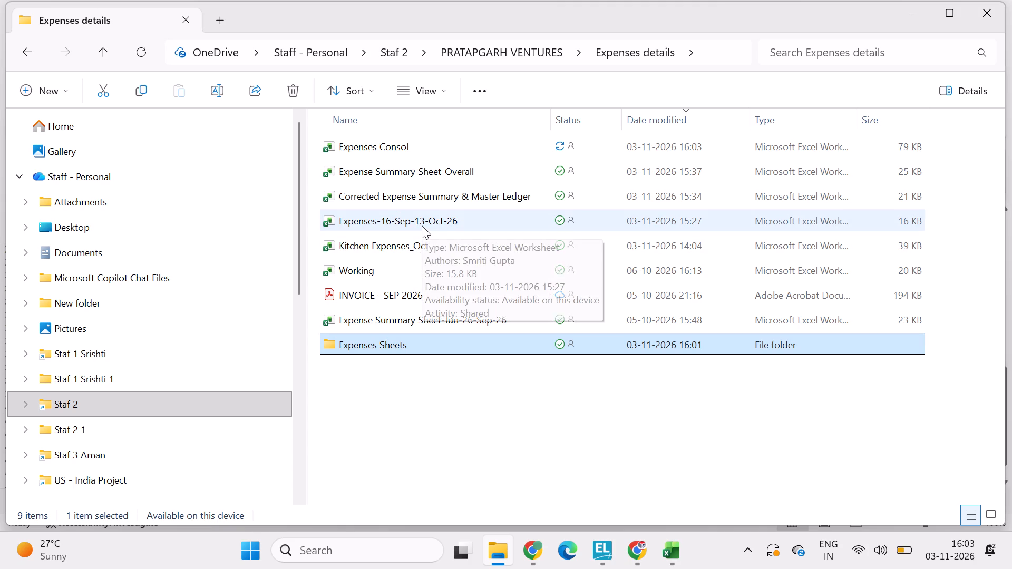
Open Expense Summary Sheet-Jun-26-Sep-26, review its Expense Incurred Detail, Reimb-Shailen and Reimb-Ravi sheets, and close the workbook.
double_click(425, 317)
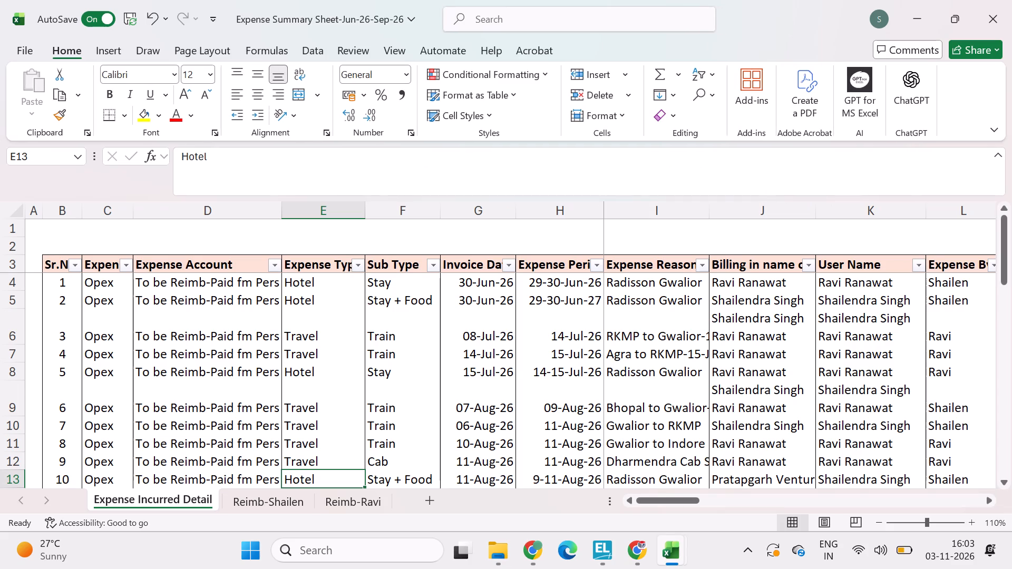
scroll(415, 395, "down", 6)
scroll(415, 395, "up", 1)
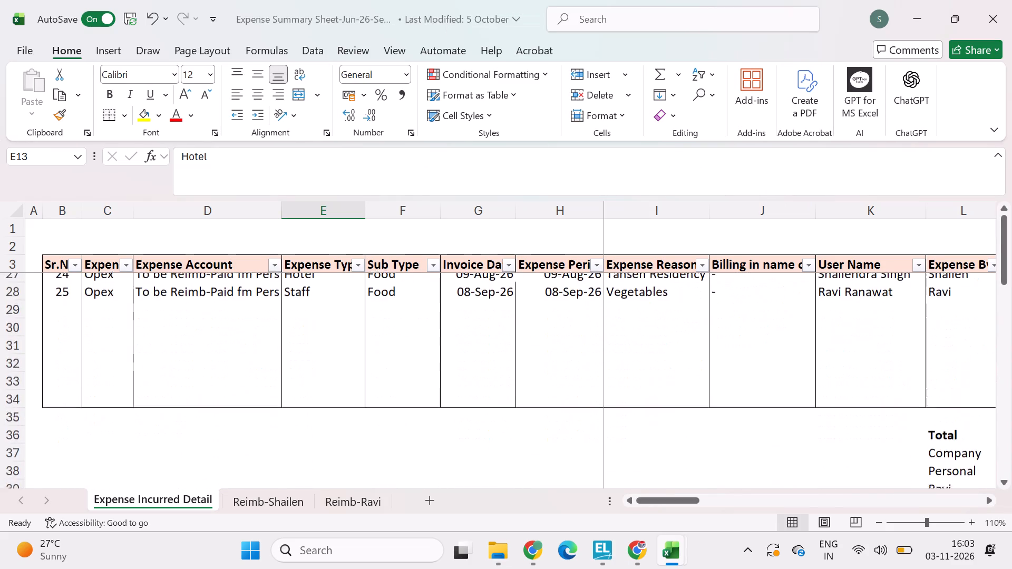
scroll(415, 395, "up", 1)
scroll(415, 395, "down", 2)
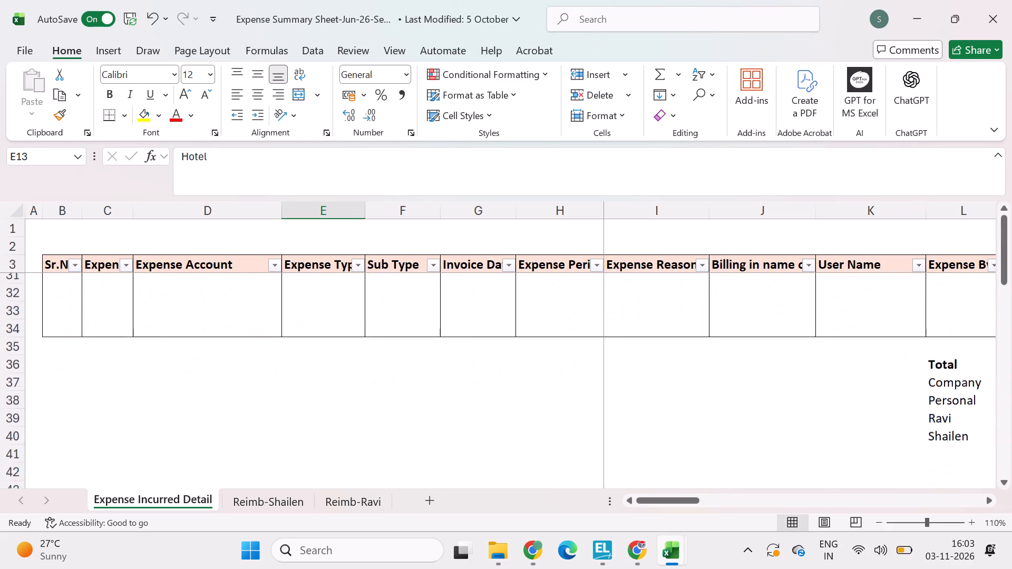
scroll(415, 395, "down", 1)
left_click(259, 499)
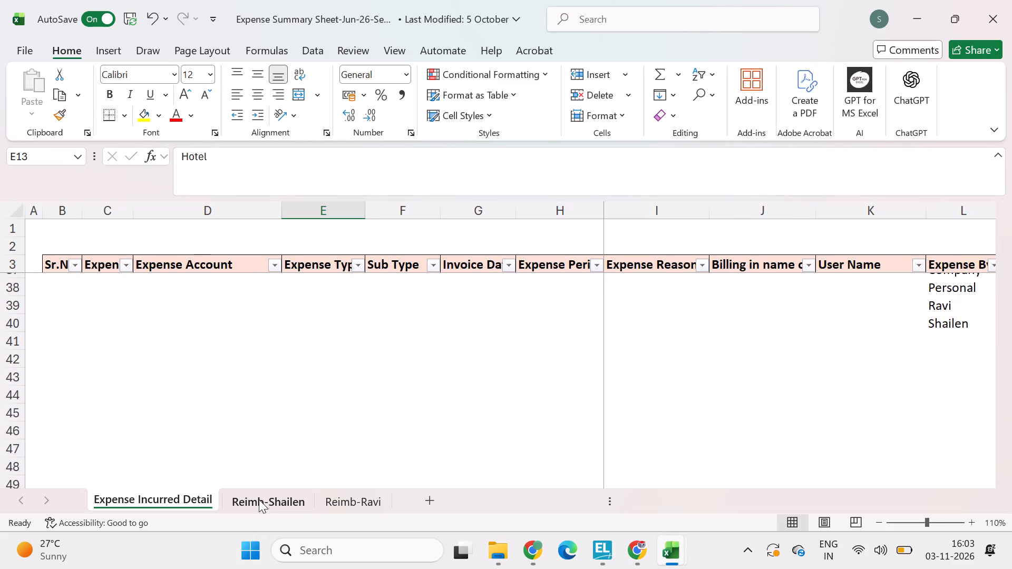
left_click(347, 499)
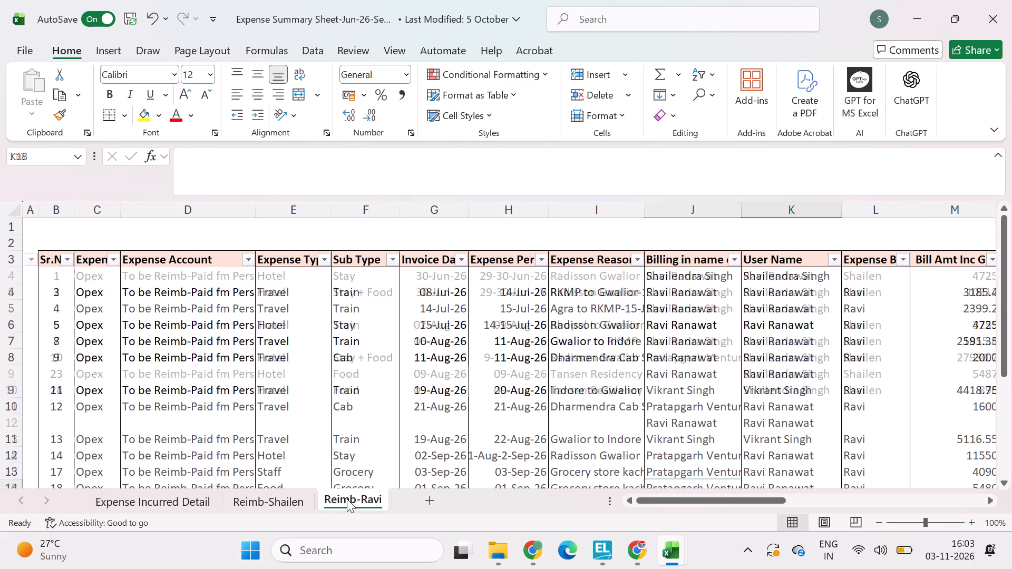
scroll(493, 406, "down", 1)
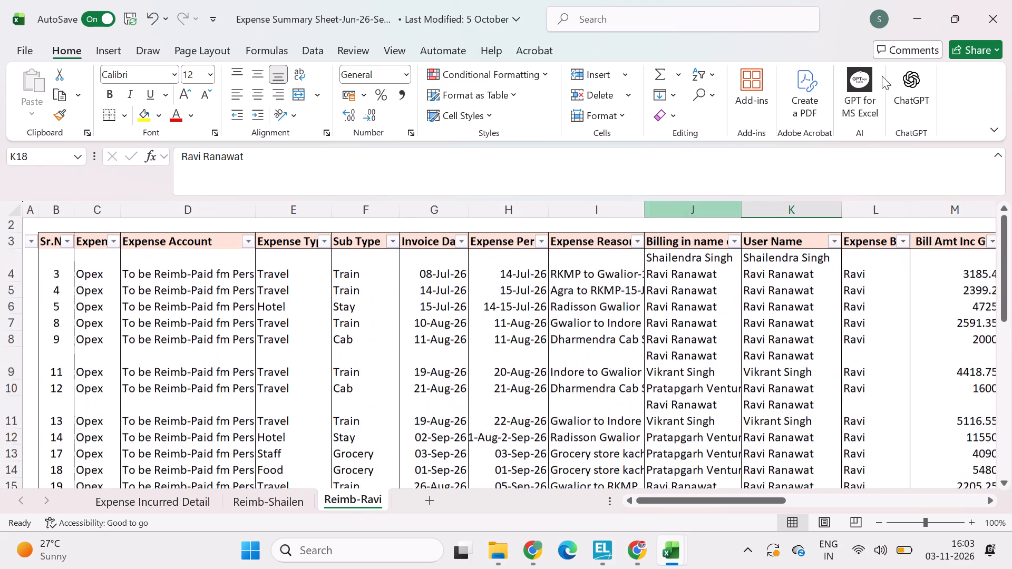
left_click(998, 2)
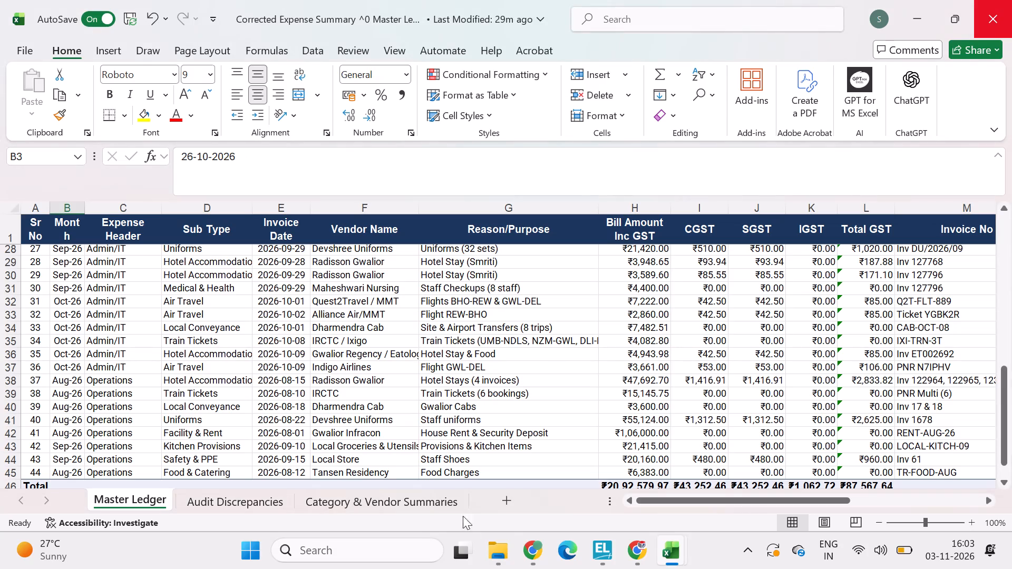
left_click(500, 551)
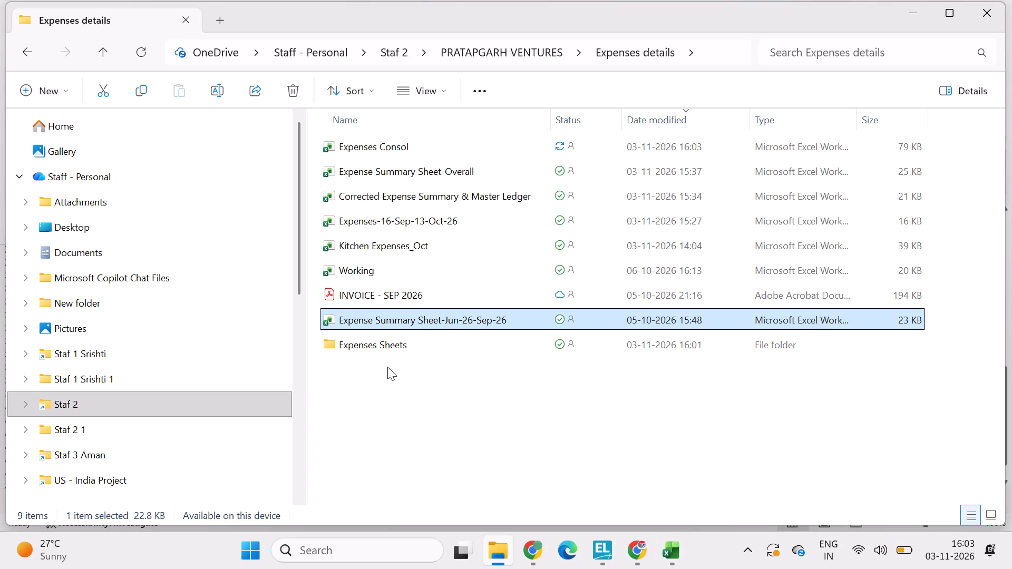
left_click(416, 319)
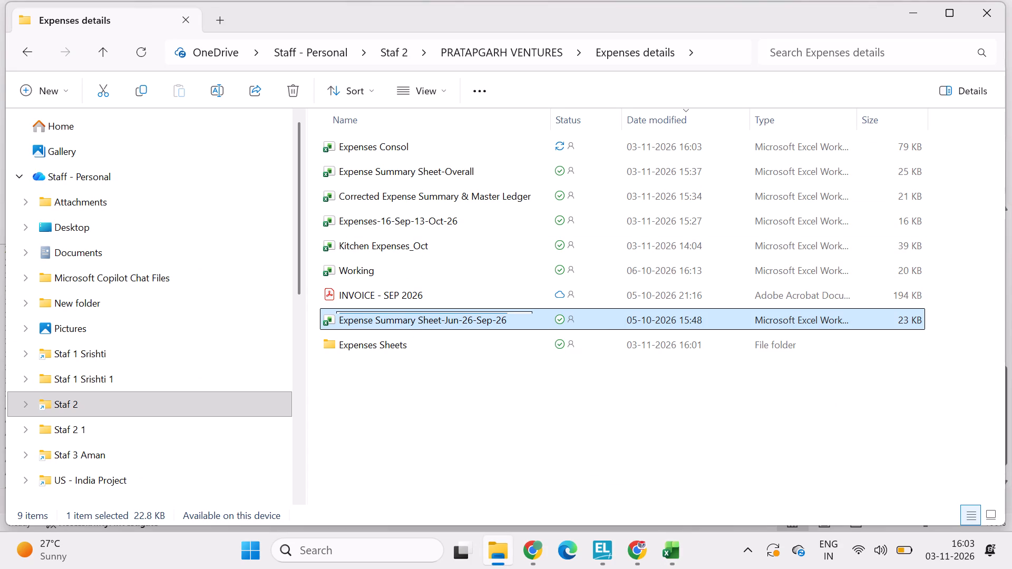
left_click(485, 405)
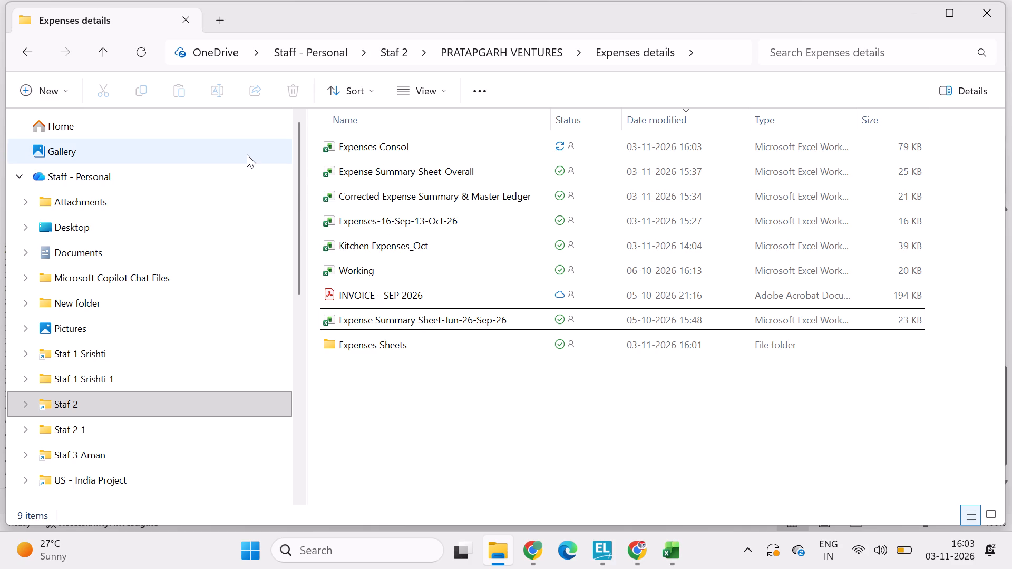
Switch to TallyPrime, open the detailed Balance Sheet and drill into the Sundry Creditors group under Current Liabilities.
left_click(599, 551)
key("Escape")
key("Escape")
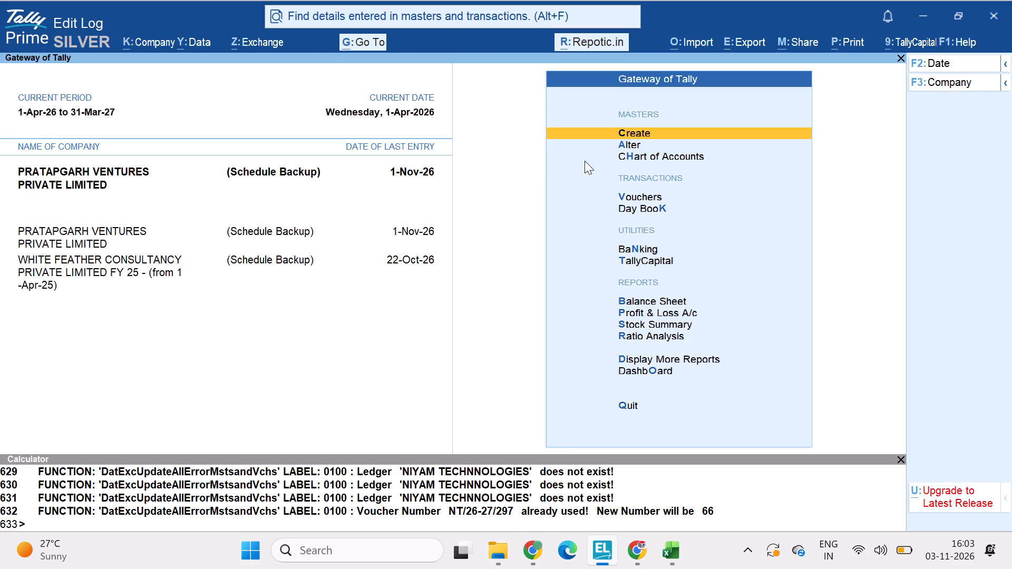
key("Escape")
key("Escape")
key("b")
key("alt+F1")
key("Down")
key("Right")
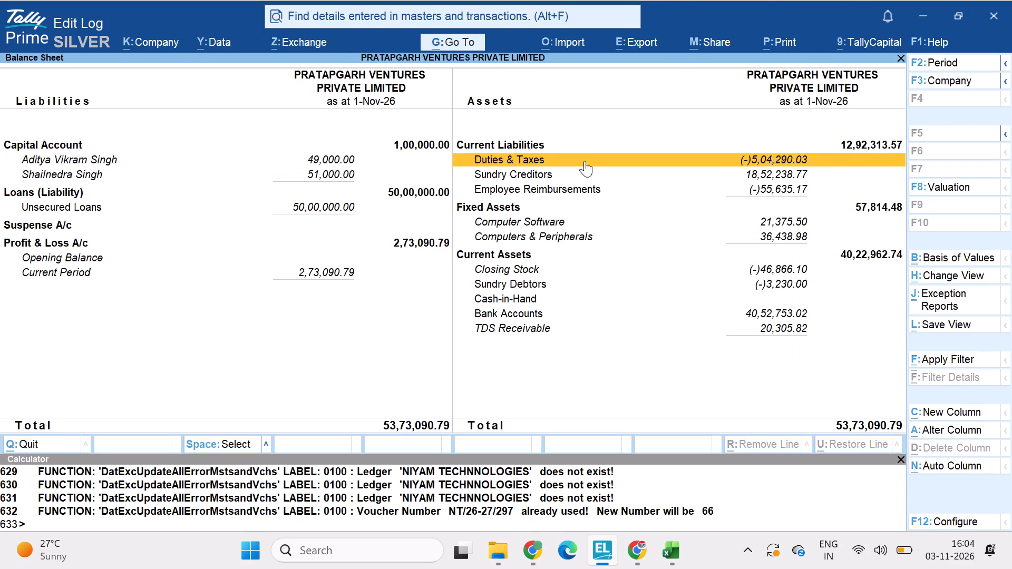
key("Down")
key("Return")
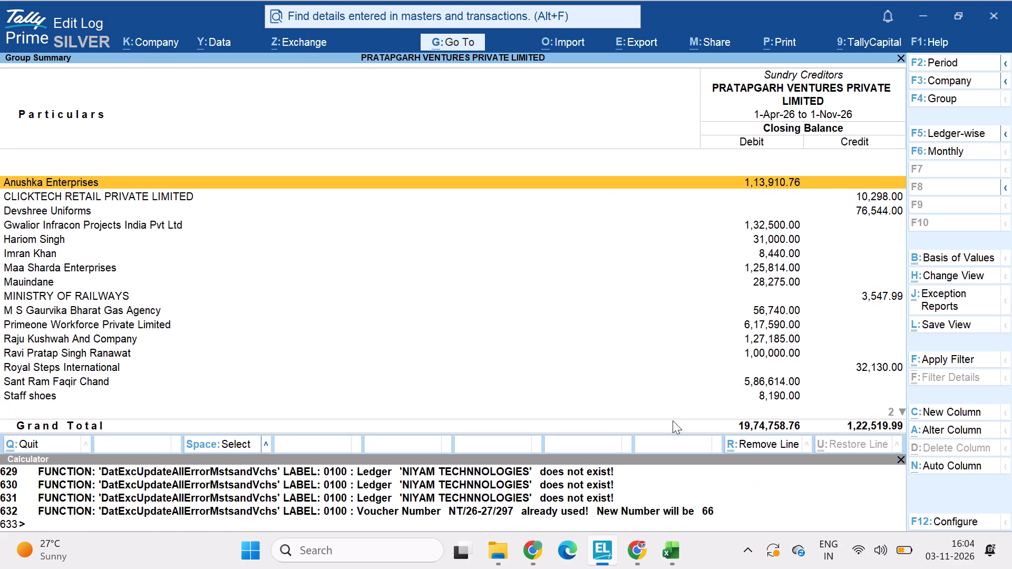
Switch to the Corrected Expense Summary & Master Ledger workbook and examine the vendors and bill amounts on the Master Ledger sheet.
key("alt+Tab")
key("alt+Tab")
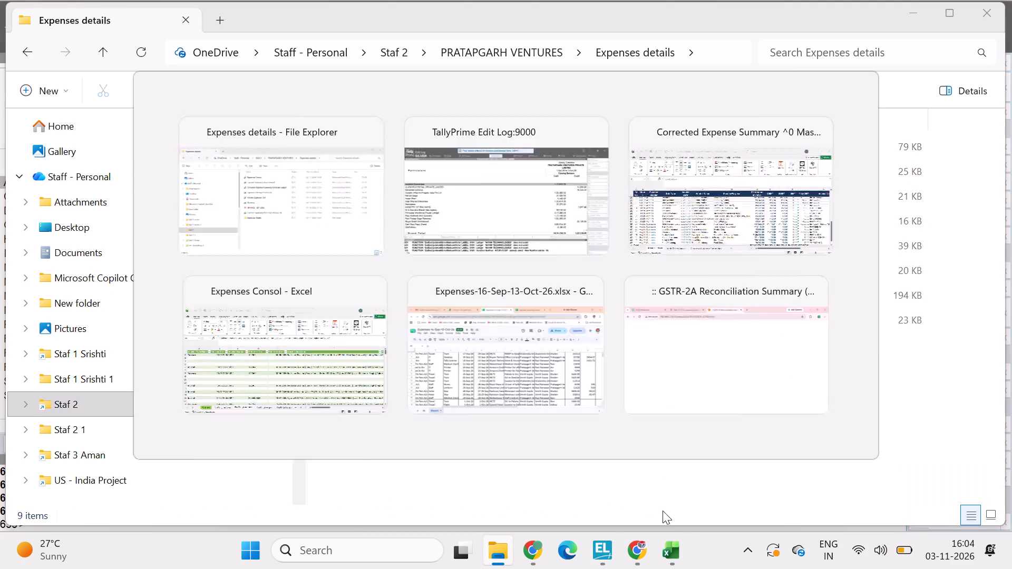
left_click(766, 485)
scroll(459, 280, "up", 5)
scroll(429, 389, "down", 3)
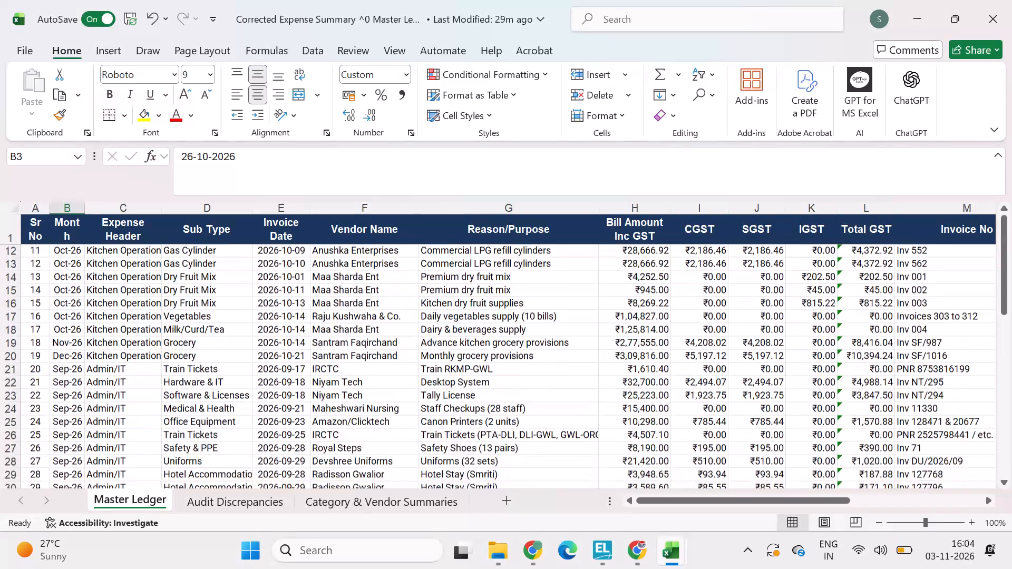
scroll(429, 389, "down", 1)
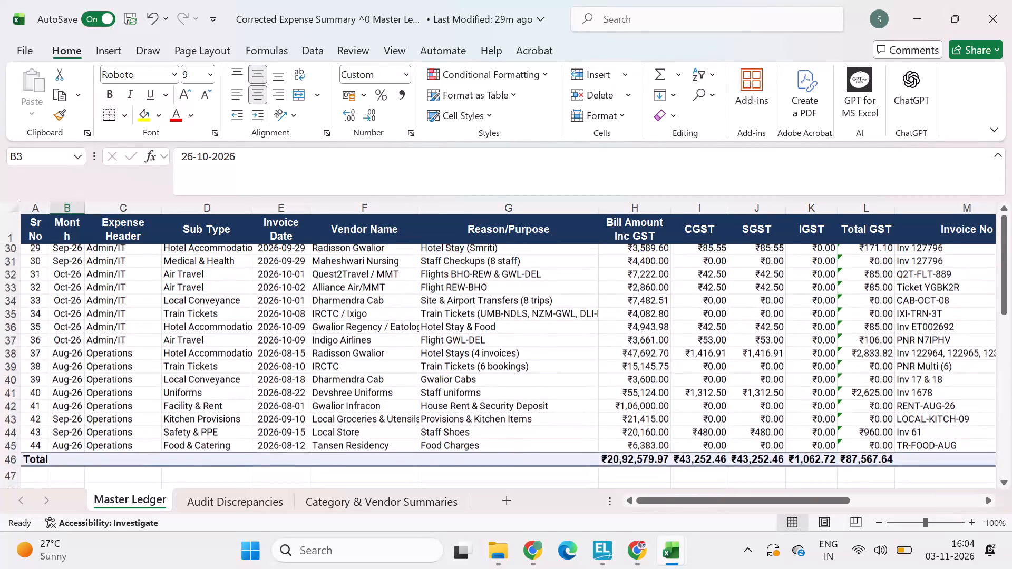
scroll(429, 389, "up", 1)
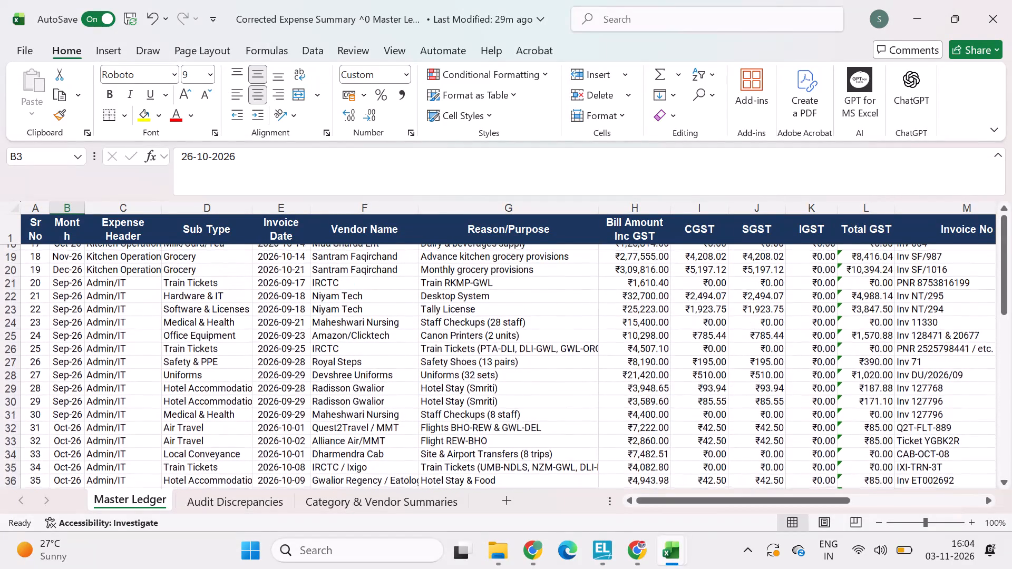
scroll(429, 389, "up", 3)
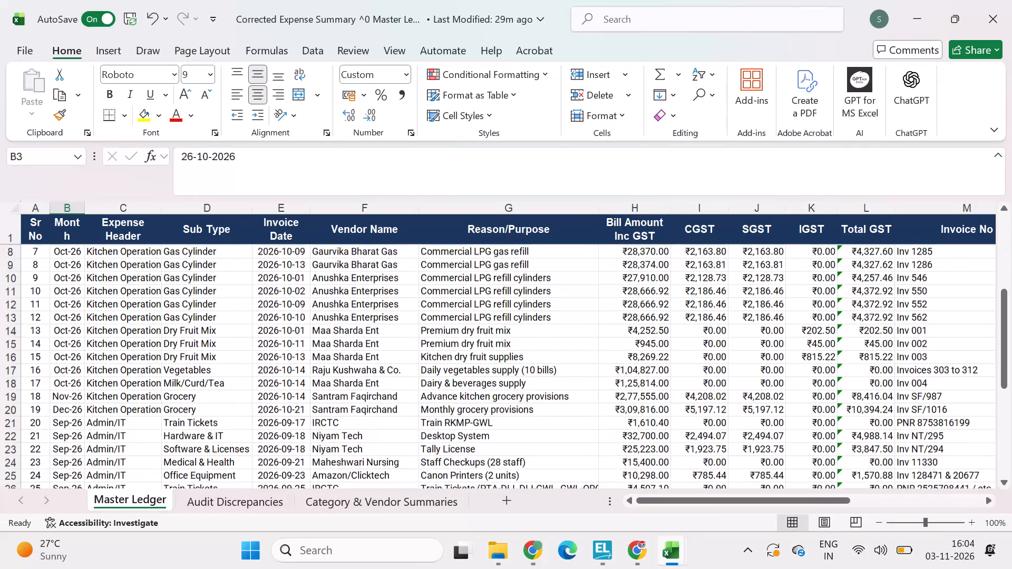
scroll(429, 389, "up", 2)
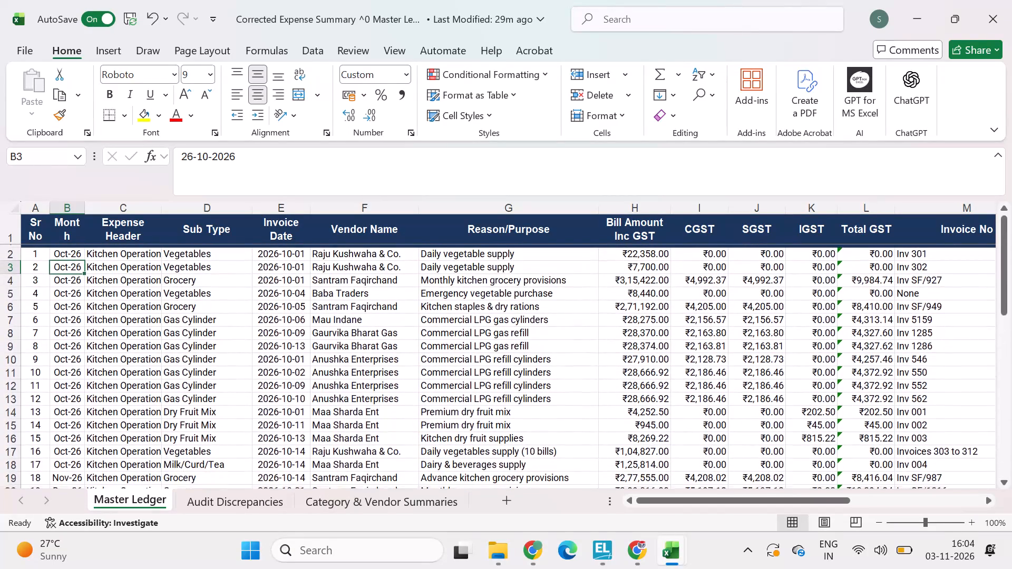
Cross-check the Master Ledger vendors and bill amounts against the Sundry Creditors group in TallyPrime.
left_click(365, 352)
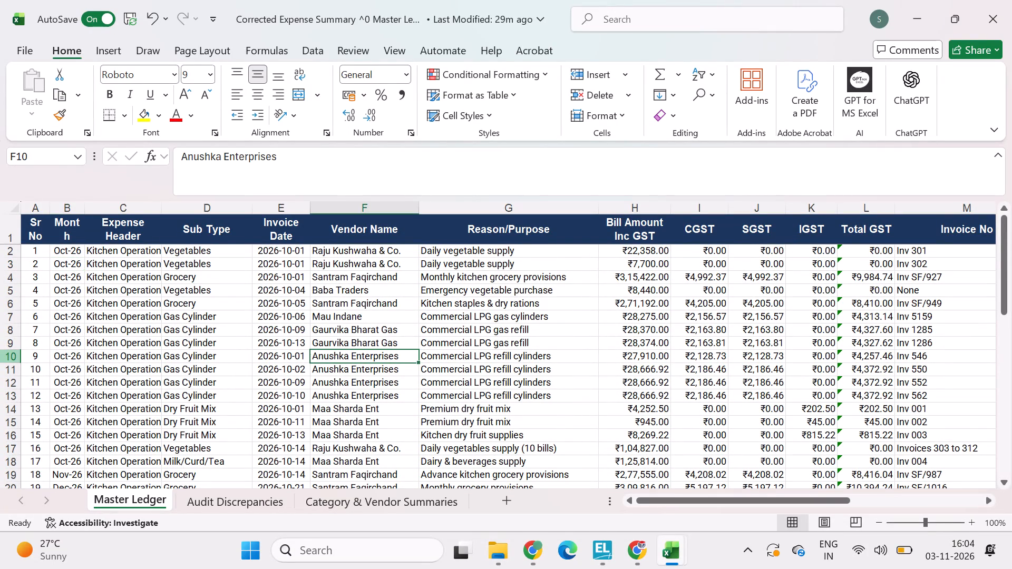
key("alt+Tab")
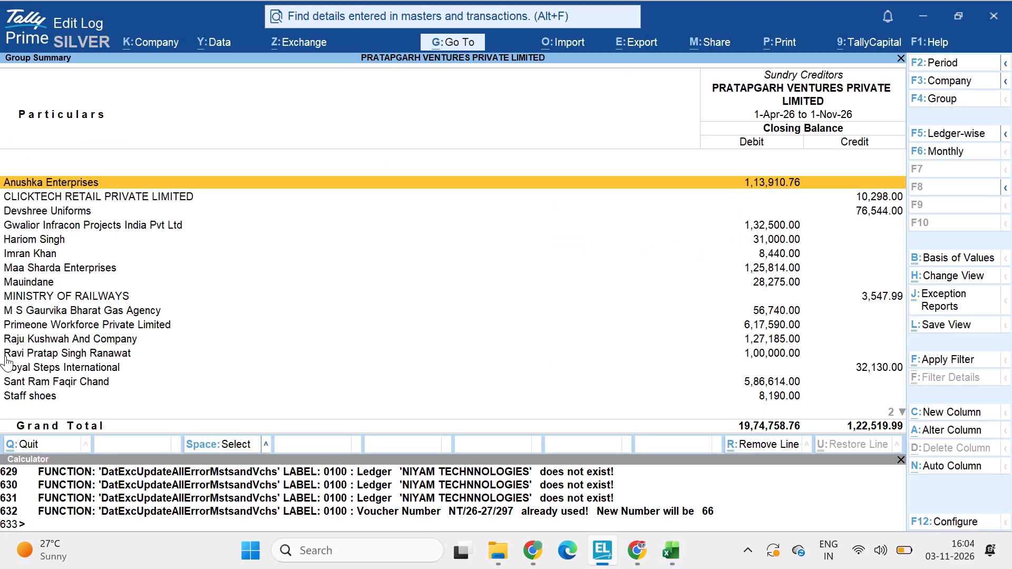
key("alt+Tab")
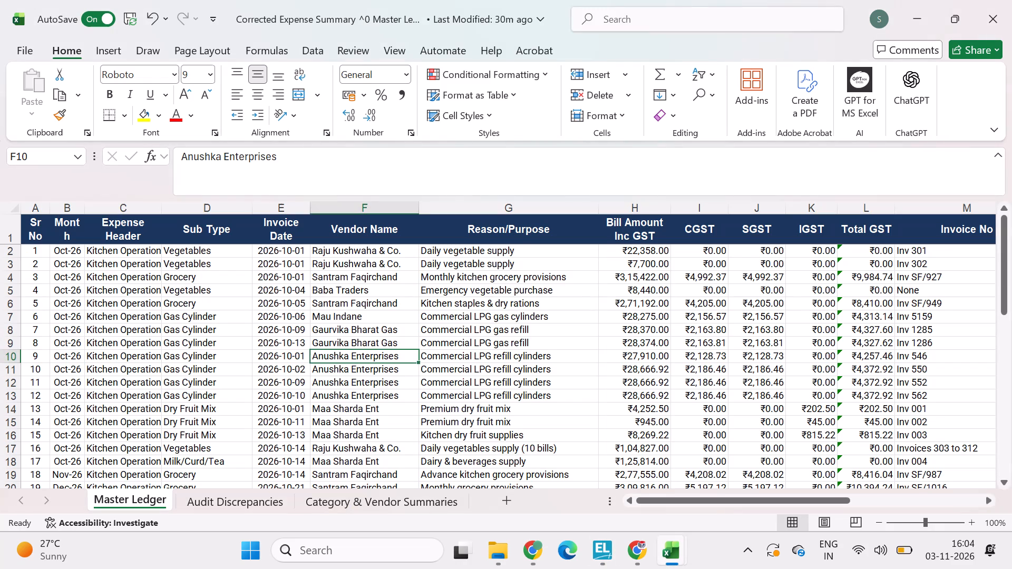
scroll(371, 375, "down", 2)
scroll(508, 401, "right", 1)
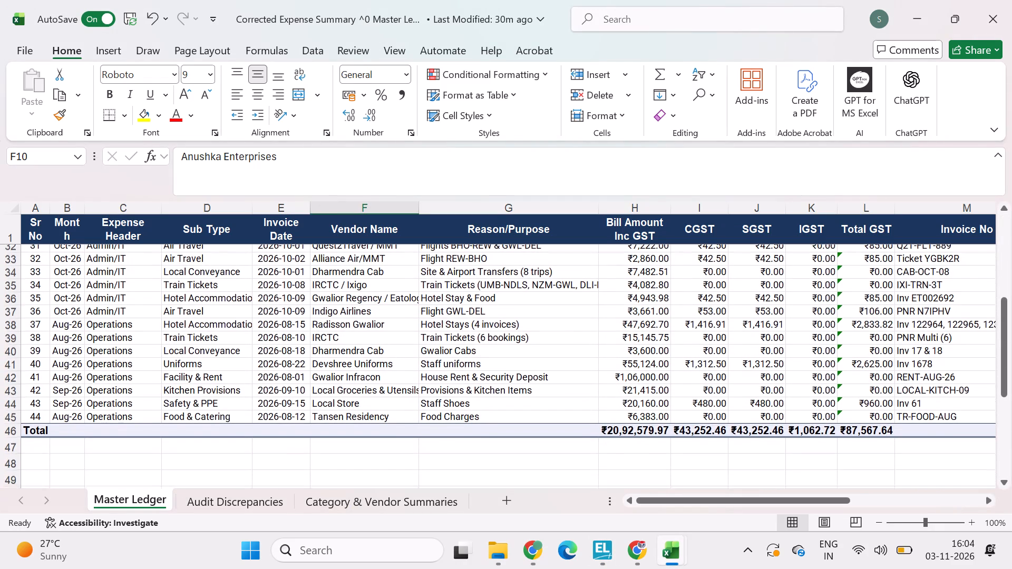
scroll(508, 401, "right", 1)
scroll(508, 401, "up", 3)
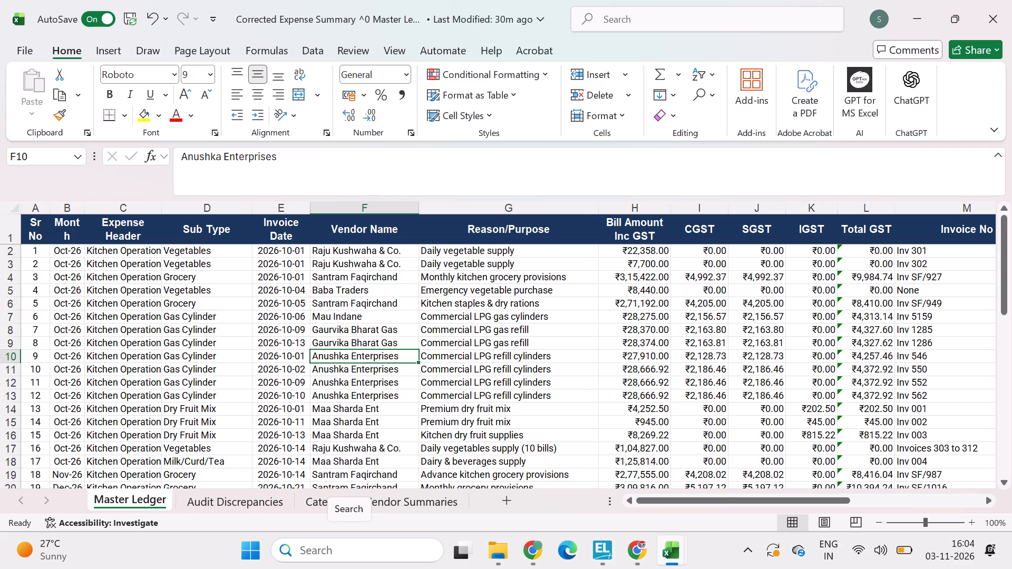
key("alt+Tab")
key("alt+Tab")
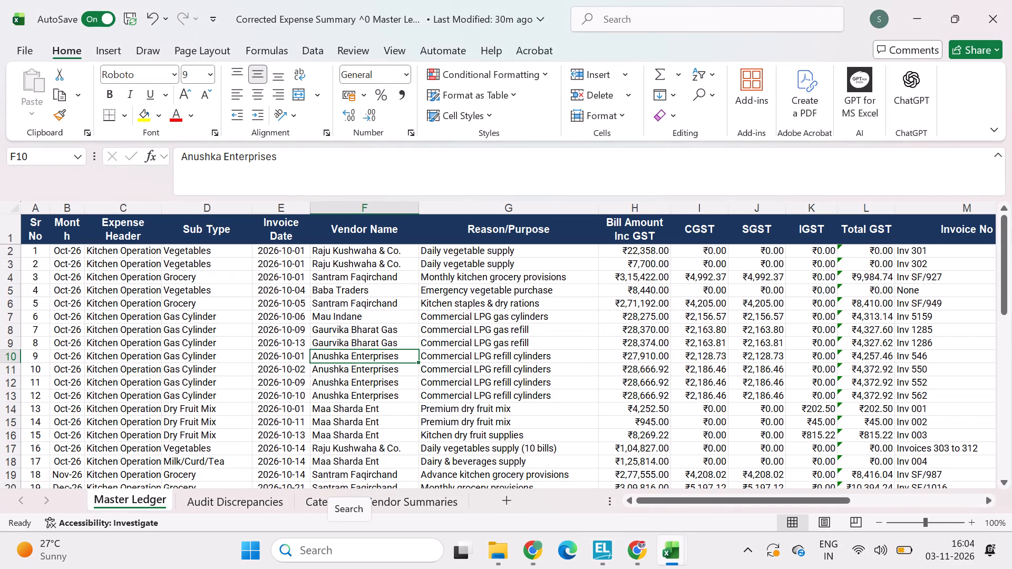
key("alt+Tab")
key("alt+Tab")
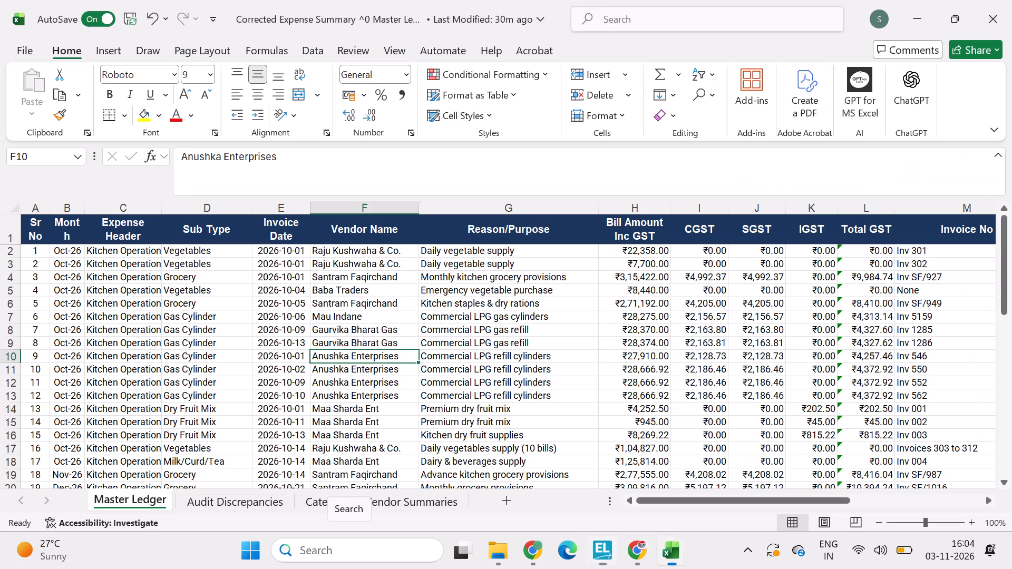
scroll(364, 396, "down", 1)
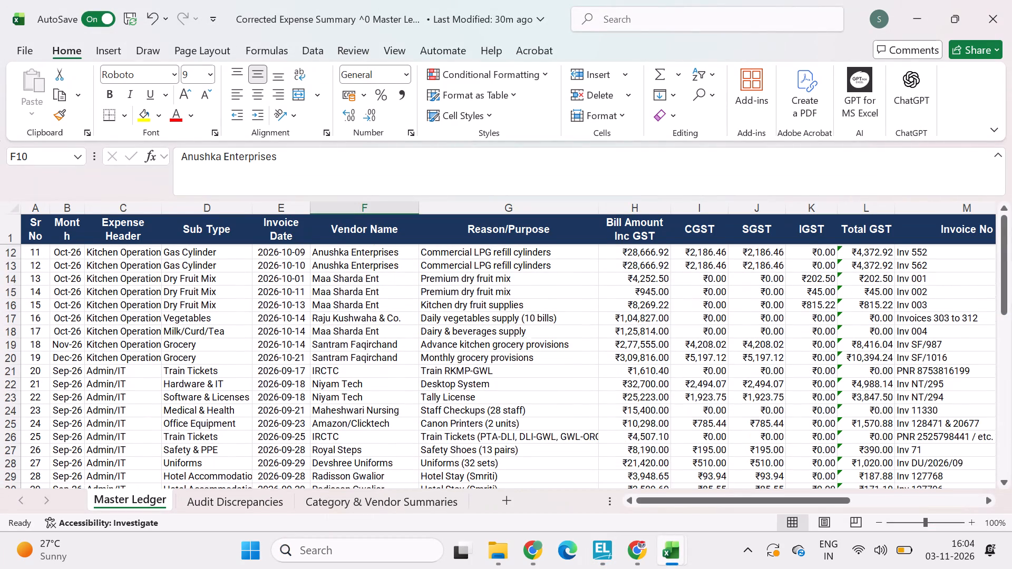
scroll(364, 396, "down", 3)
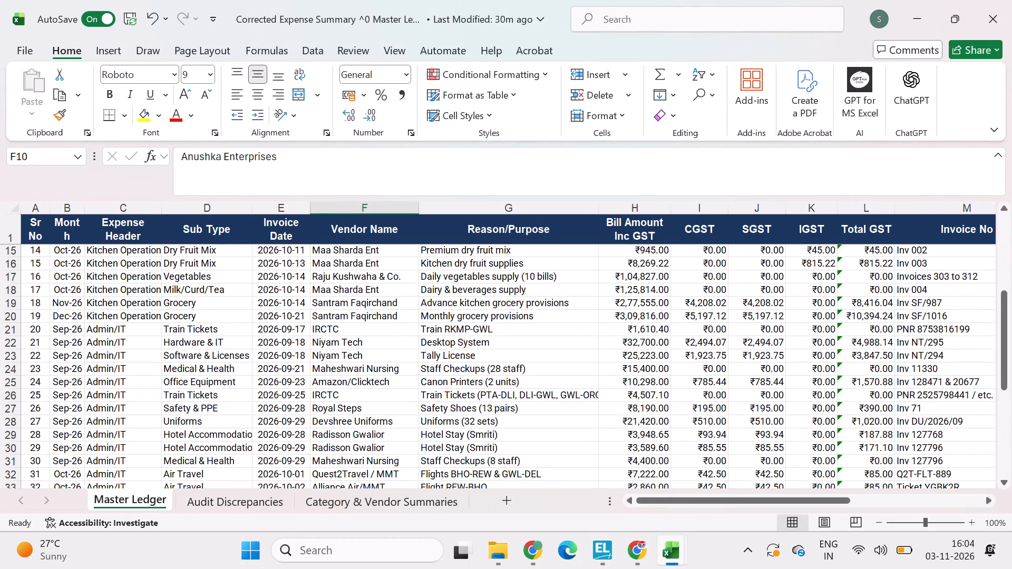
key("alt+Tab")
key("alt+Tab")
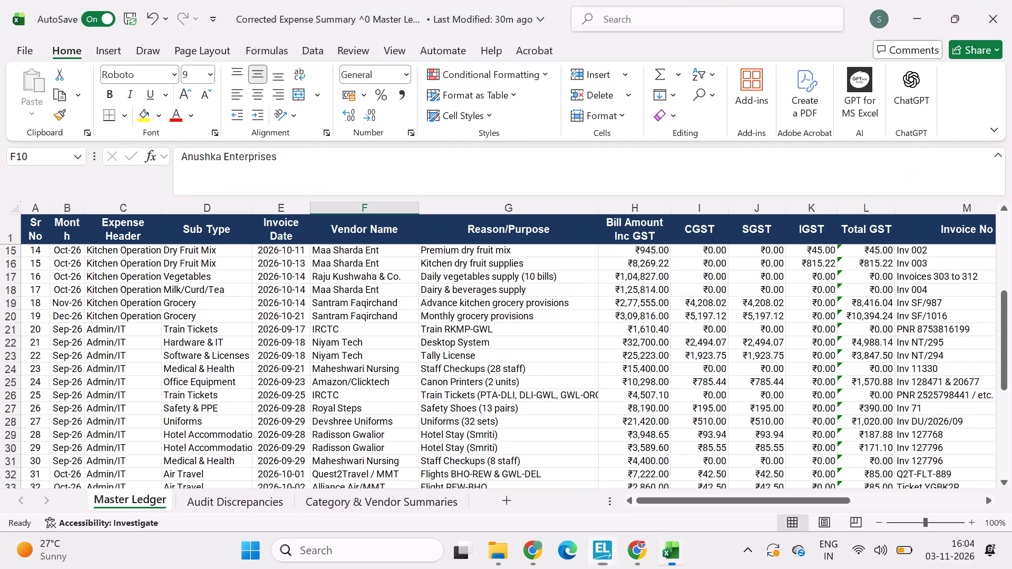
Search Windows for "tally auto", open the Desktop copy of the Tally Auto Entry workbook and dismiss the Create Voucher Series form.
left_click(356, 544)
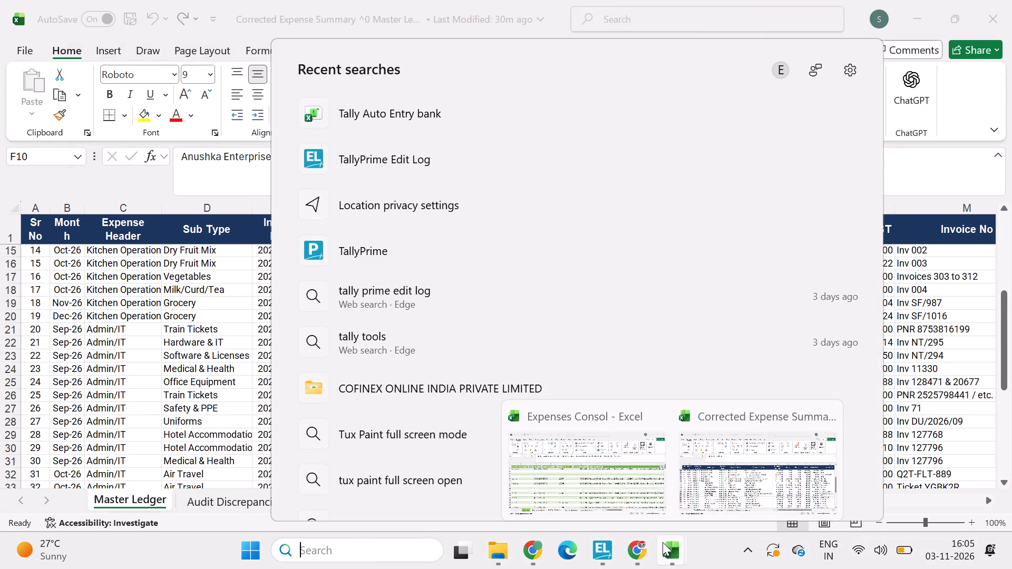
left_click(657, 415)
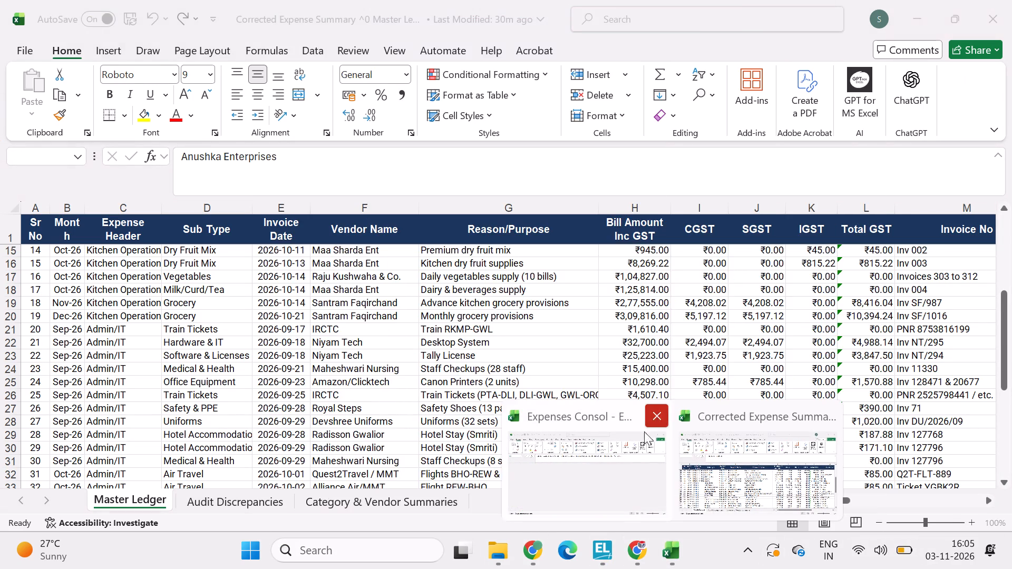
left_click(345, 553)
type("tally")
key("space")
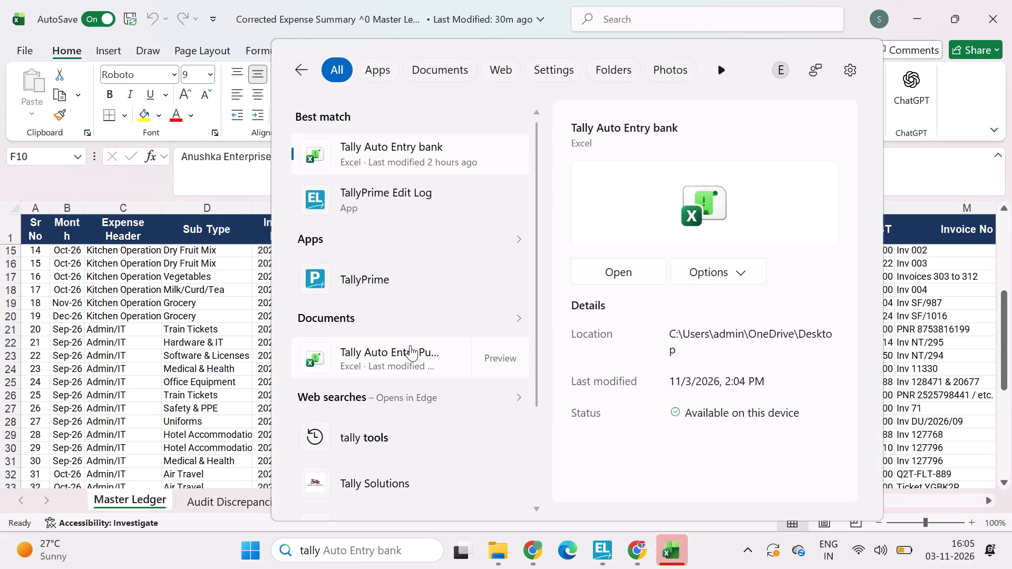
type("auto")
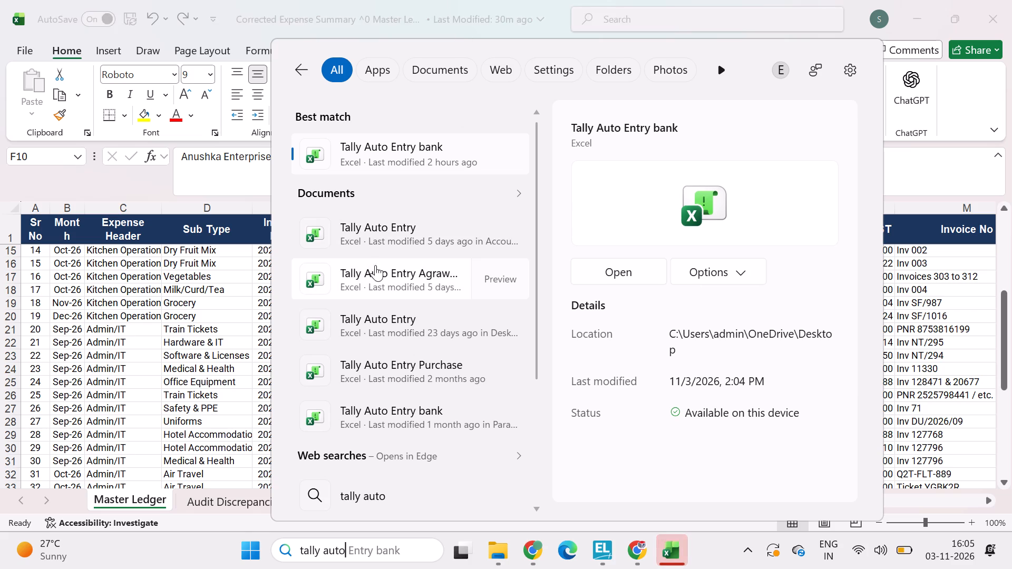
key("space")
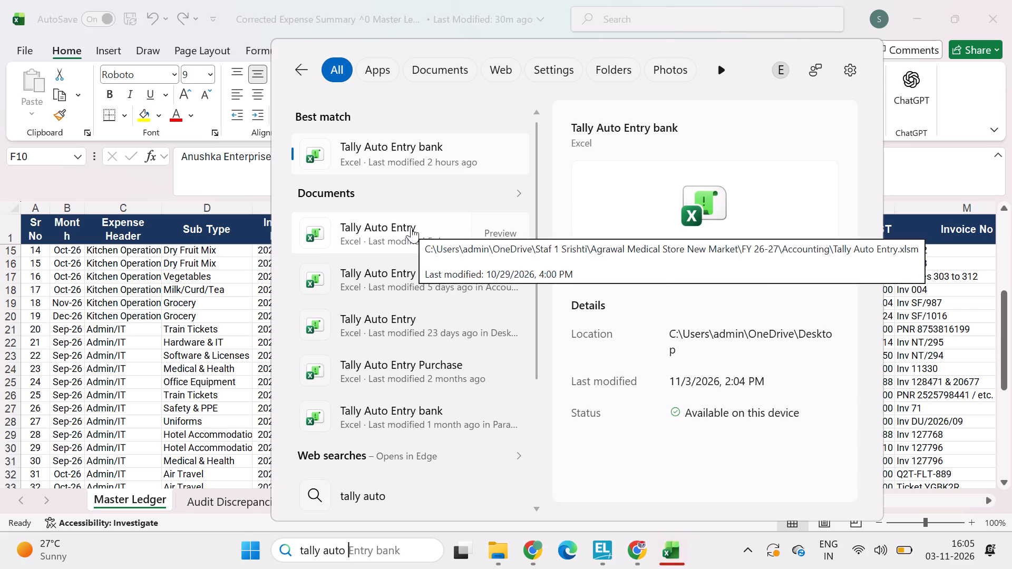
double_click(410, 332)
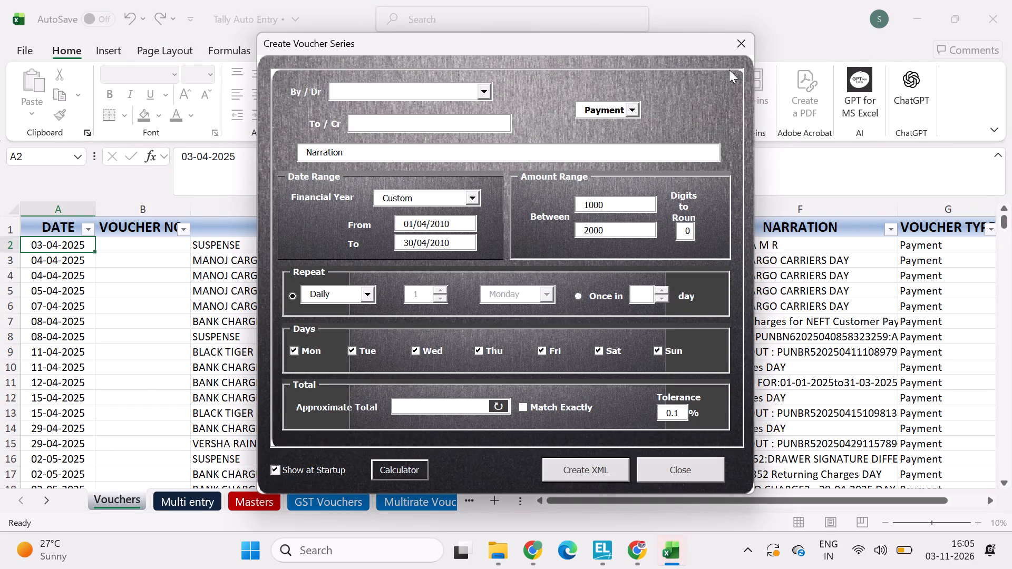
left_click(742, 51)
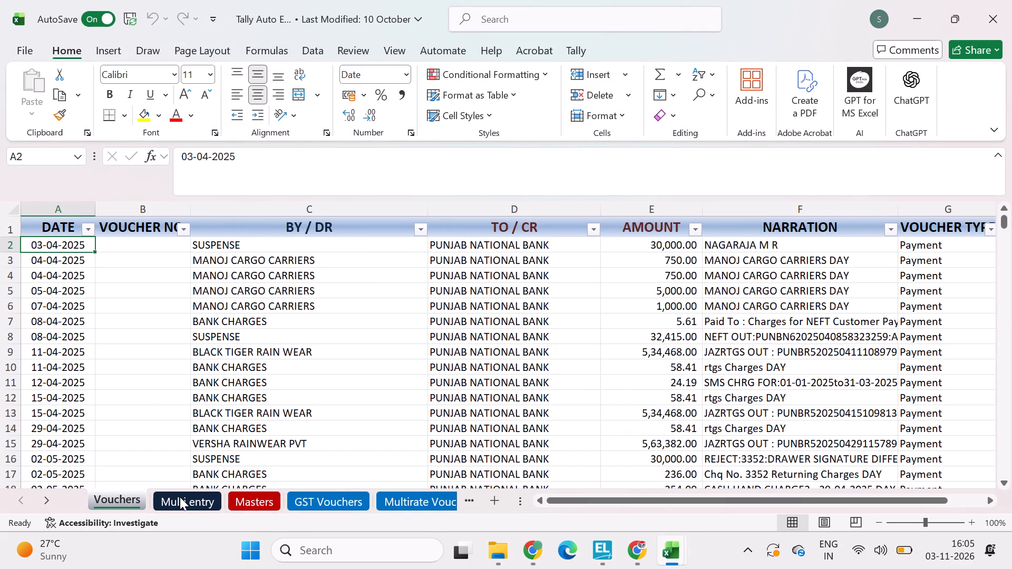
Clear all the old voucher entries below the header row on the Vouchers sheet.
left_click(130, 498)
left_click(199, 503)
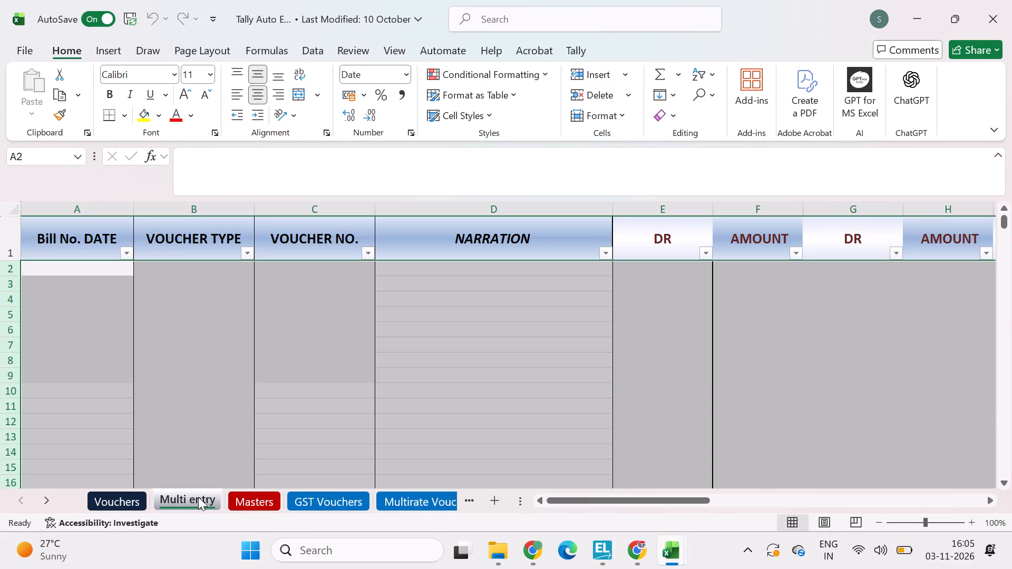
left_click_drag(131, 495, 62, 234)
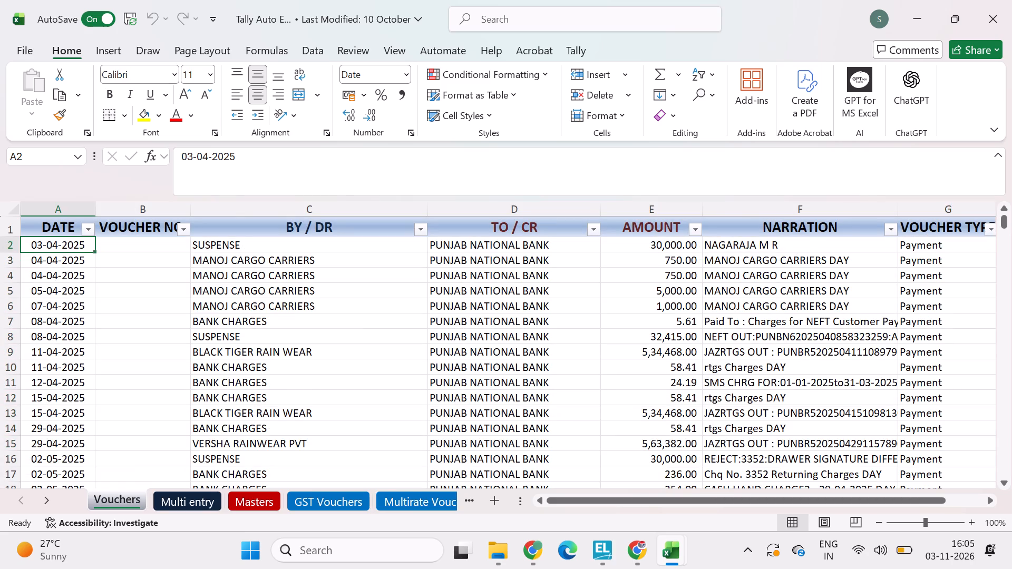
key("ctrl+shift+Down")
key("ctrl+shift+Down")
key("ctrl+shift+Up")
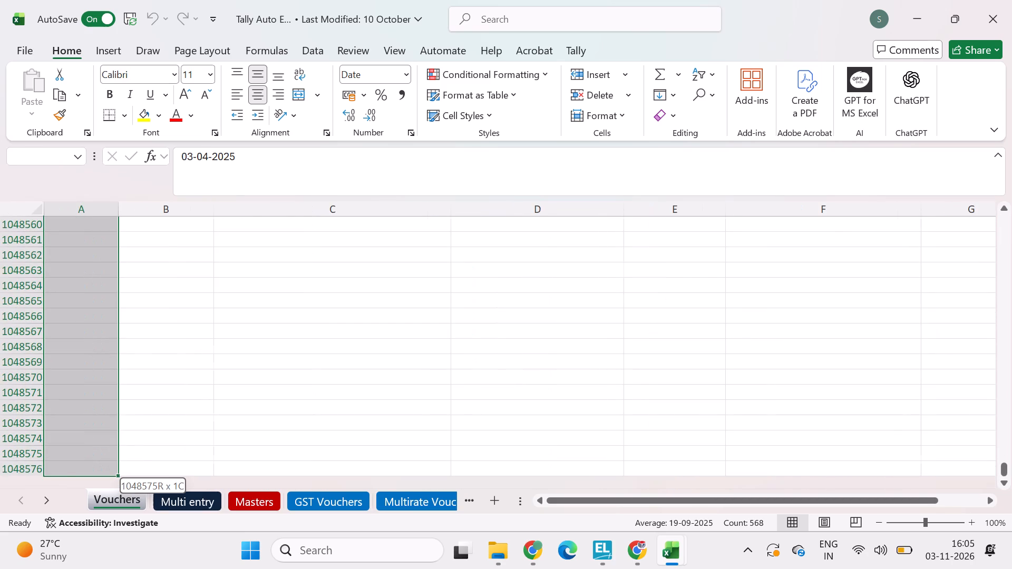
key("ctrl+shift+Right")
key("ctrl+shift+Right")
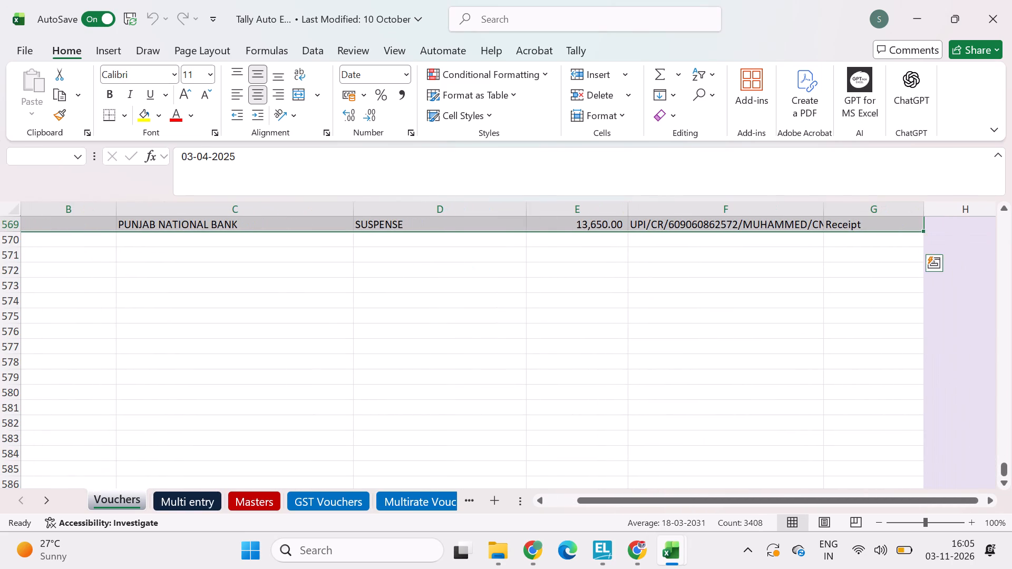
key("Delete")
Copy all Invoice Date entries from the Master Ledger and paste them as values into Multi entry's Bill No. DATE column, starting at A2.
left_click(177, 496)
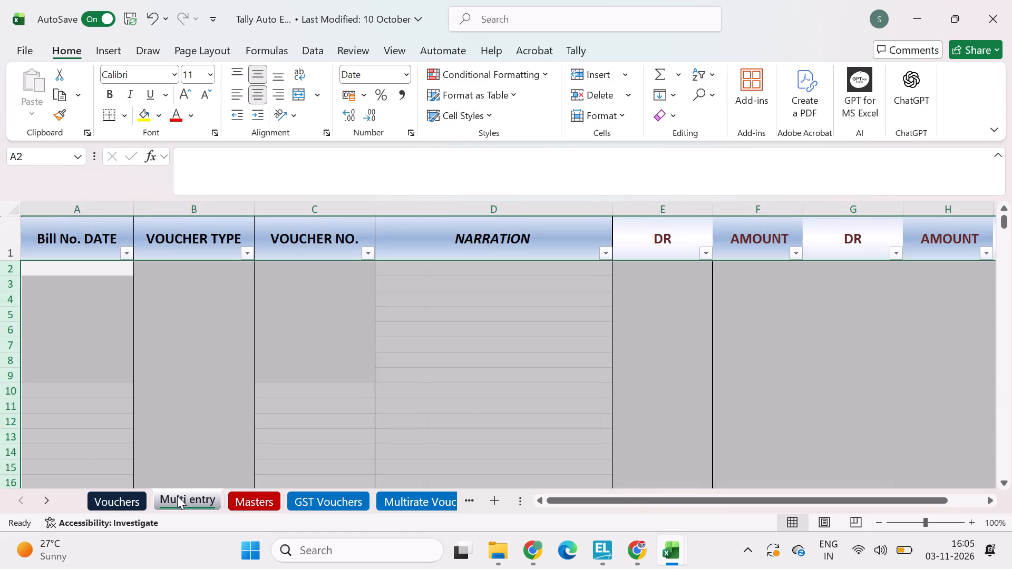
left_click(92, 264)
key("alt+Tab")
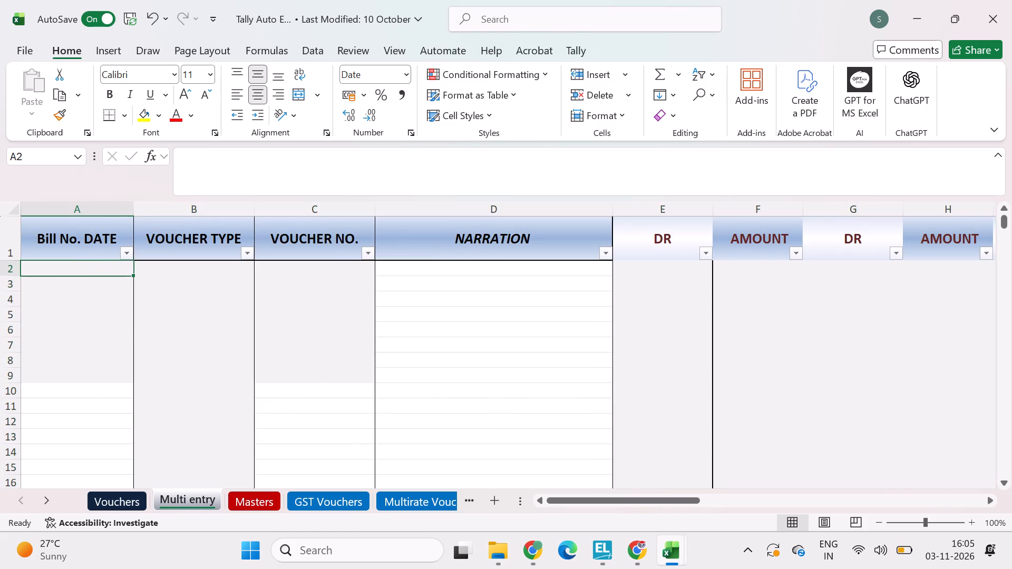
scroll(598, 349, "up", 5)
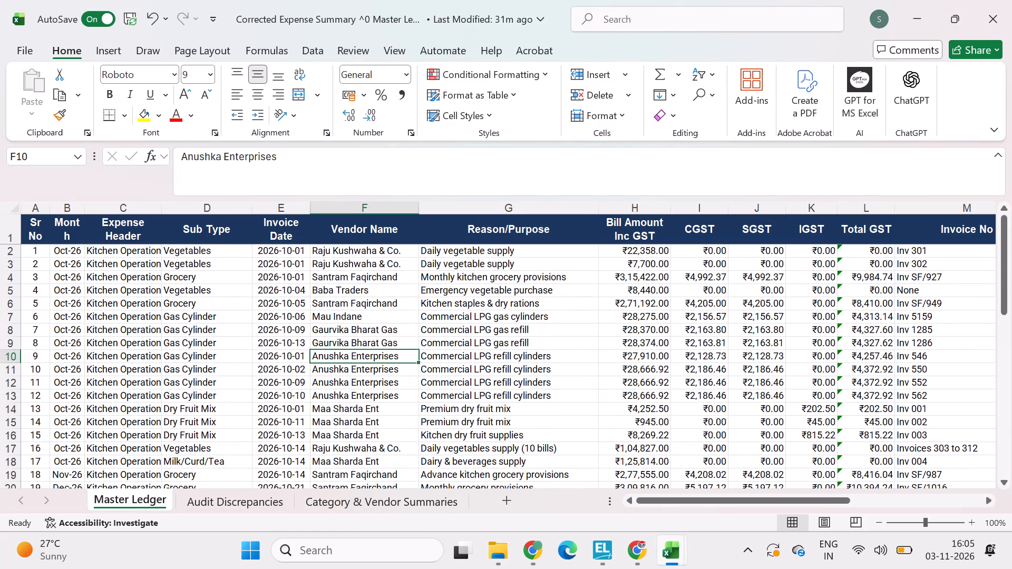
left_click(284, 250)
key("ctrl+shift+Down")
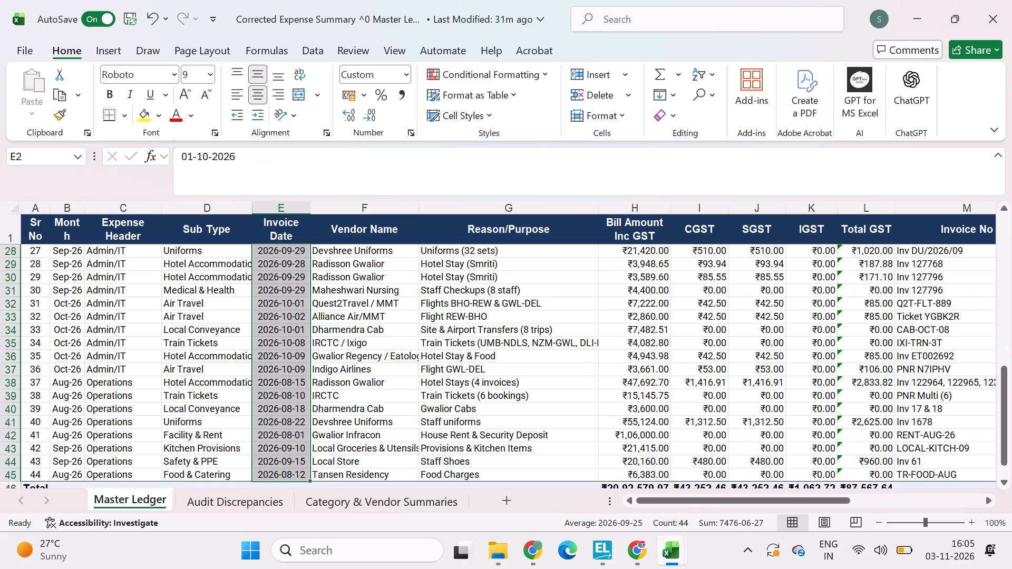
scroll(284, 250, "down", 1)
key("ctrl+c")
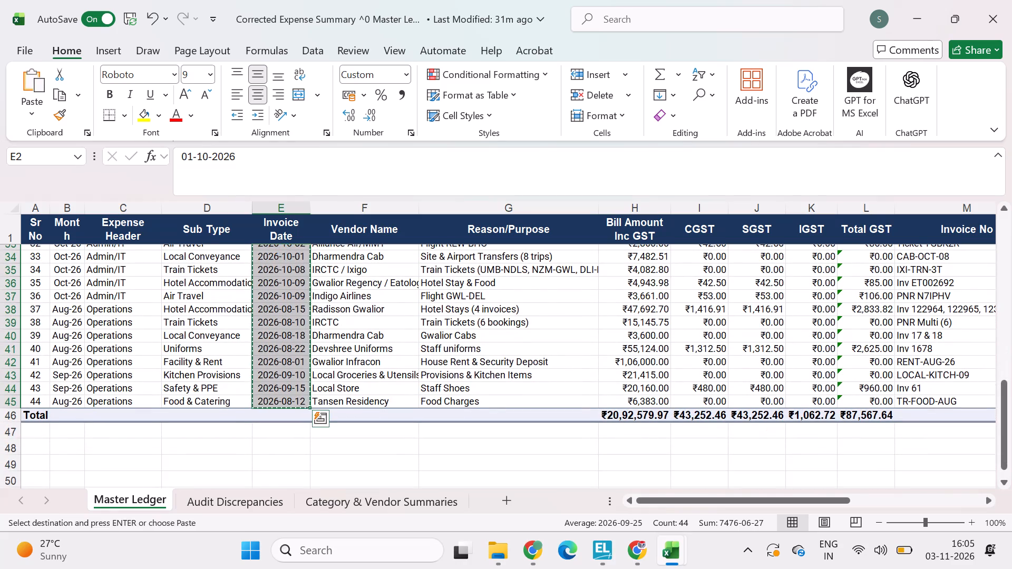
key("alt+Tab")
key("ctrl+alt+v")
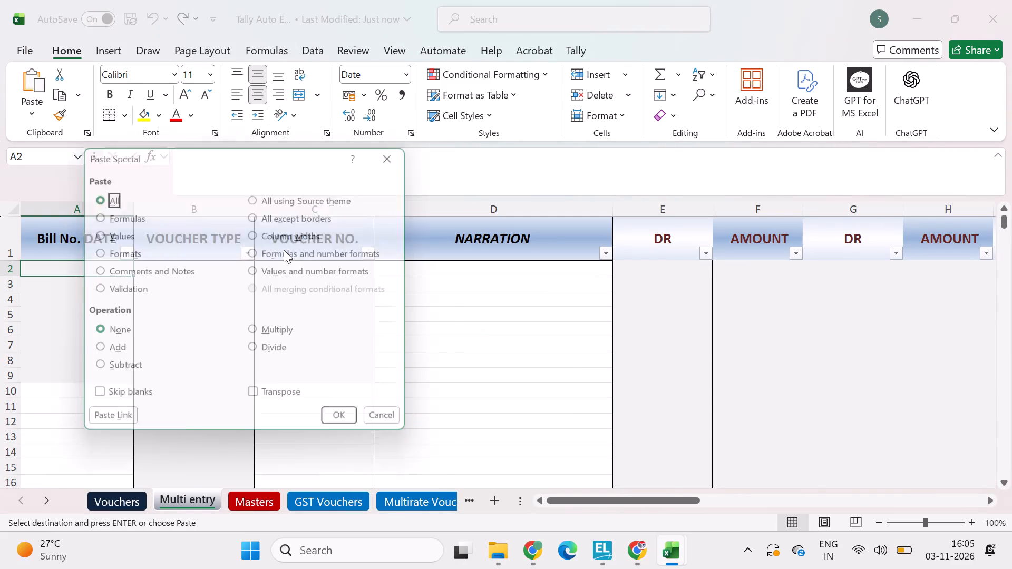
key("v")
key("Return")
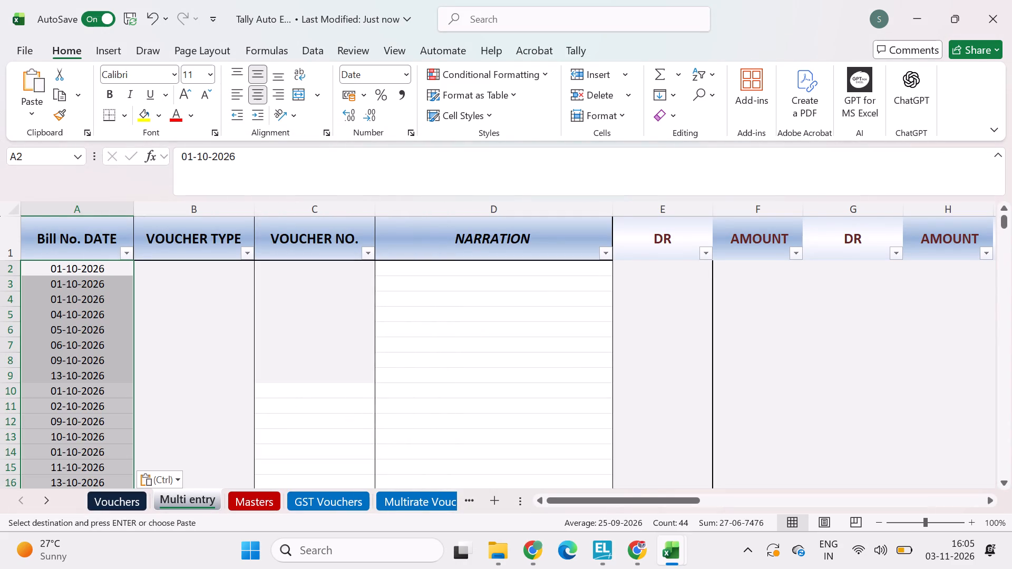
Set the voucher type to Purchase in the first entry row of the Multi entry sheet.
key("alt+Tab")
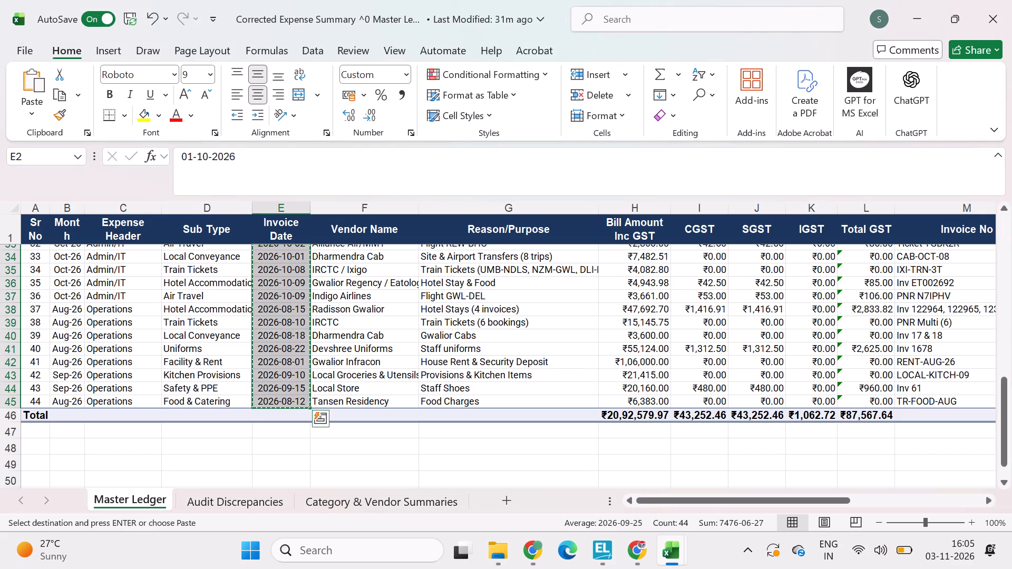
key("Right")
key("Right")
key("Right")
key("Right")
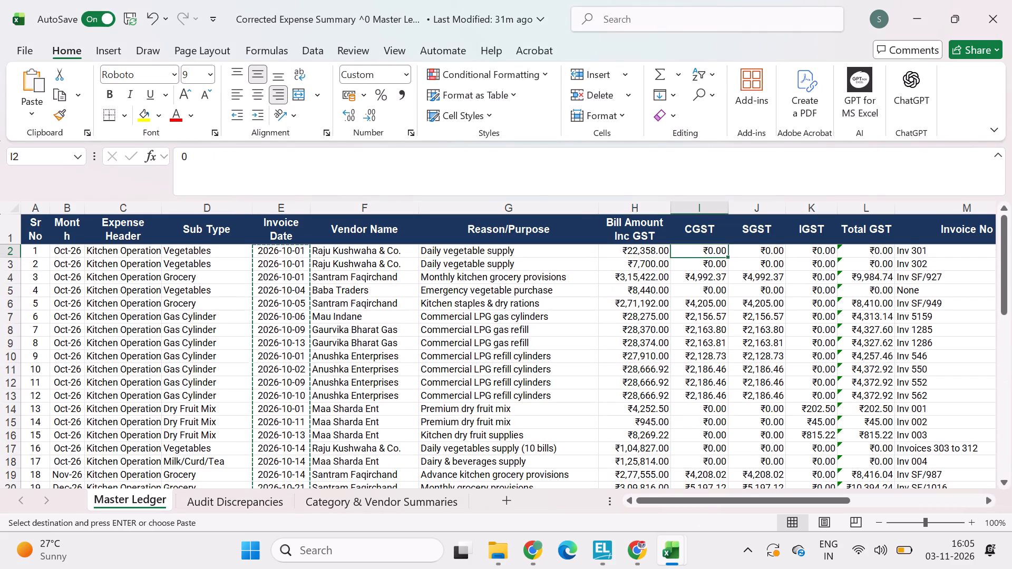
key("Left")
key("Left")
key("Left")
key("alt+Tab")
key("Right")
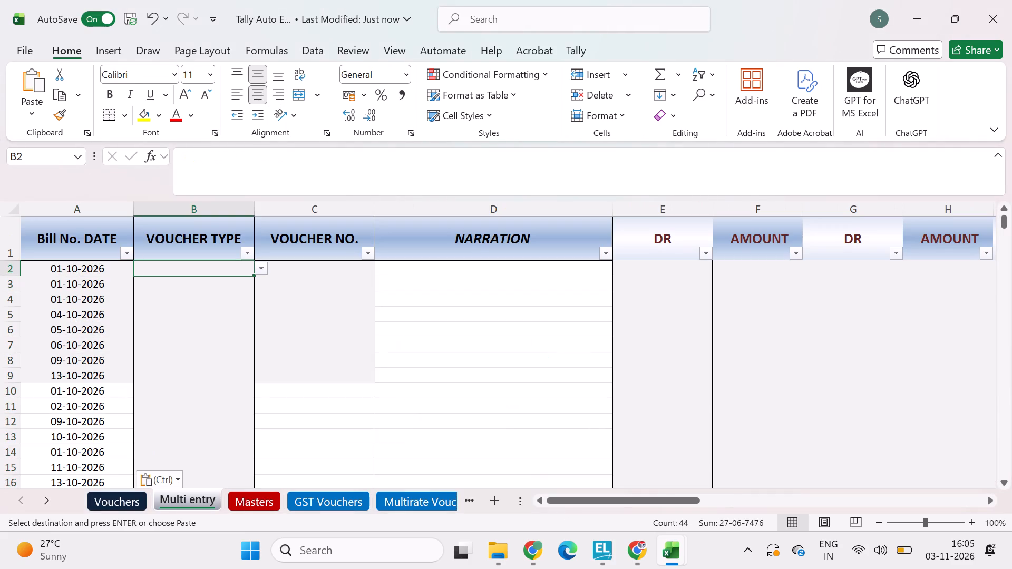
type("Pu")
key("Return")
key("Return")
Go to the first Invoice No on the Master Ledger to bring the invoice numbers into Multi entry's VOUCHER NO. column.
key("Right")
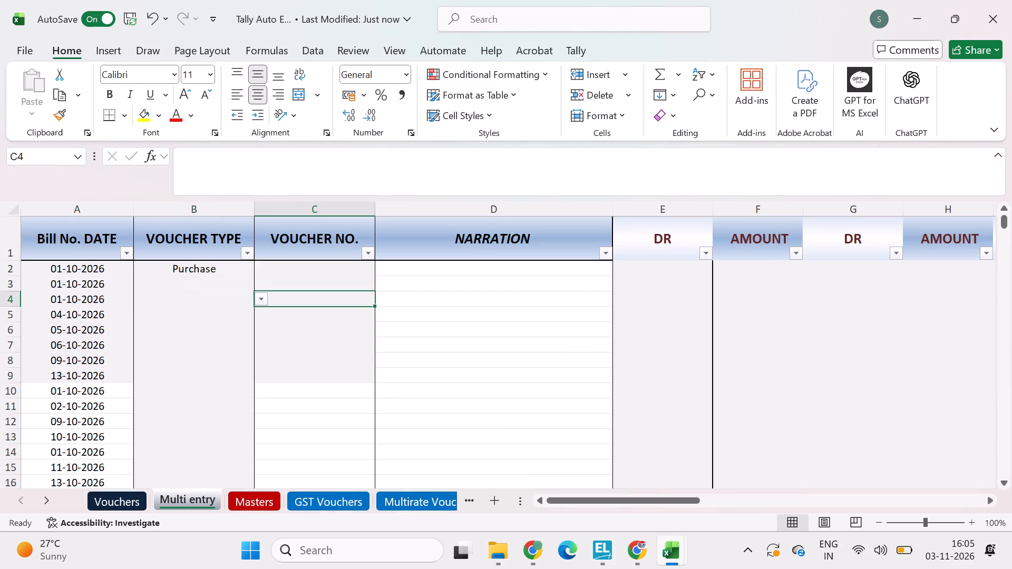
key("Up")
key("Up")
key("alt+Tab")
key("Right")
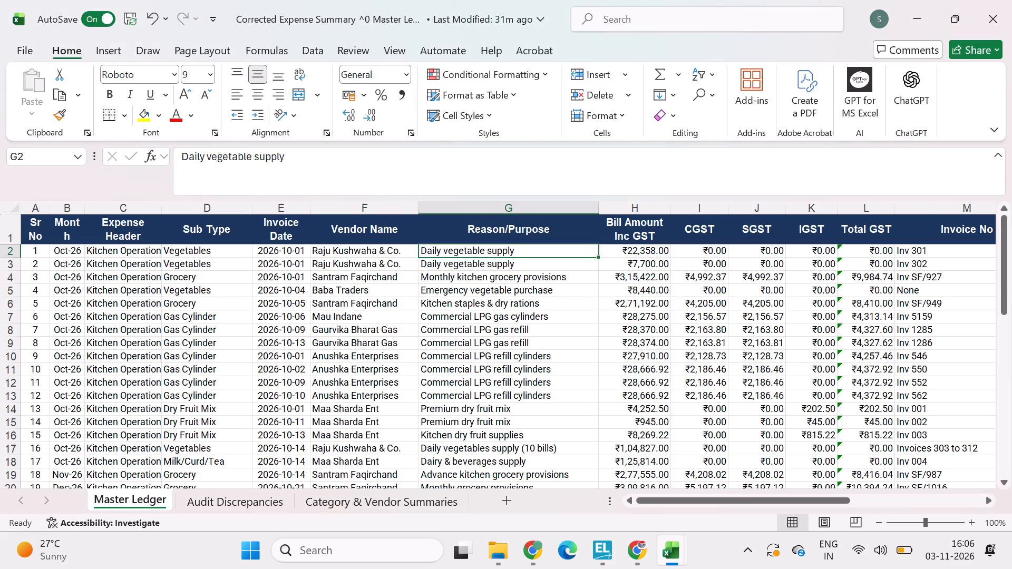
key("Left")
key("Left")
key("Left")
key("Left")
key("Left")
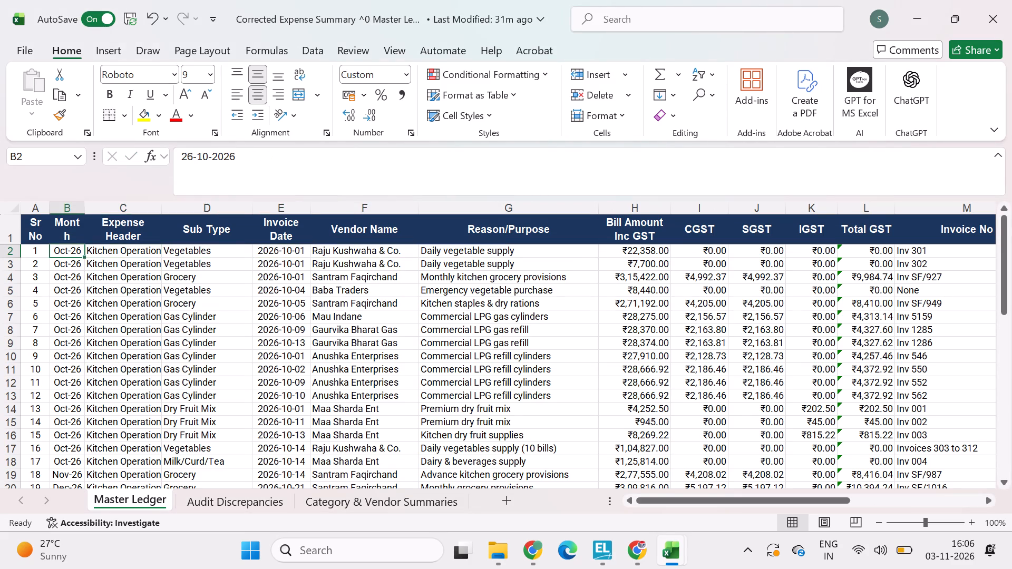
key("Right")
key("Right")
key("Right")
key("Right")
key("Right")
key("Right")
key("Right")
key("Right")
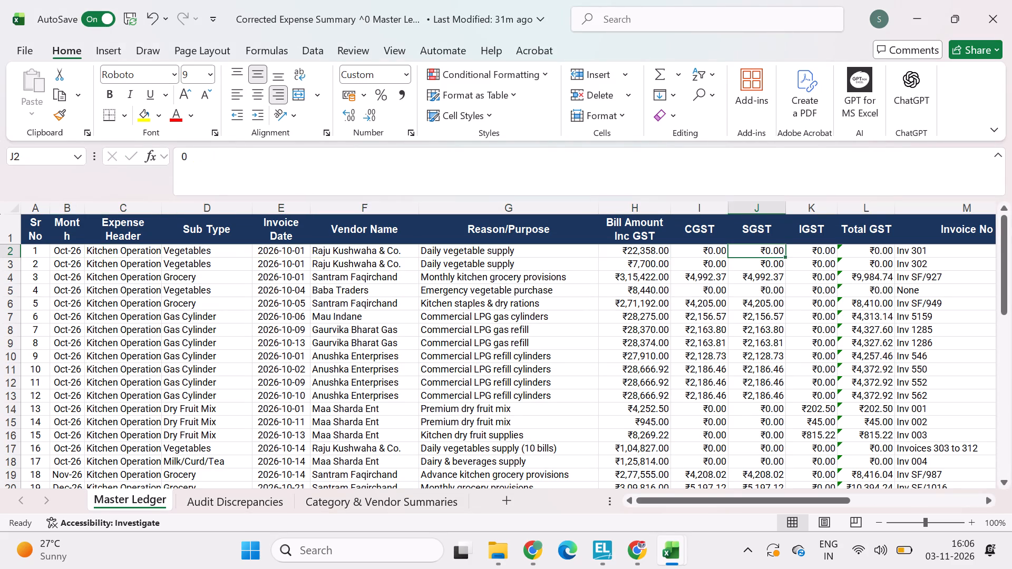
key("Right")
key("Right")
key("Right")
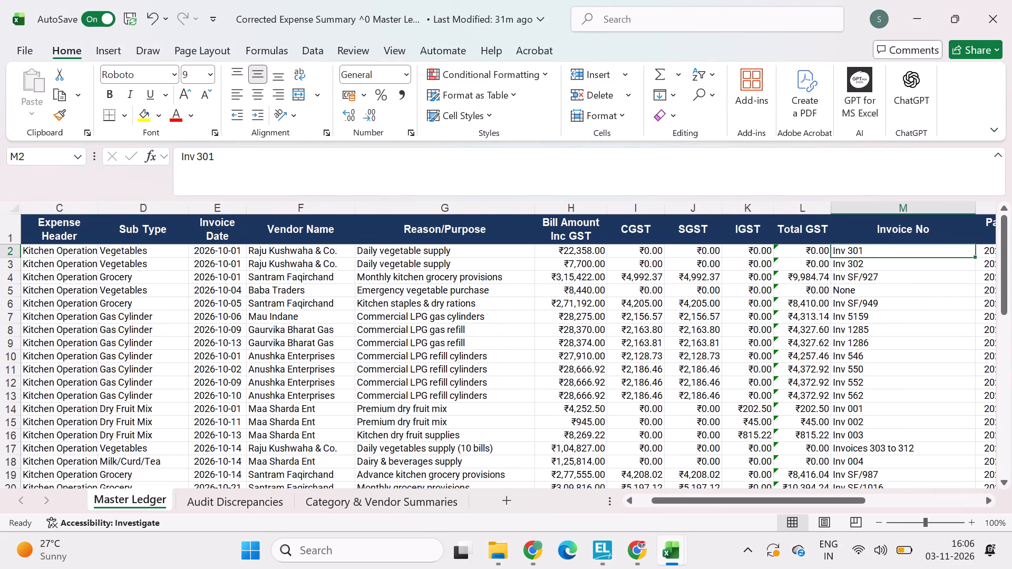